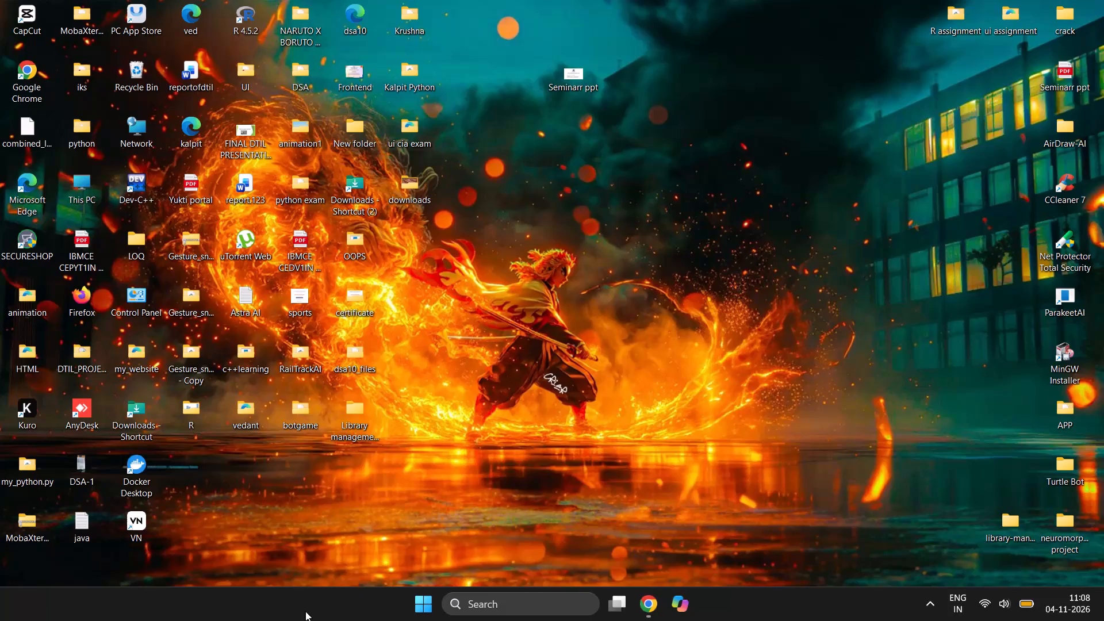
# Search Windows for vn and launch the VN video editor.
pyautogui.click(494, 613)
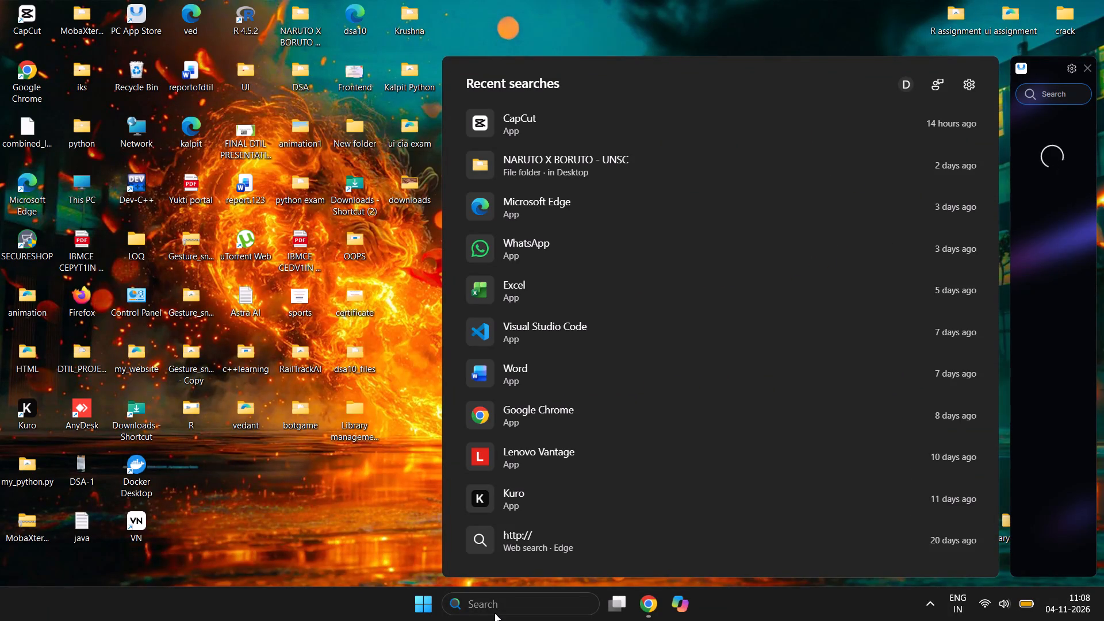
pyautogui.click(409, 550)
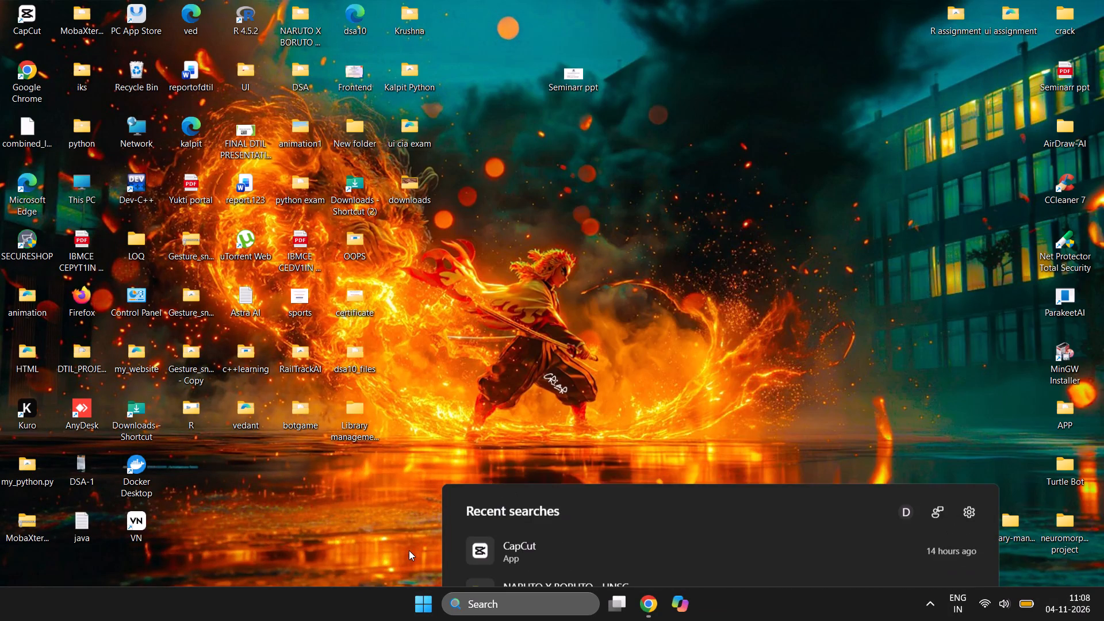
pyautogui.click(509, 593)
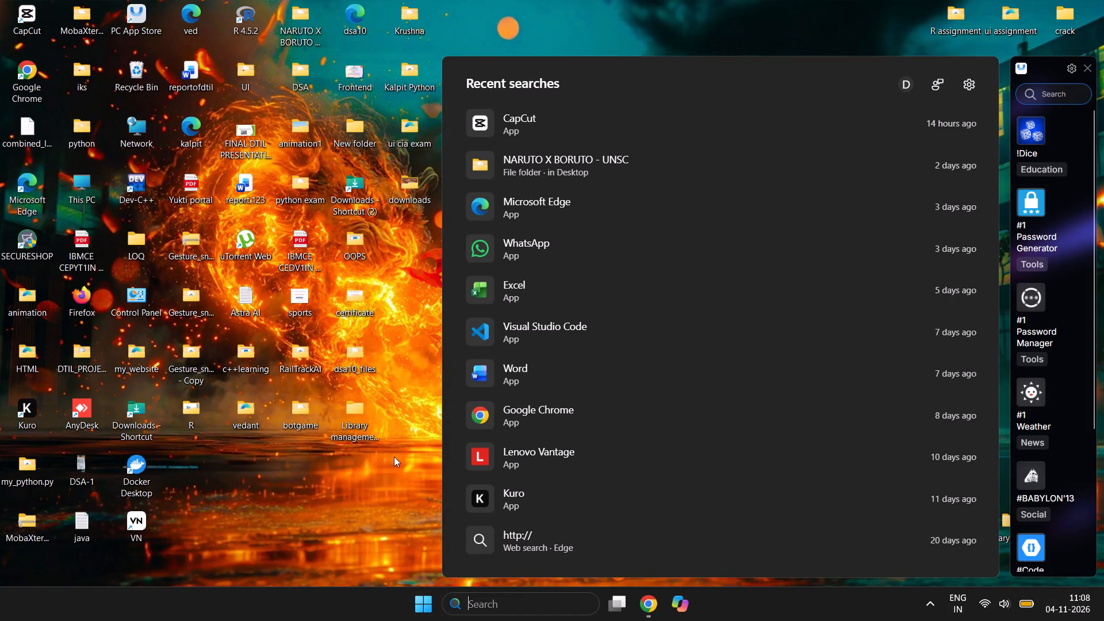
pyautogui.click(393, 457)
pyautogui.scroll(1, 535, 525)
pyautogui.click(507, 599)
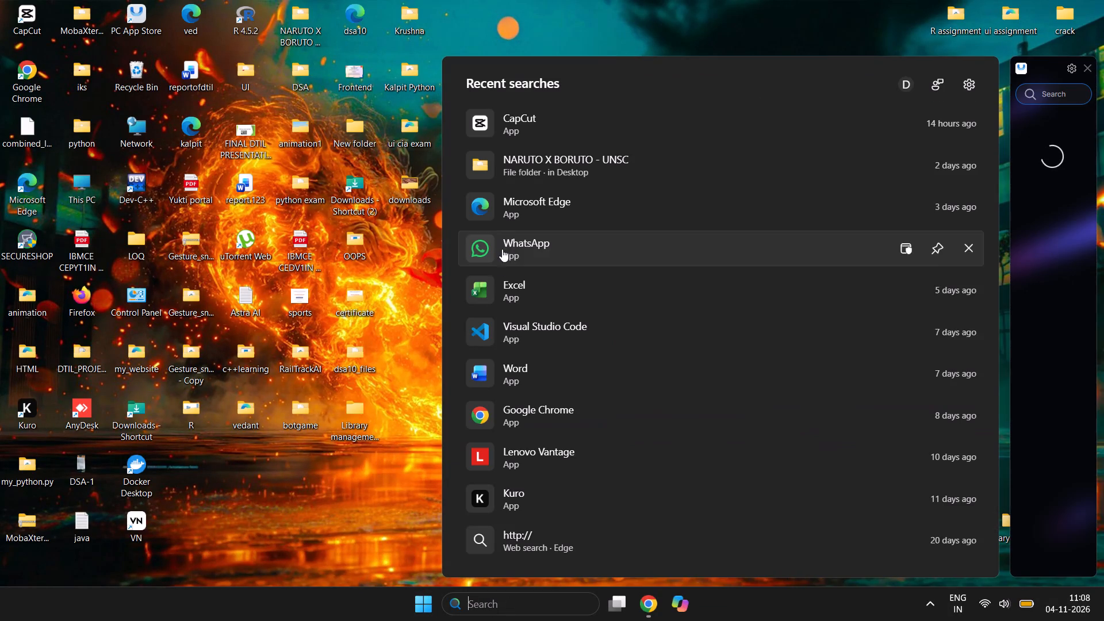
pyautogui.write('vn')
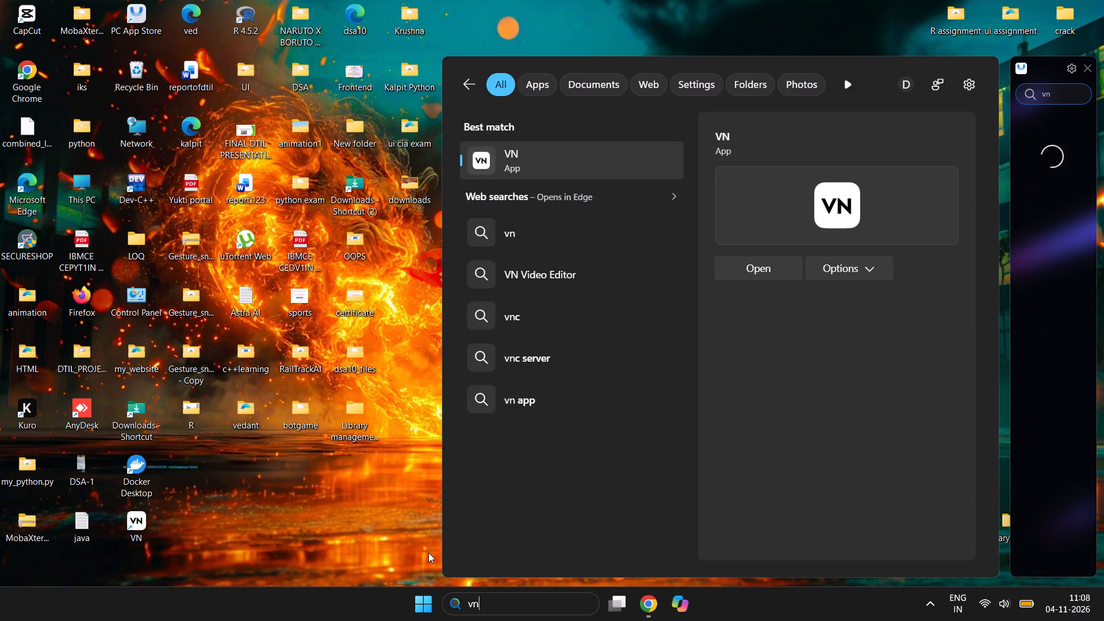
pyautogui.click(504, 162)
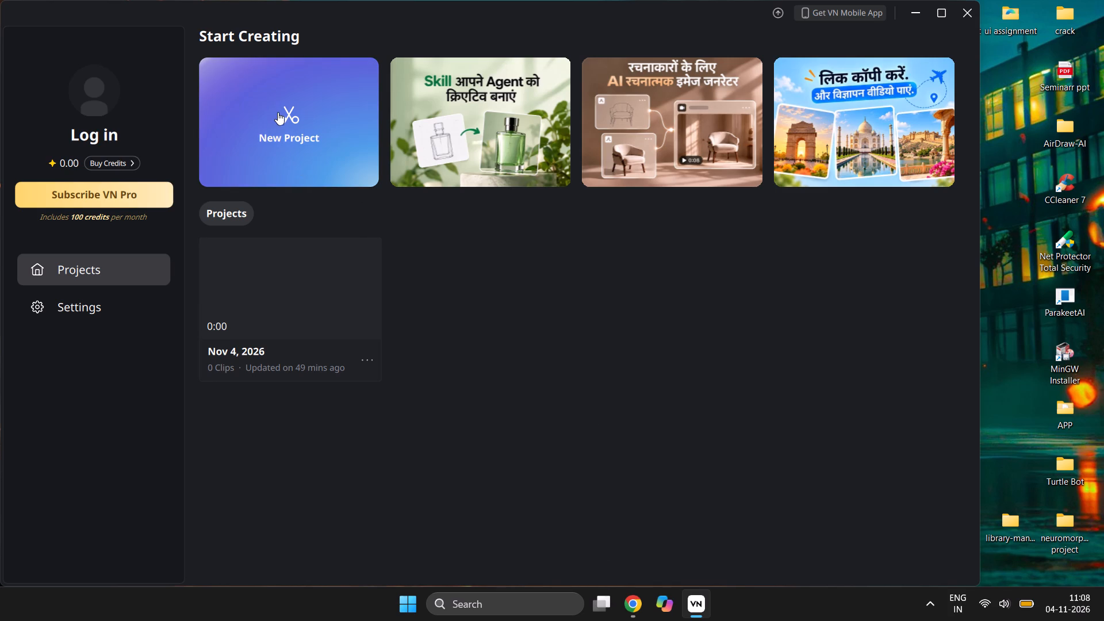
# Create a new video project.
pyautogui.click(277, 109)
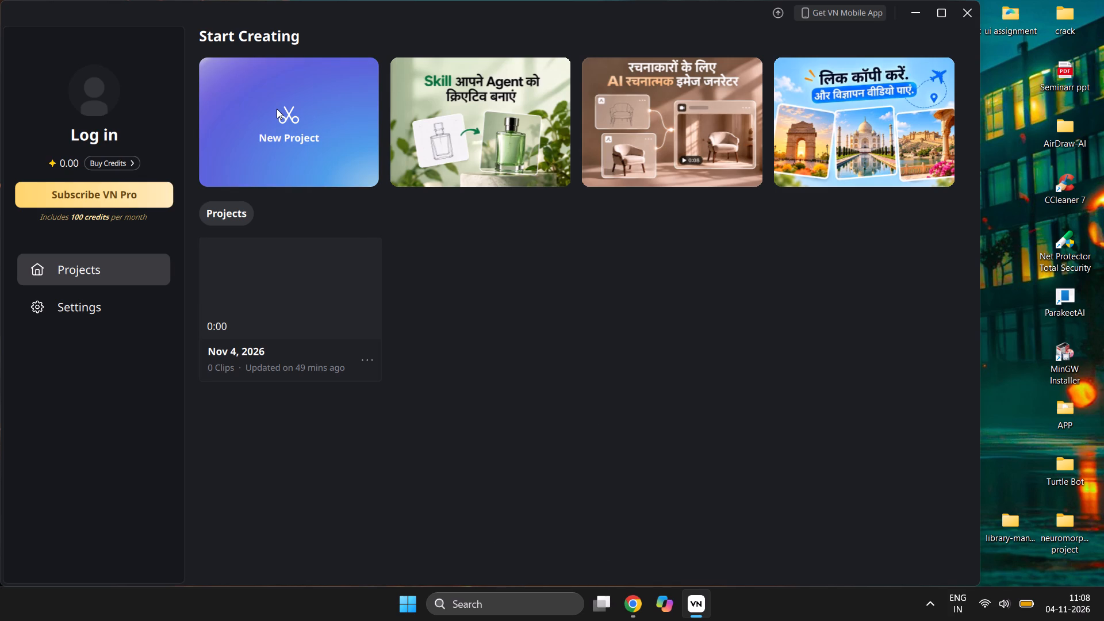
pyautogui.click(277, 109)
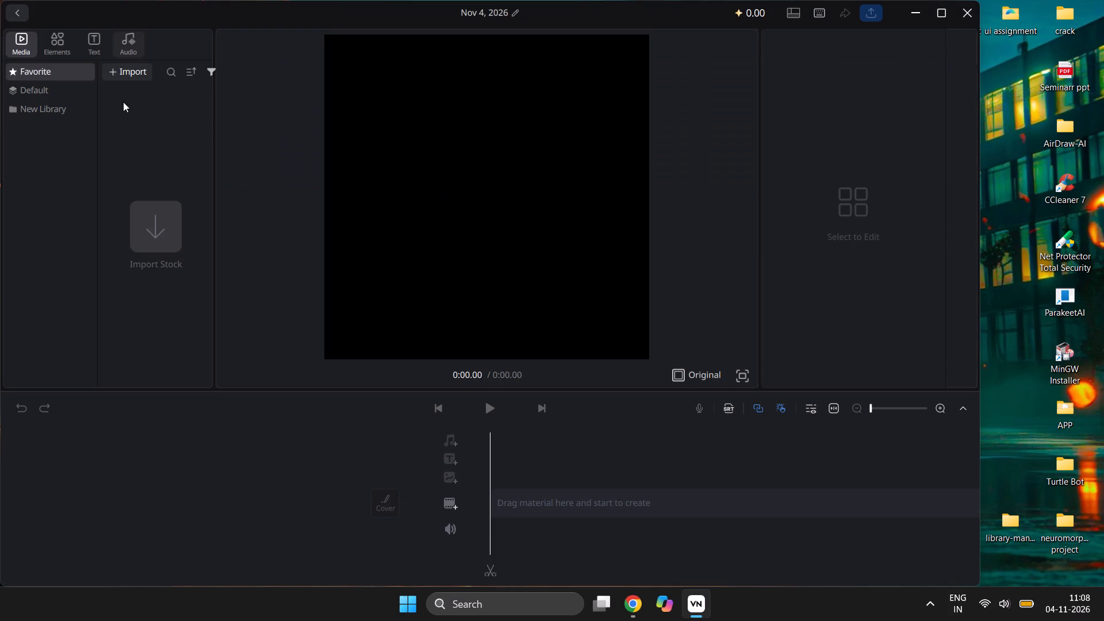
pyautogui.click(128, 68)
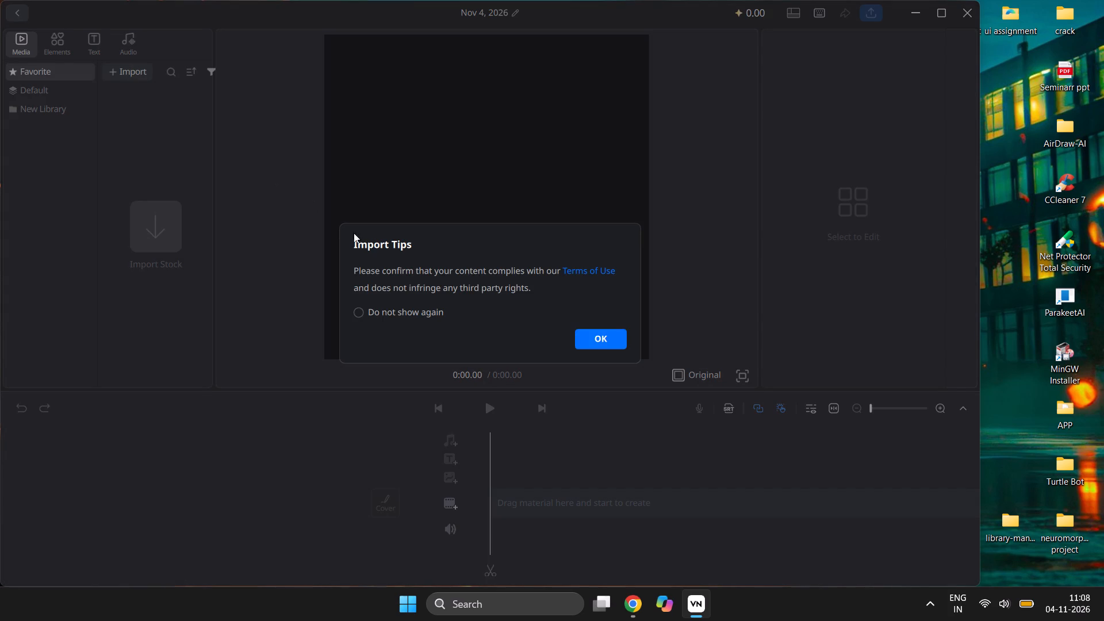
pyautogui.click(609, 336)
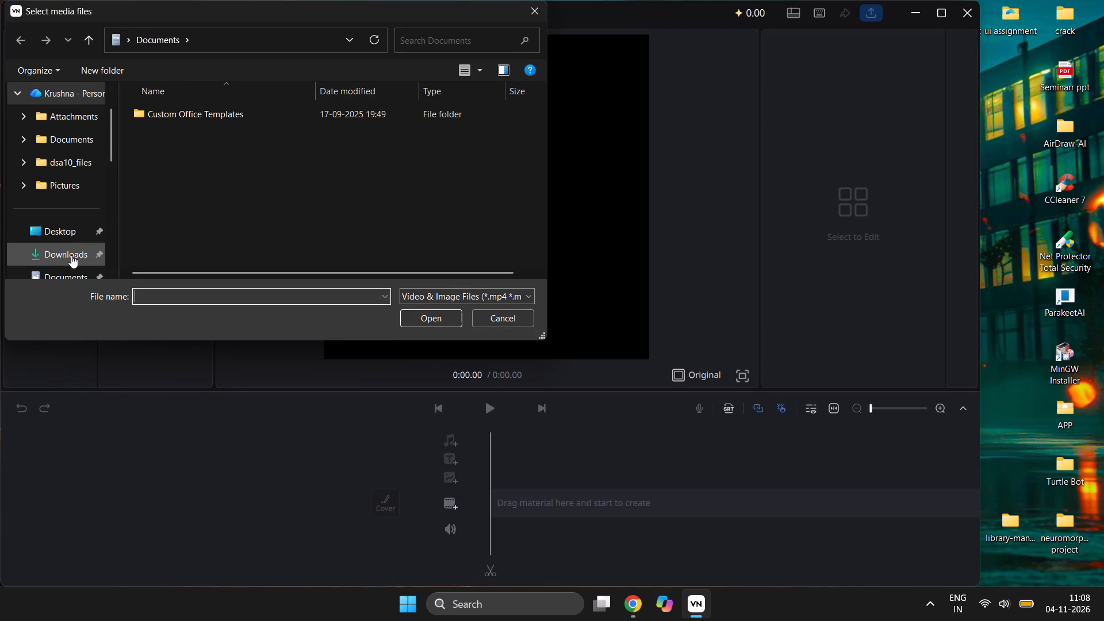
pyautogui.scroll(-4, 74, 240)
pyautogui.scroll(1, 67, 149)
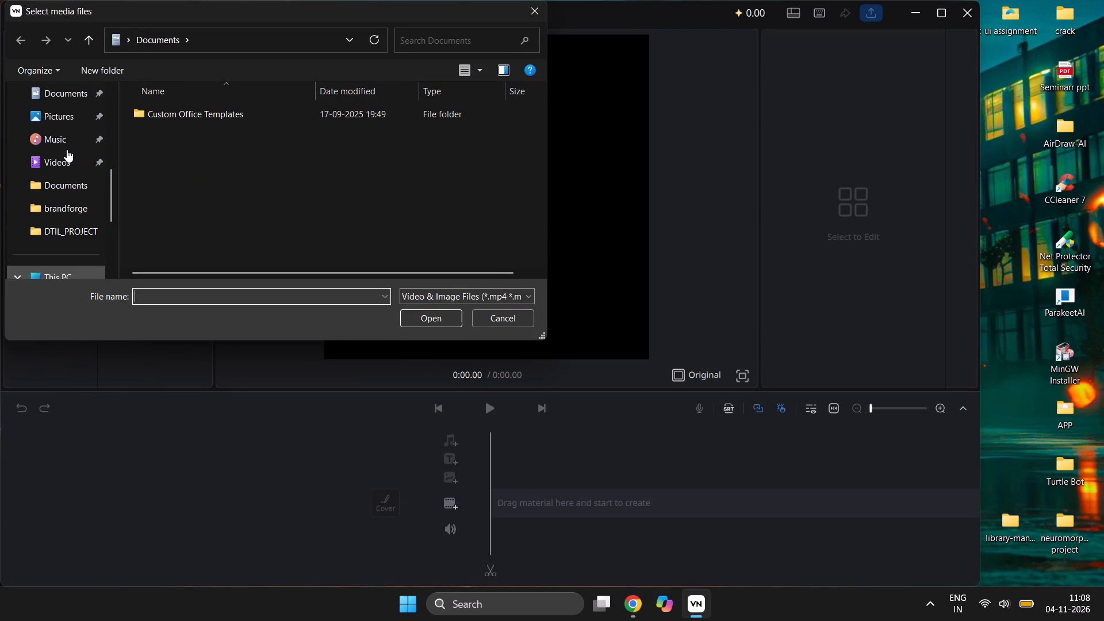
pyautogui.scroll(1, 67, 149)
pyautogui.click(62, 116)
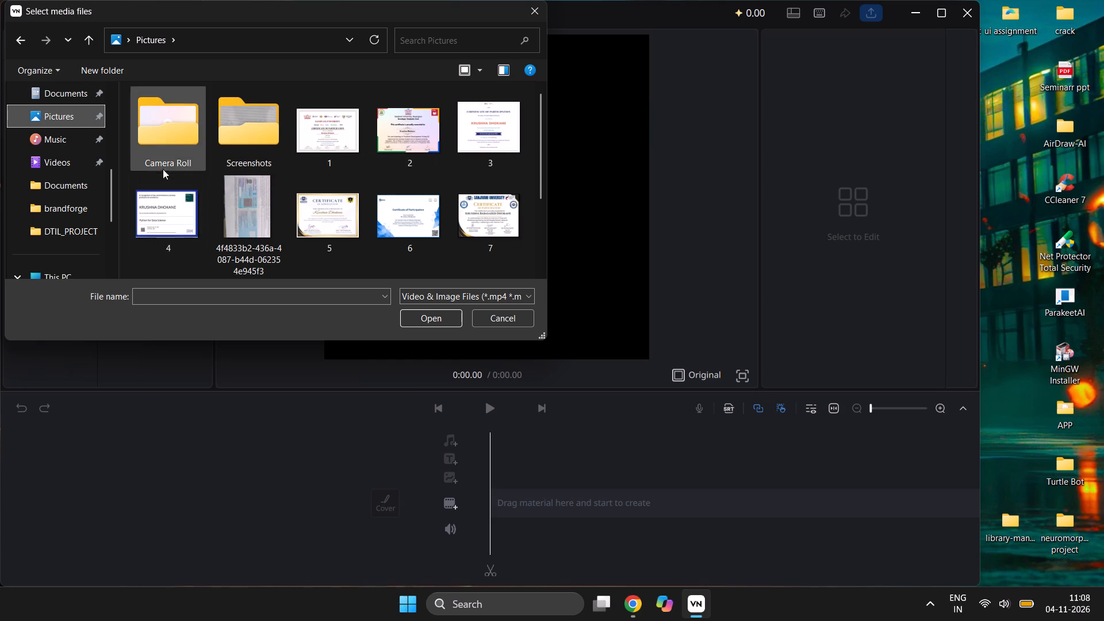
pyautogui.click(56, 154)
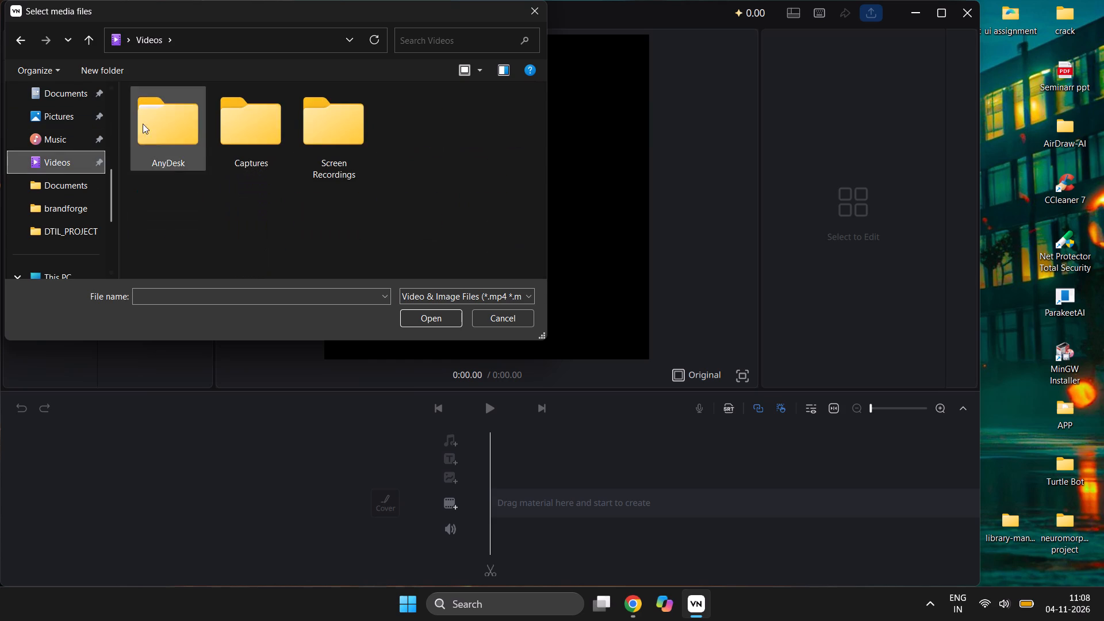
pyautogui.doubleClick(319, 105)
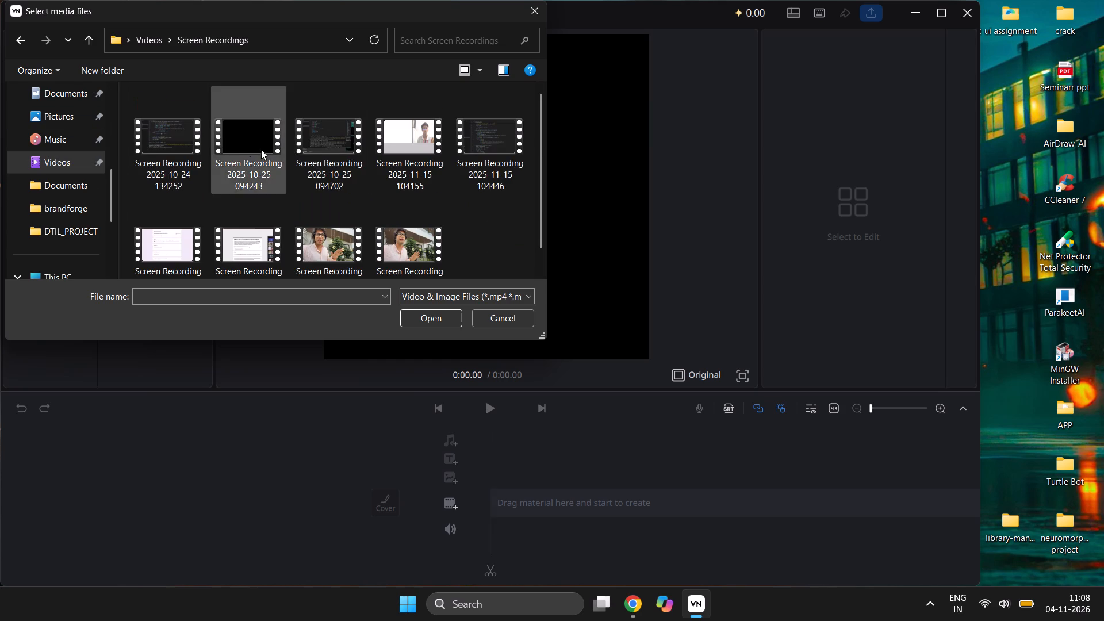
pyautogui.scroll(-2, 308, 193)
pyautogui.moveTo(393, 234); pyautogui.dragTo(396, 238)
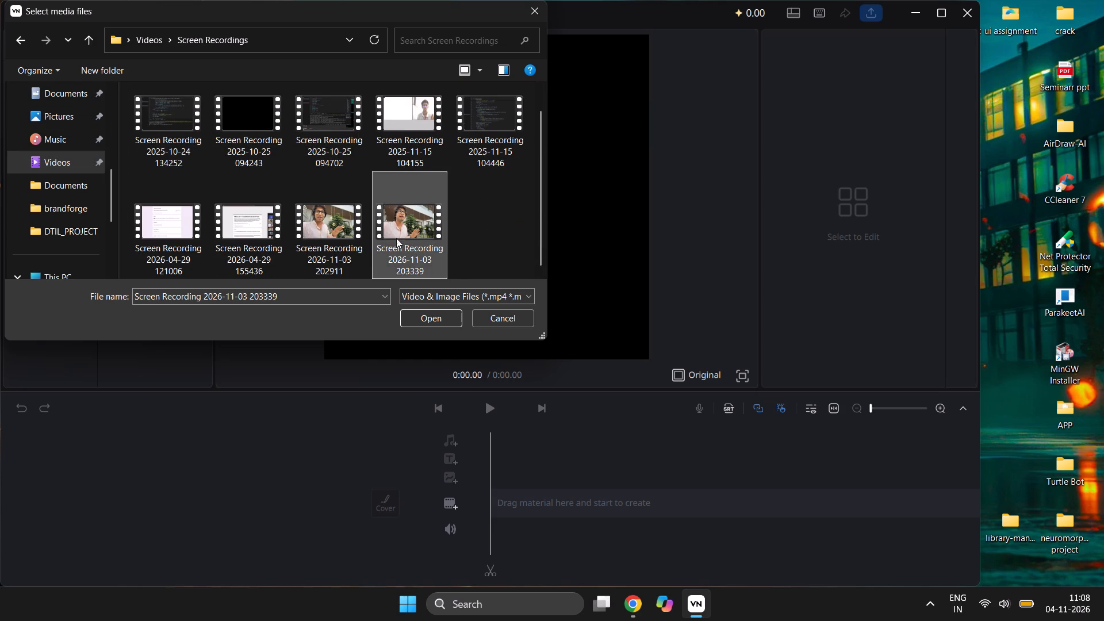
pyautogui.moveTo(396, 238); pyautogui.dragTo(425, 325)
pyautogui.click(435, 316)
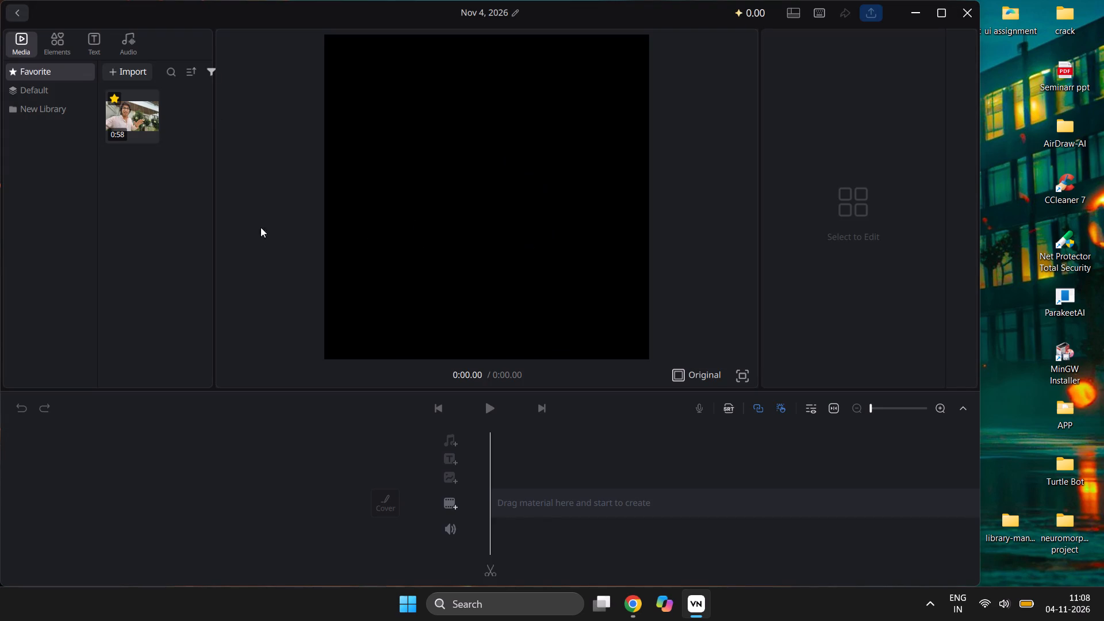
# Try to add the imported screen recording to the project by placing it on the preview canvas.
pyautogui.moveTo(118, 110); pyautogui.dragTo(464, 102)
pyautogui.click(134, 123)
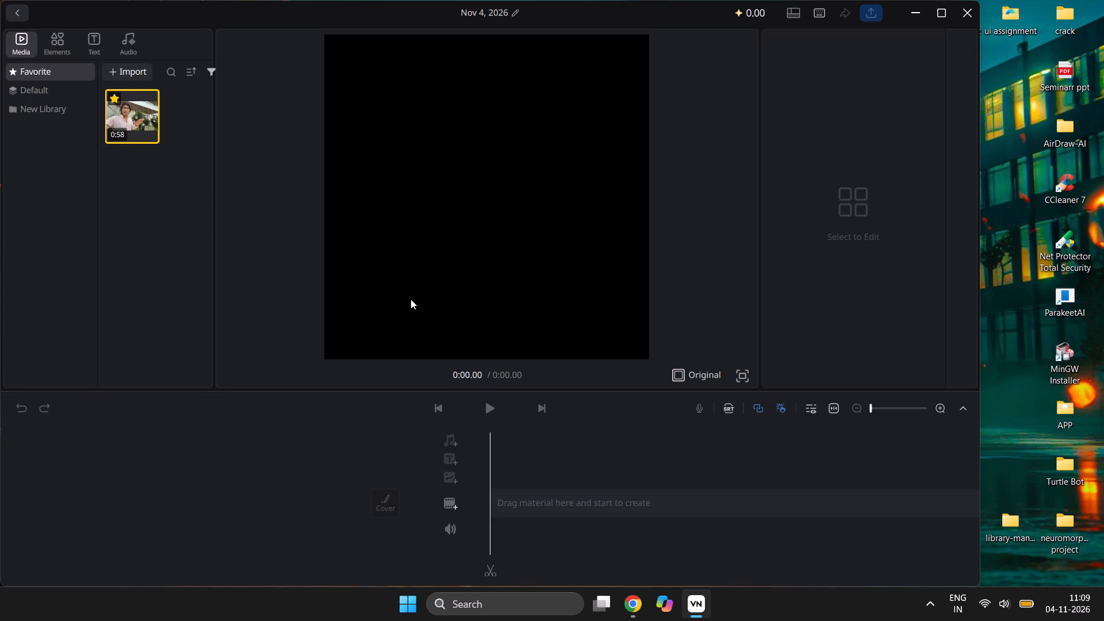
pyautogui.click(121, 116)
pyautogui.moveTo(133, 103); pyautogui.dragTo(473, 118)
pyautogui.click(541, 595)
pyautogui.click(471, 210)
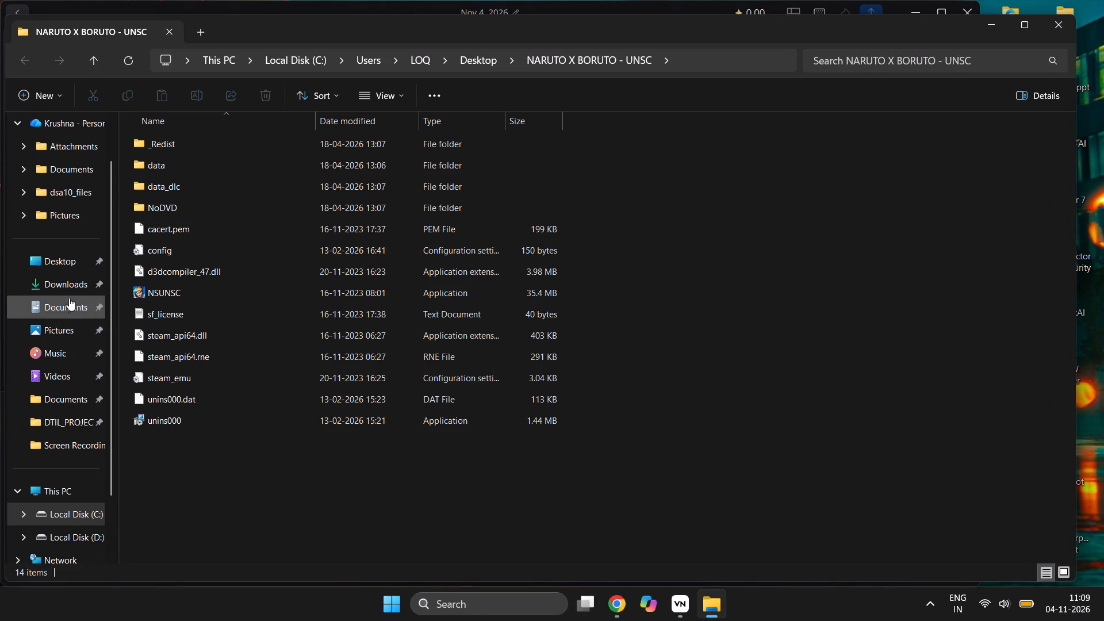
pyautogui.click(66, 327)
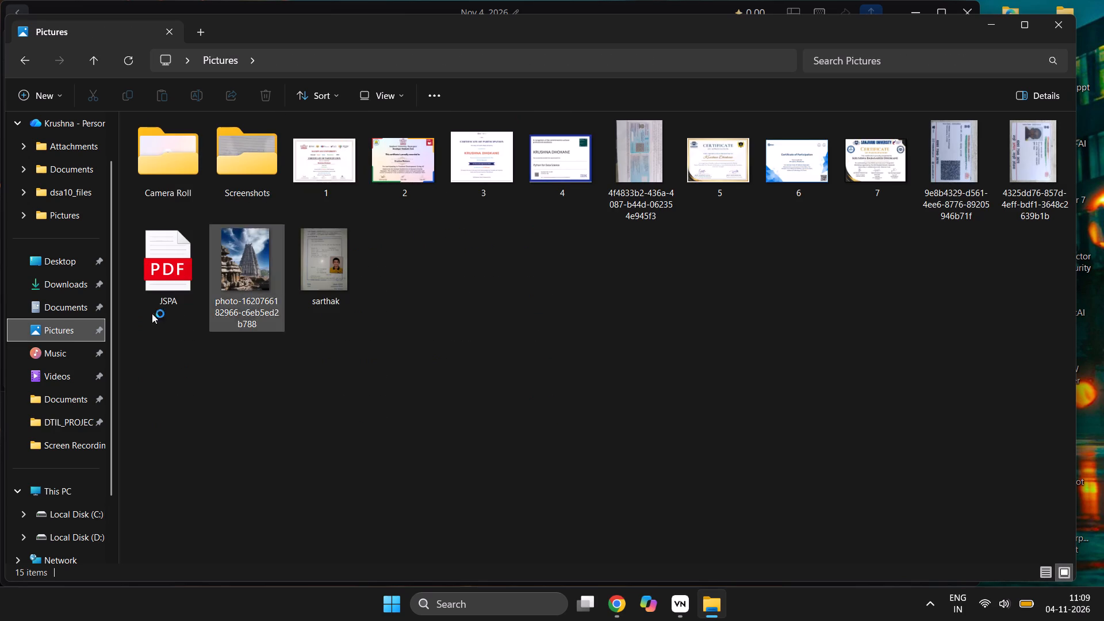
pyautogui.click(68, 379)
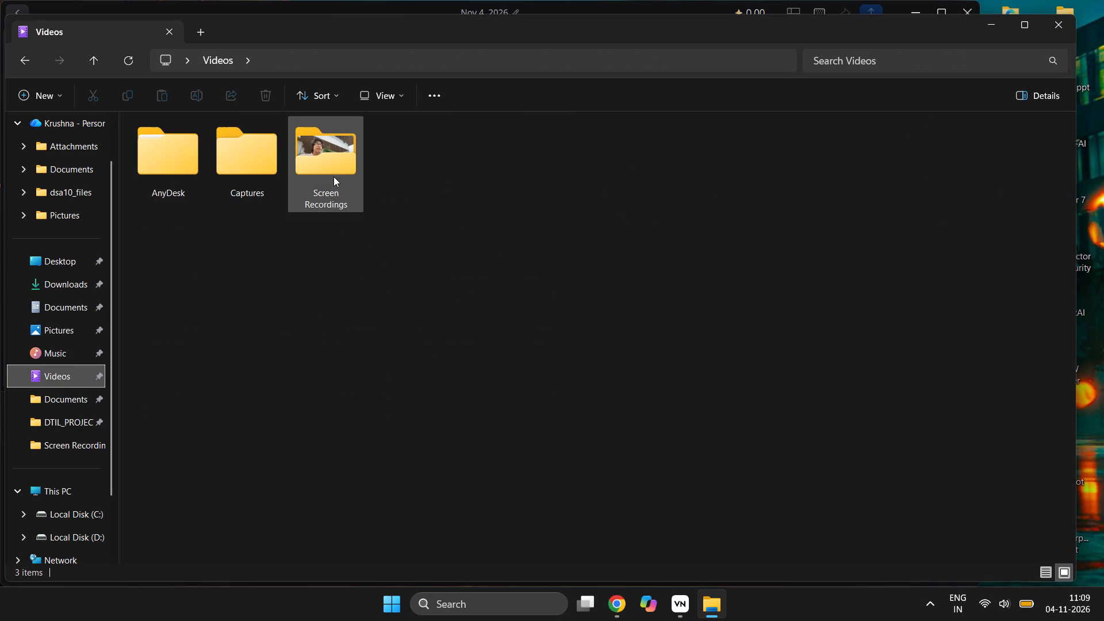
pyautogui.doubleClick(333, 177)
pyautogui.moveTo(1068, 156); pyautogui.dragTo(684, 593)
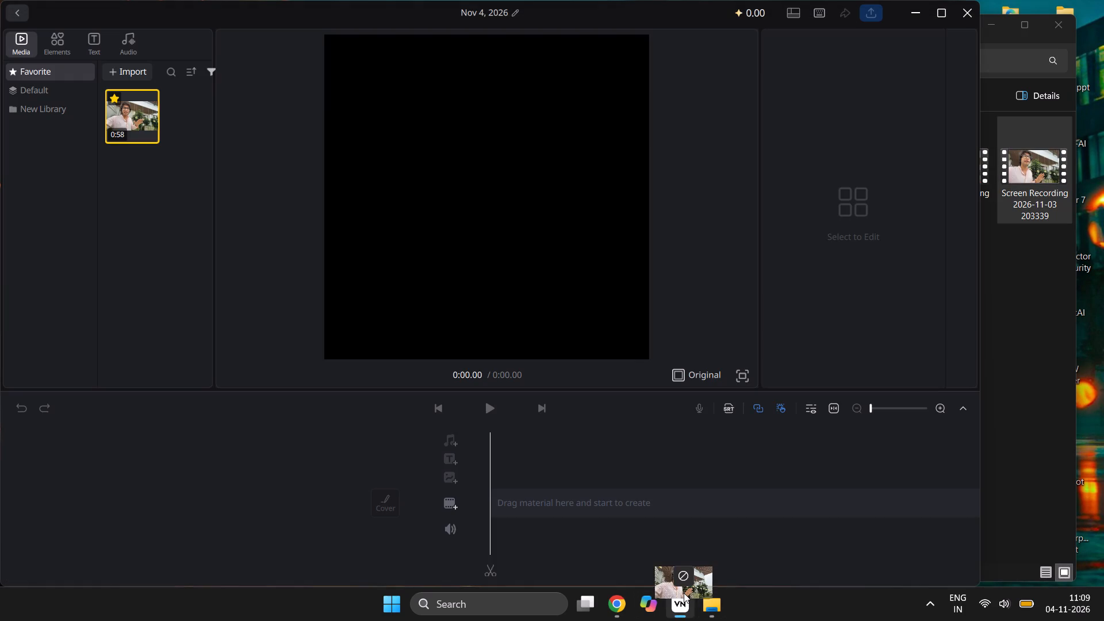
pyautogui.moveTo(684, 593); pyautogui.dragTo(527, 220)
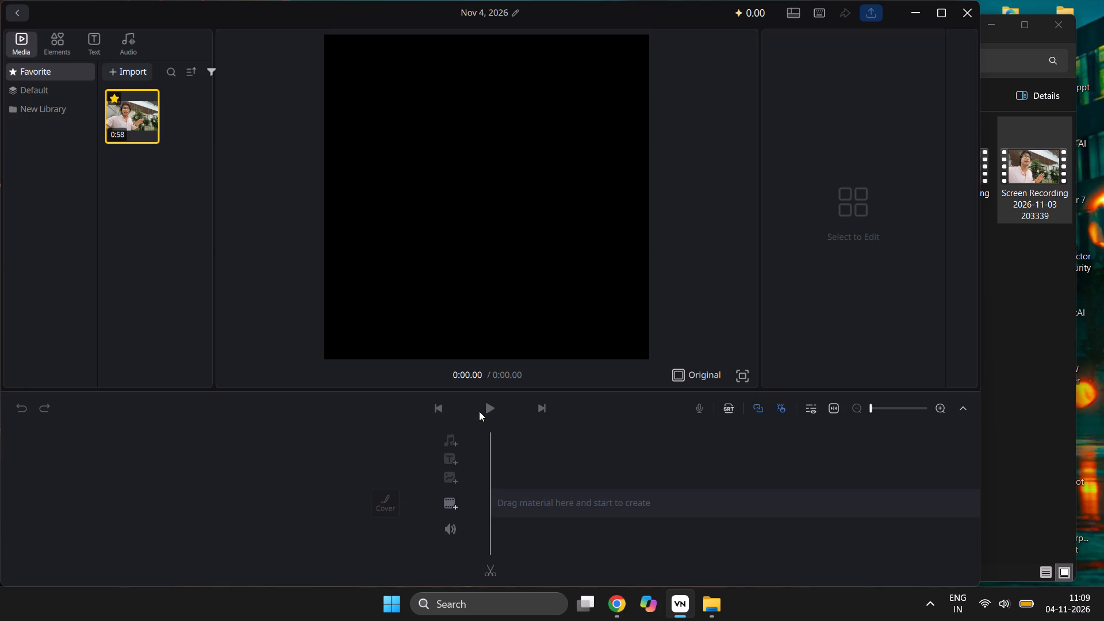
# Try to play the empty project, view the preview in full screen, and return to the editor.
pyautogui.click(481, 409)
pyautogui.click(737, 370)
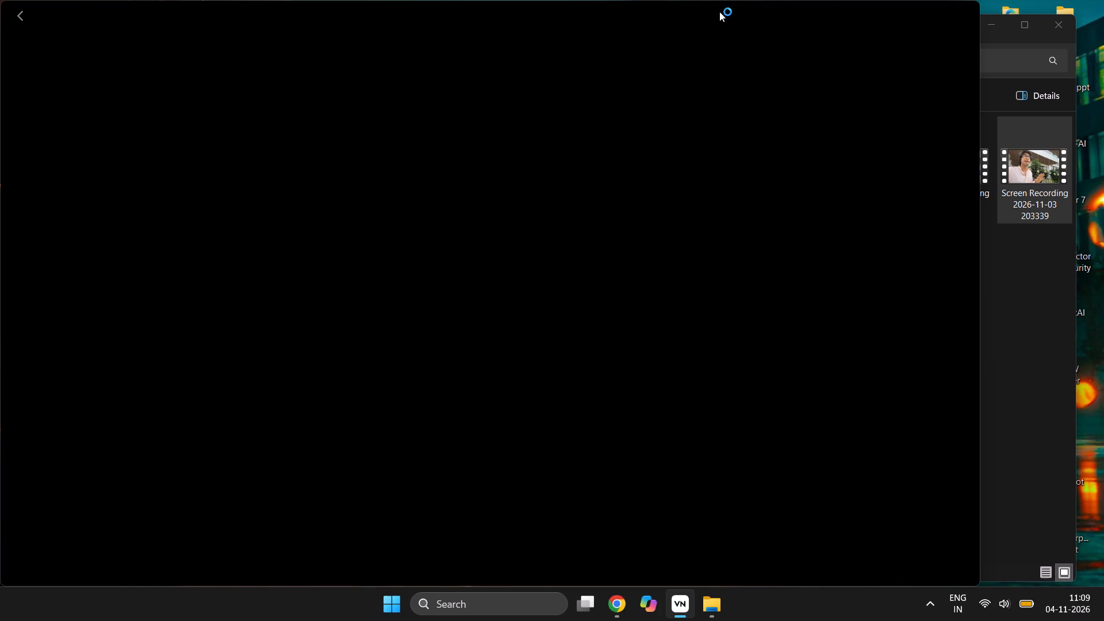
pyautogui.click(20, 14)
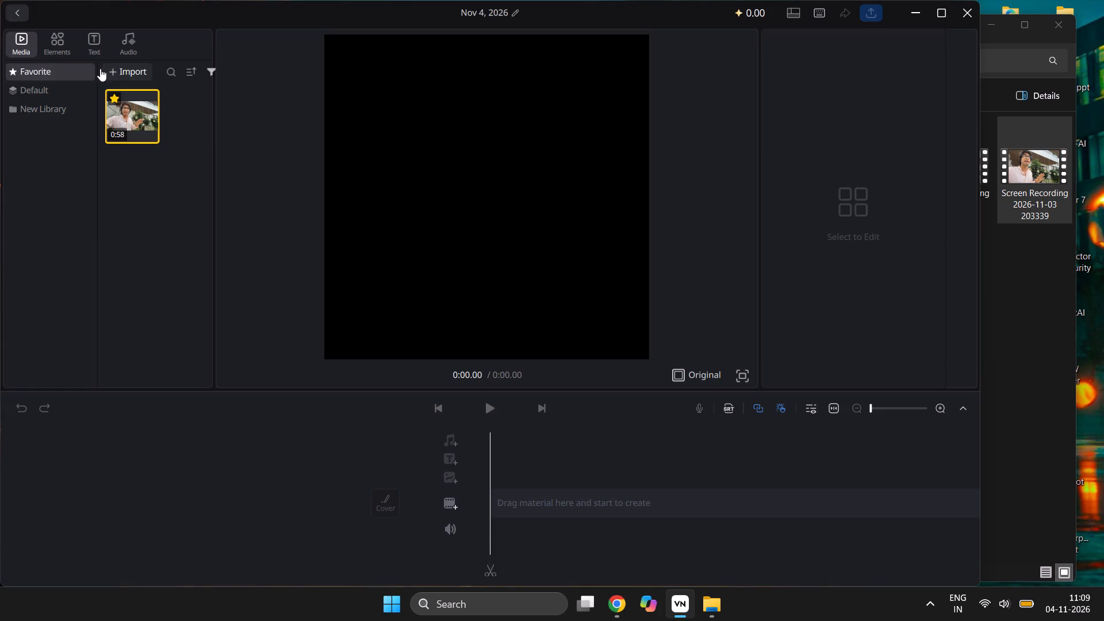
# Preview the imported screen recording from its media library thumbnail.
pyautogui.click(116, 111)
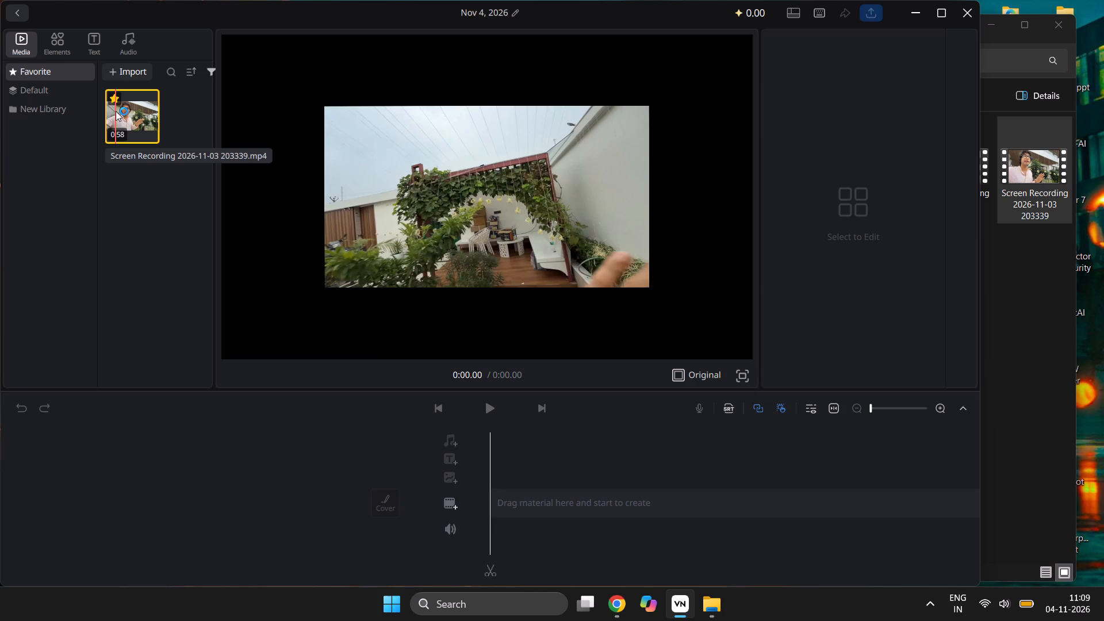
pyautogui.moveTo(116, 111); pyautogui.dragTo(133, 117)
pyautogui.click(139, 118)
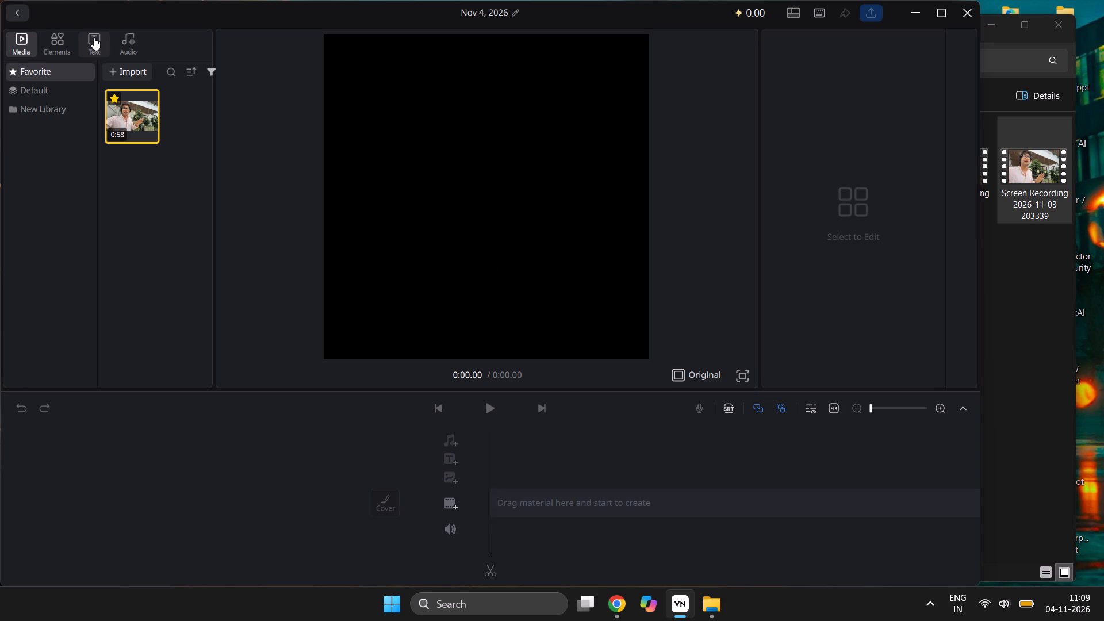
# Browse the Elements library through Favorites, Recently, Local and the Graphics categories Shapes, Lines & Frames and Social Media Logo.
pyautogui.click(51, 53)
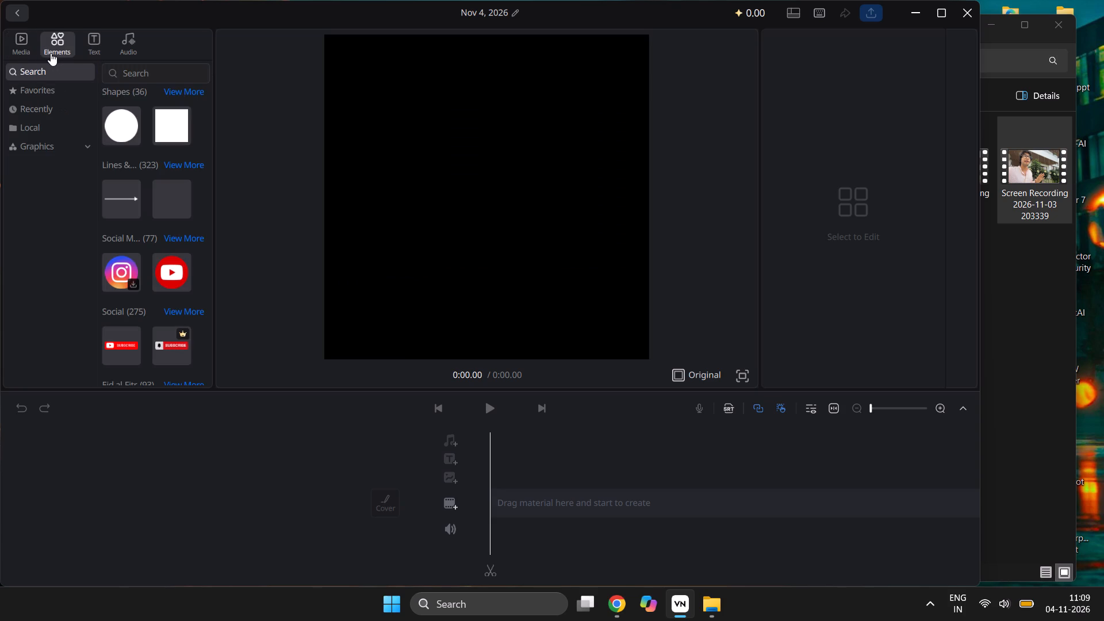
pyautogui.click(48, 88)
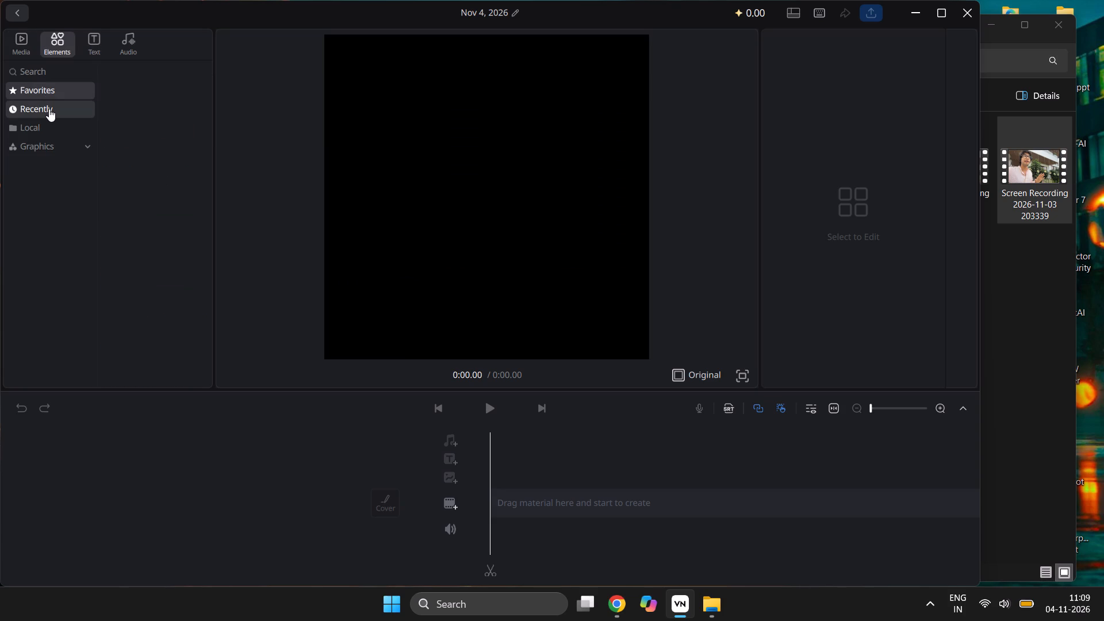
pyautogui.click(49, 109)
pyautogui.click(48, 129)
pyautogui.click(48, 148)
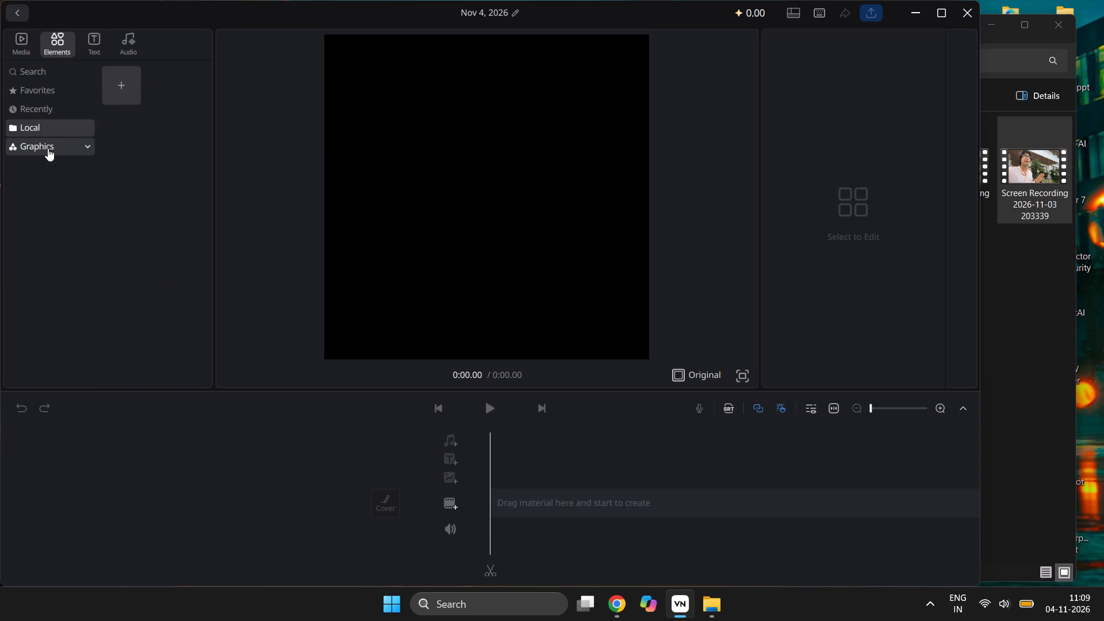
pyautogui.click(48, 166)
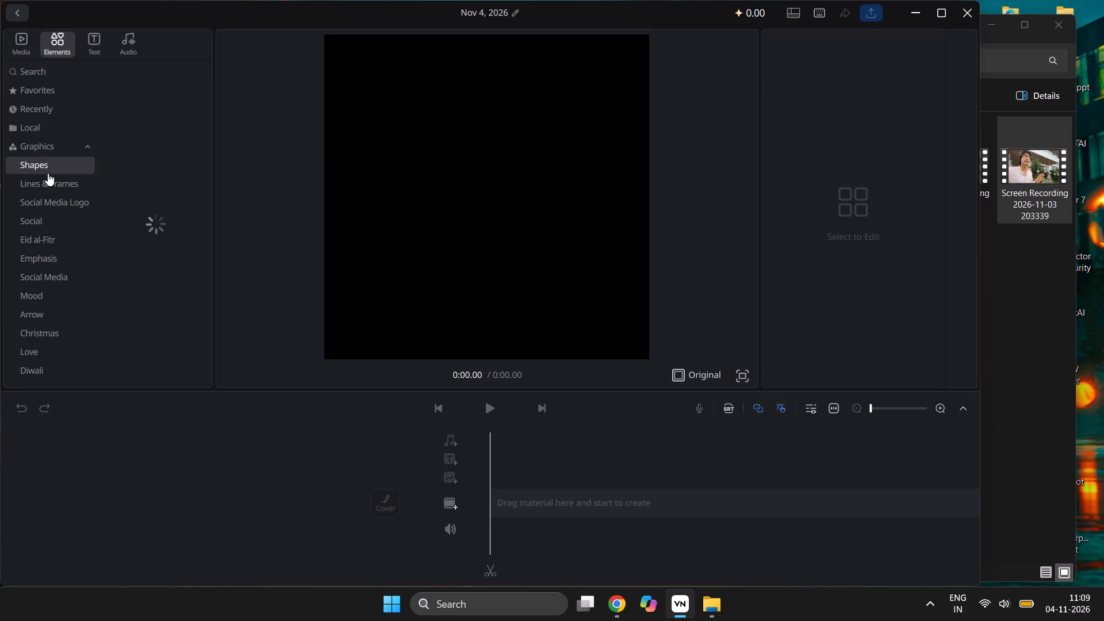
pyautogui.click(44, 190)
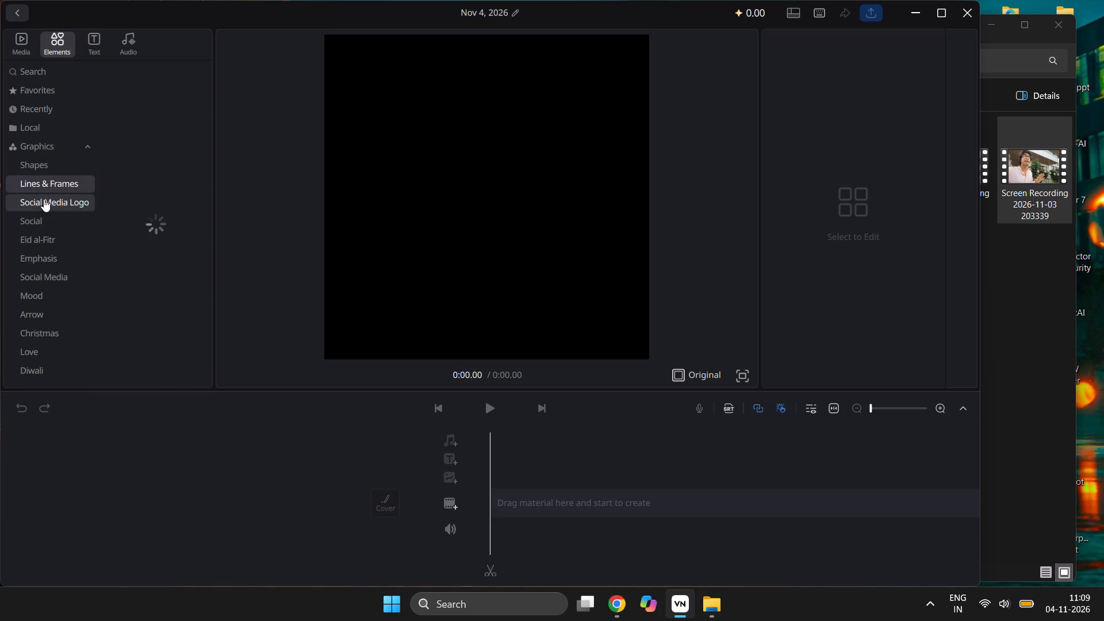
pyautogui.click(43, 201)
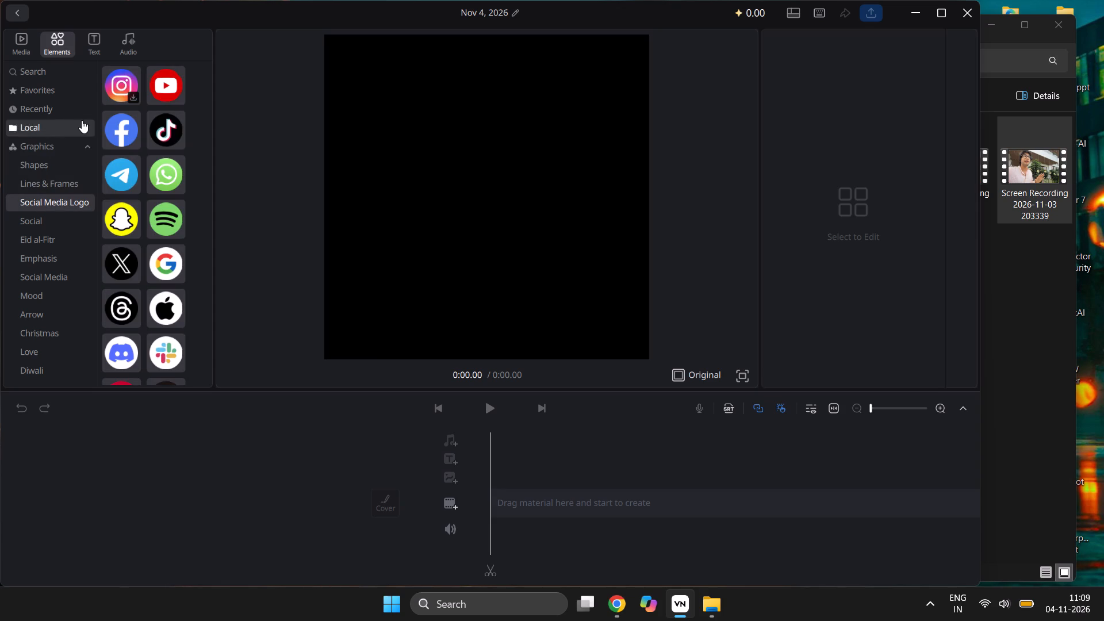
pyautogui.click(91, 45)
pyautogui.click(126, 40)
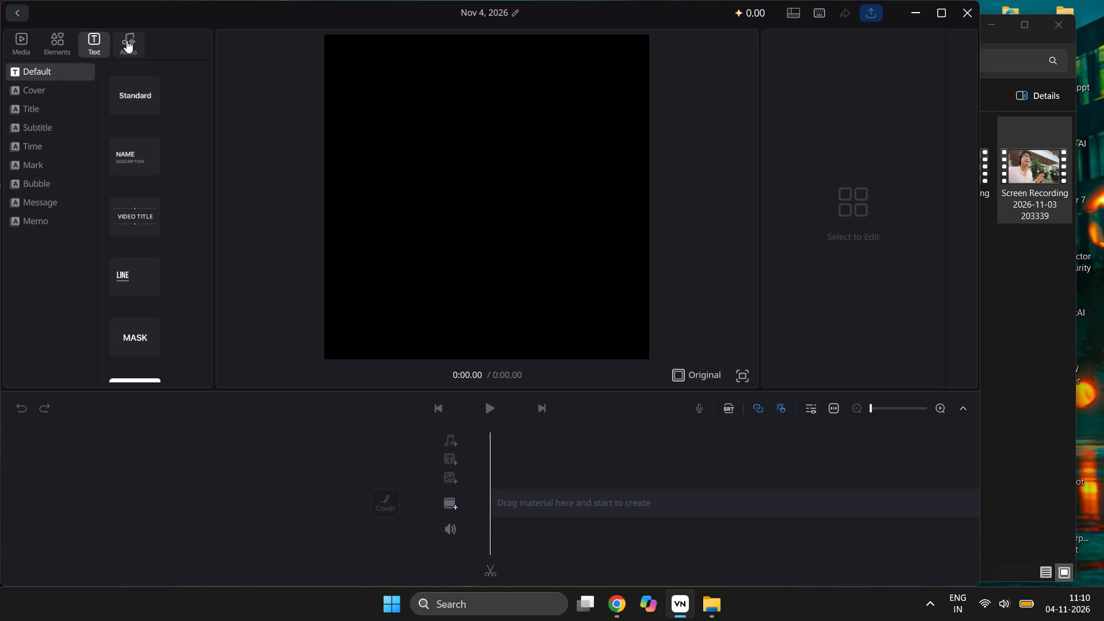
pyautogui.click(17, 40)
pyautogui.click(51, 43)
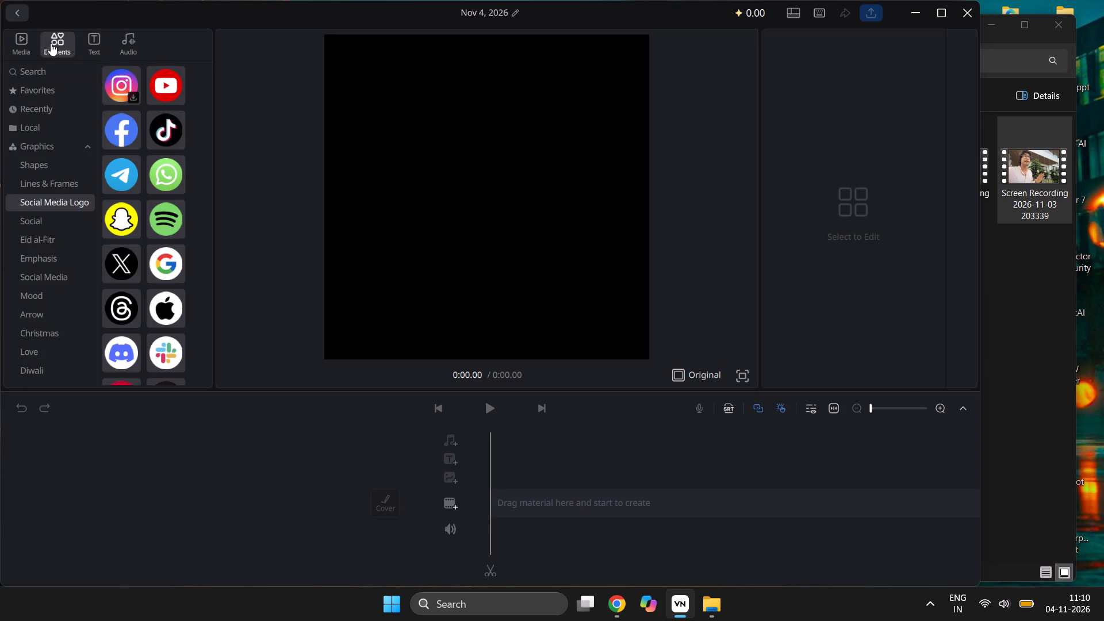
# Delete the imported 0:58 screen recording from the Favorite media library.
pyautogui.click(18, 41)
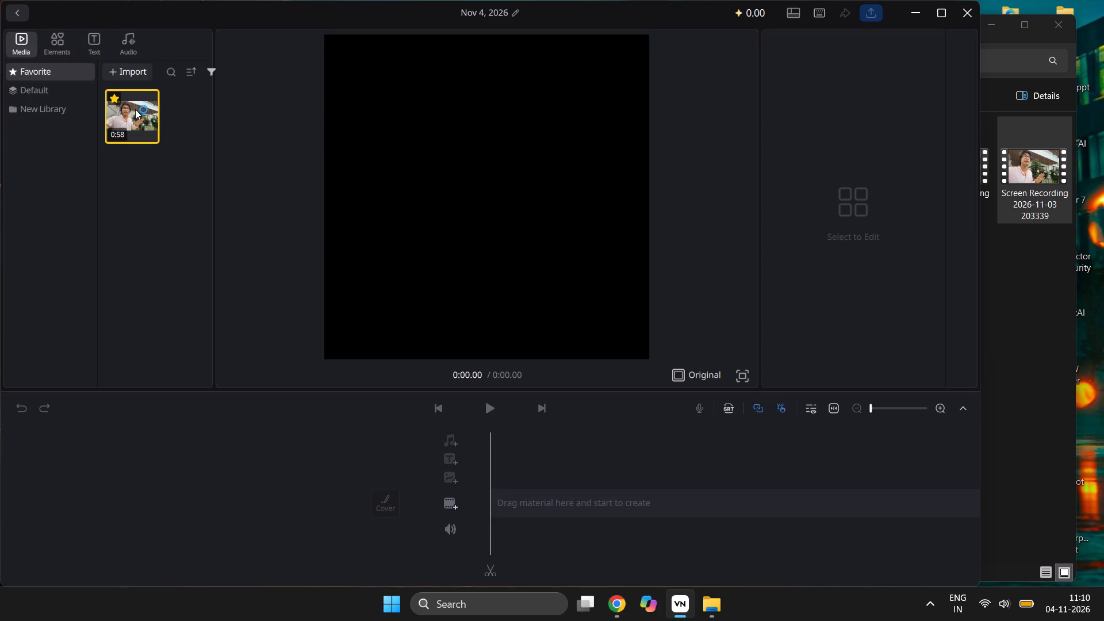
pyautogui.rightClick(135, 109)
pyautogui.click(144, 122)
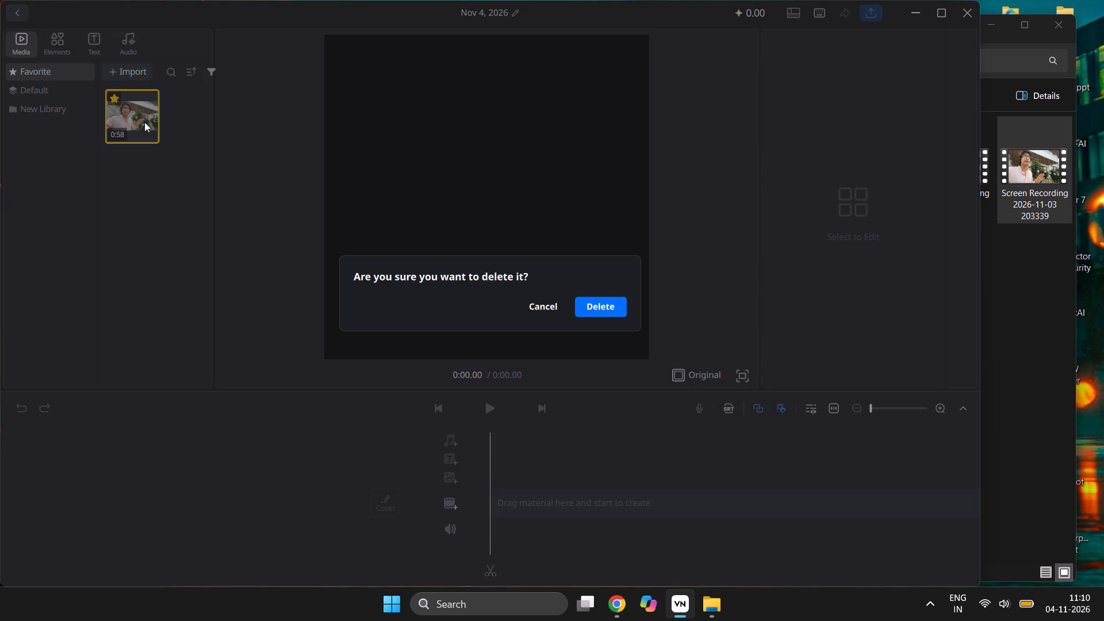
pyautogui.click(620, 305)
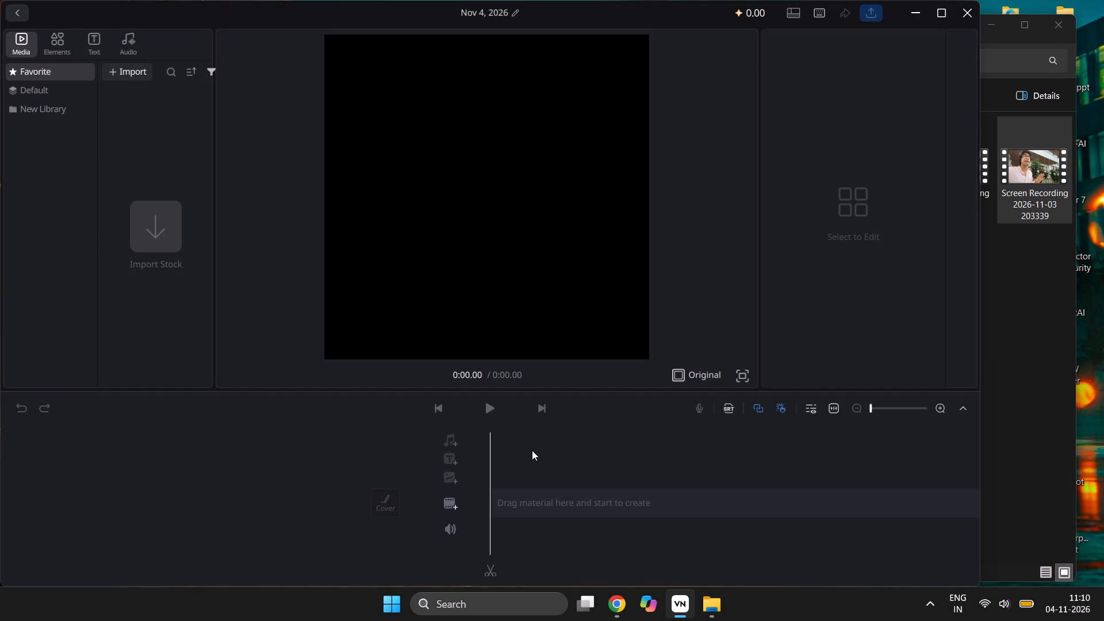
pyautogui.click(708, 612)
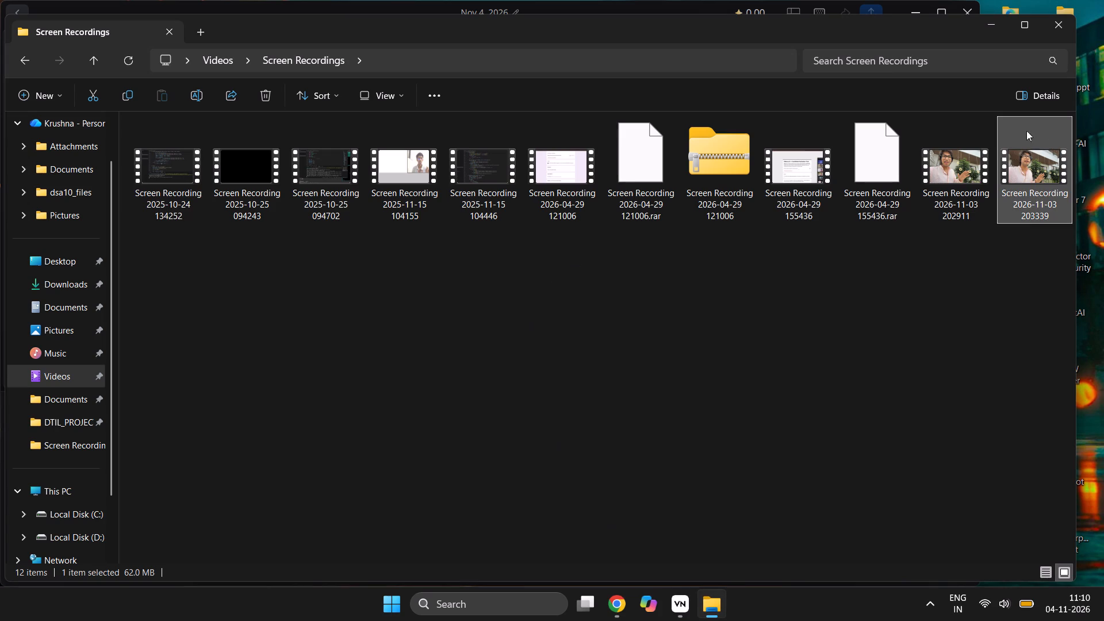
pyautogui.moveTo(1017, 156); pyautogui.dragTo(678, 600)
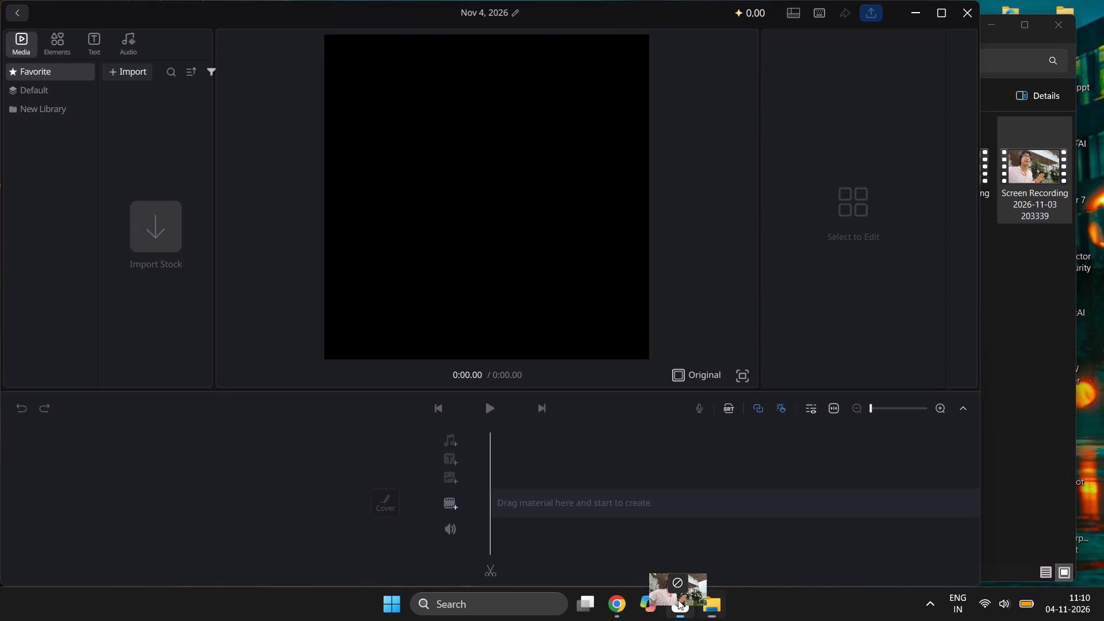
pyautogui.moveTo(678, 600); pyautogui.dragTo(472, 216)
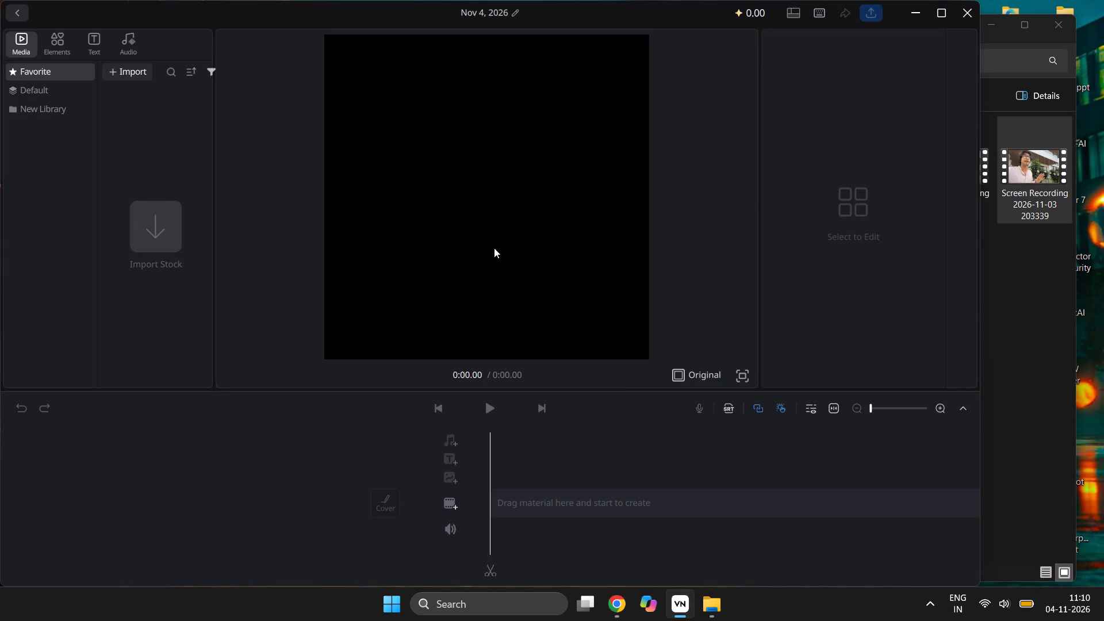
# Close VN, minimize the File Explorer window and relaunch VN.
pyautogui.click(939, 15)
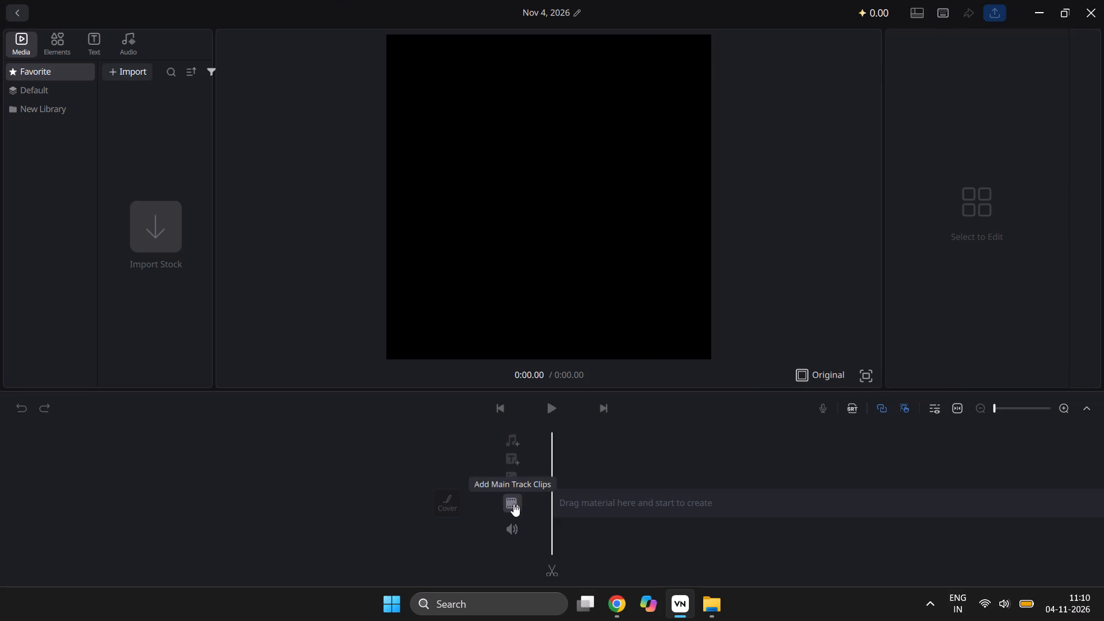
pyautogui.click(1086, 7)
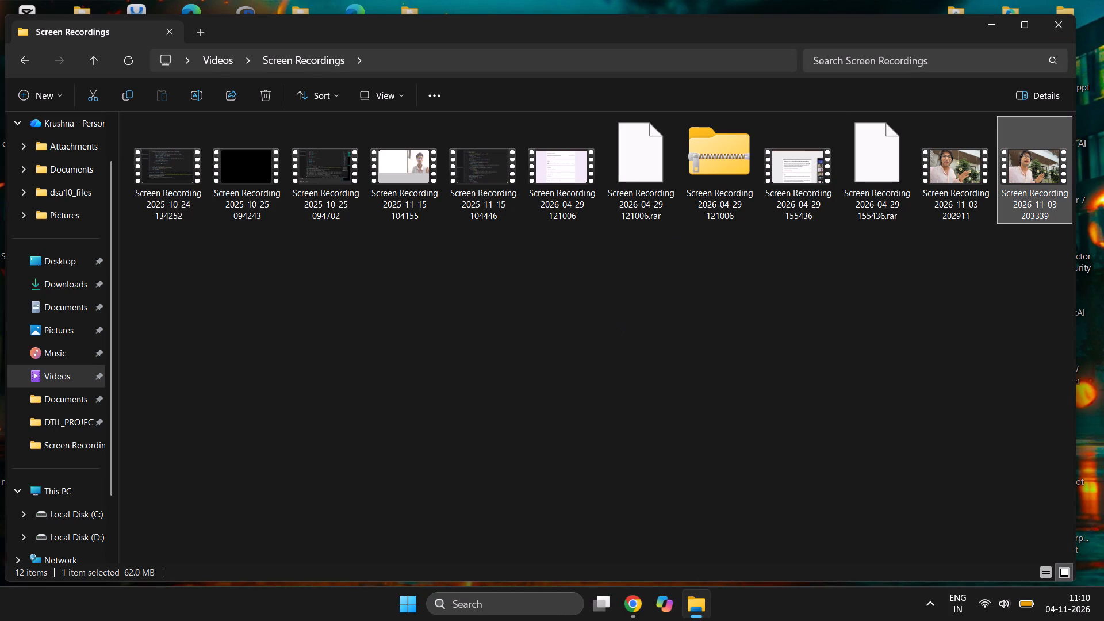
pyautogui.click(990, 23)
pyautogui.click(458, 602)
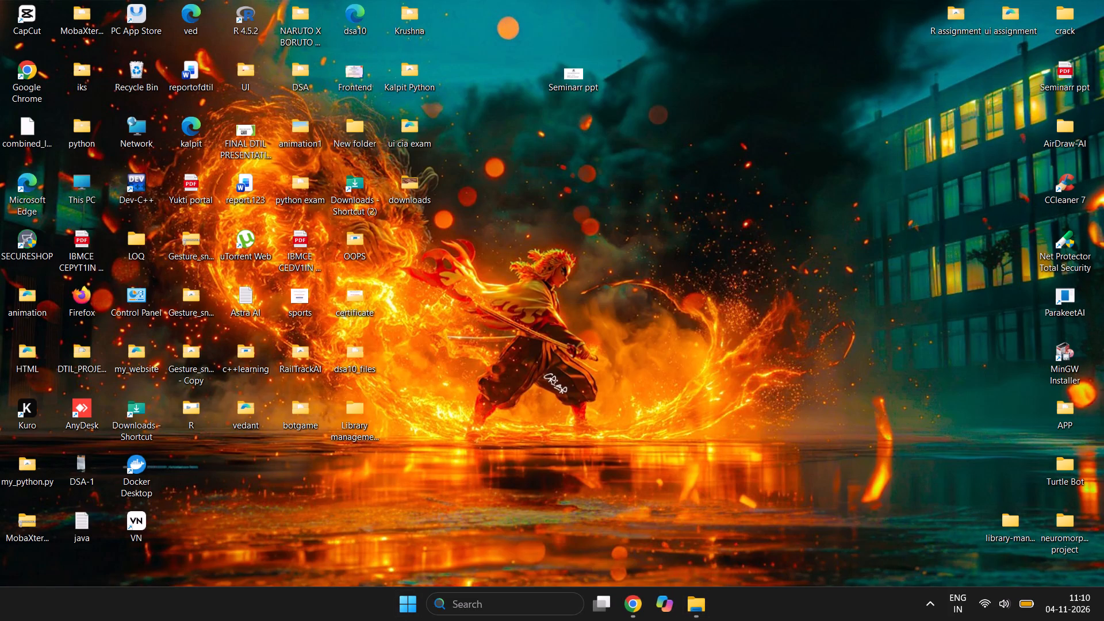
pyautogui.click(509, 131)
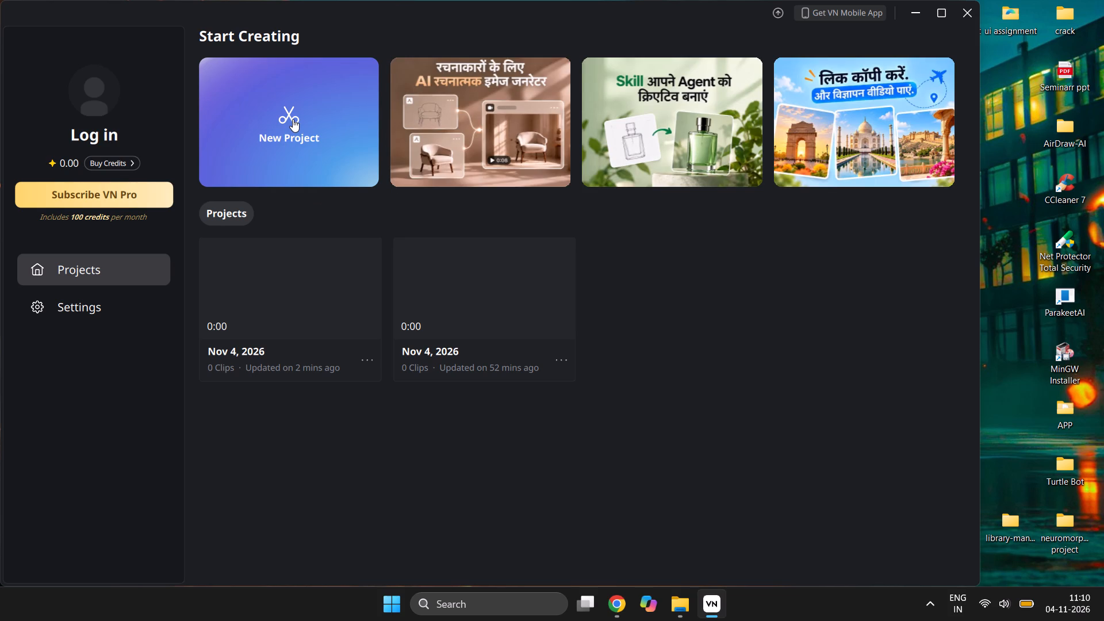
# Reopen the most recent Nov 4, 2026 project, inspect its empty editor and return to the project list.
pyautogui.doubleClick(258, 350)
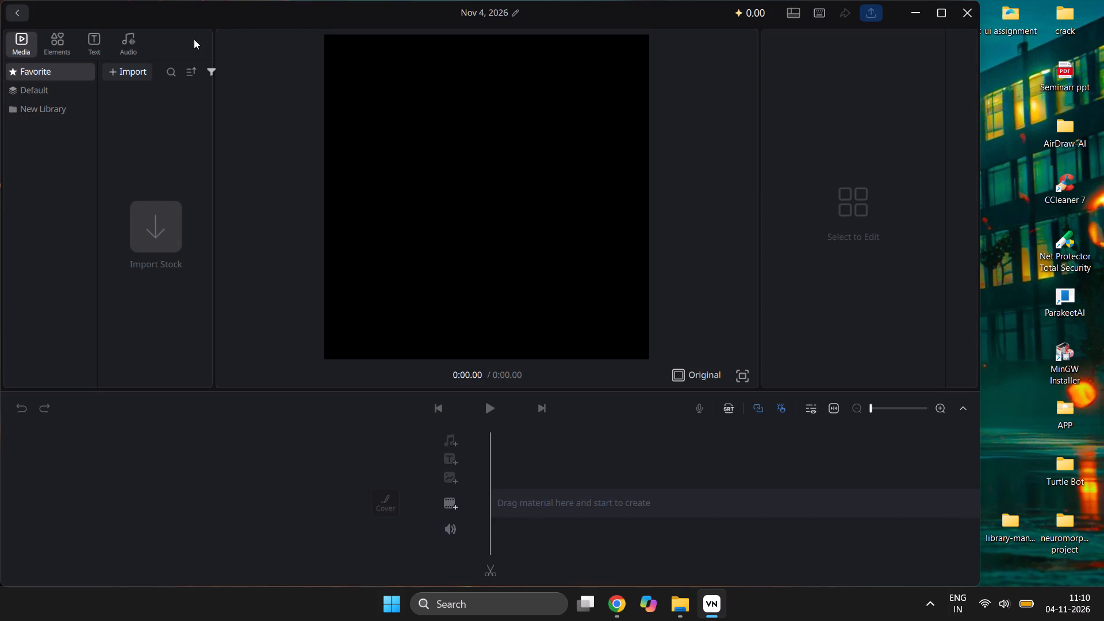
pyautogui.click(12, 16)
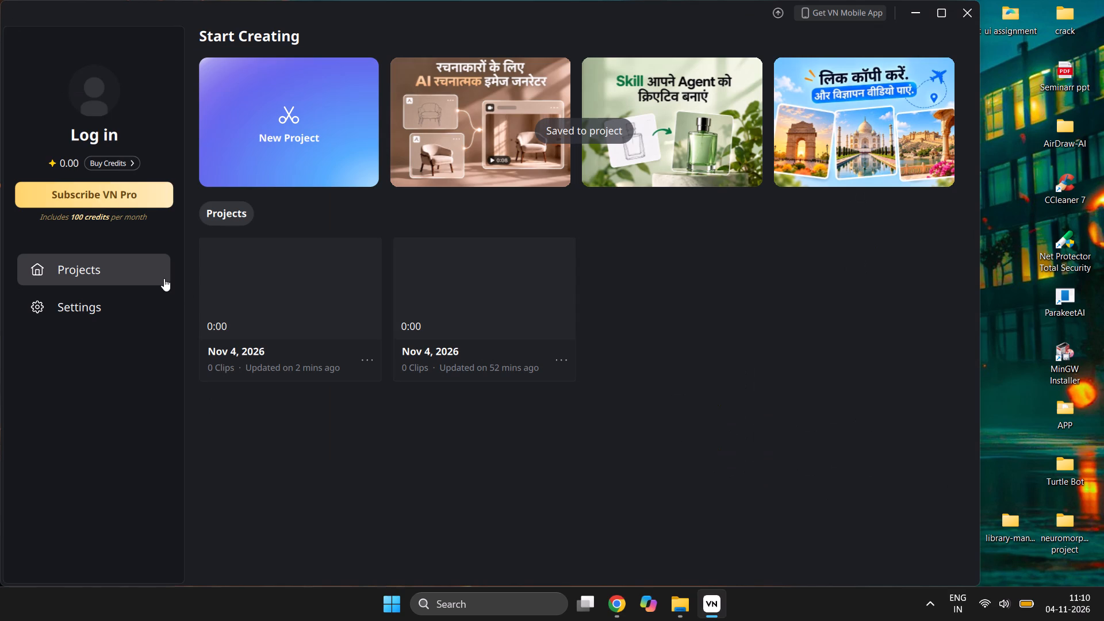
# Delete both Nov 4, 2026 projects from the project list.
pyautogui.click(369, 363)
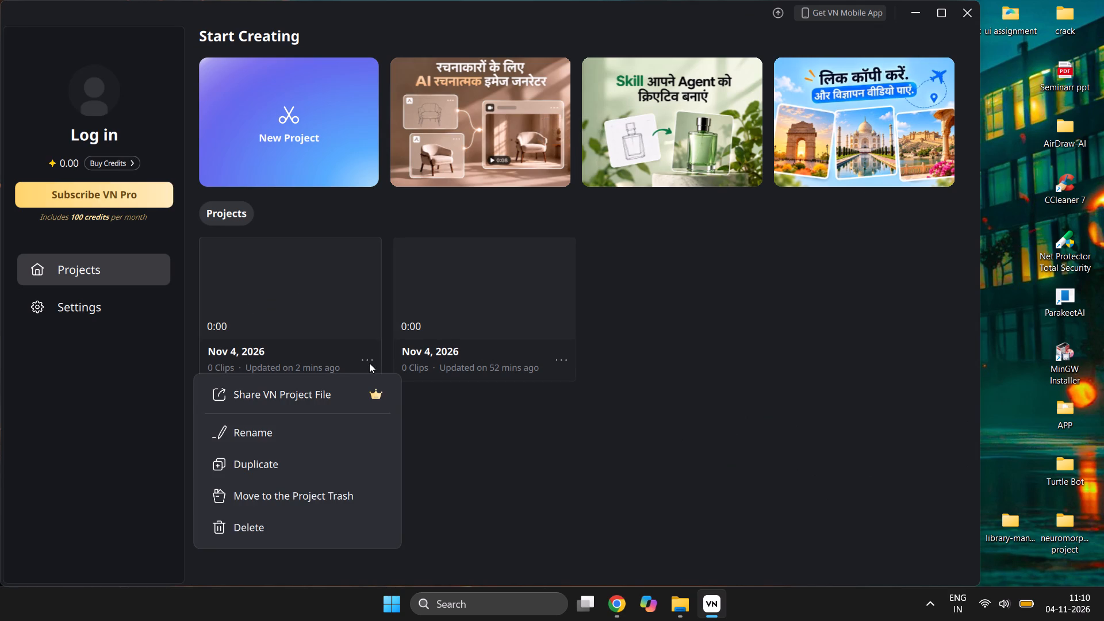
pyautogui.click(266, 526)
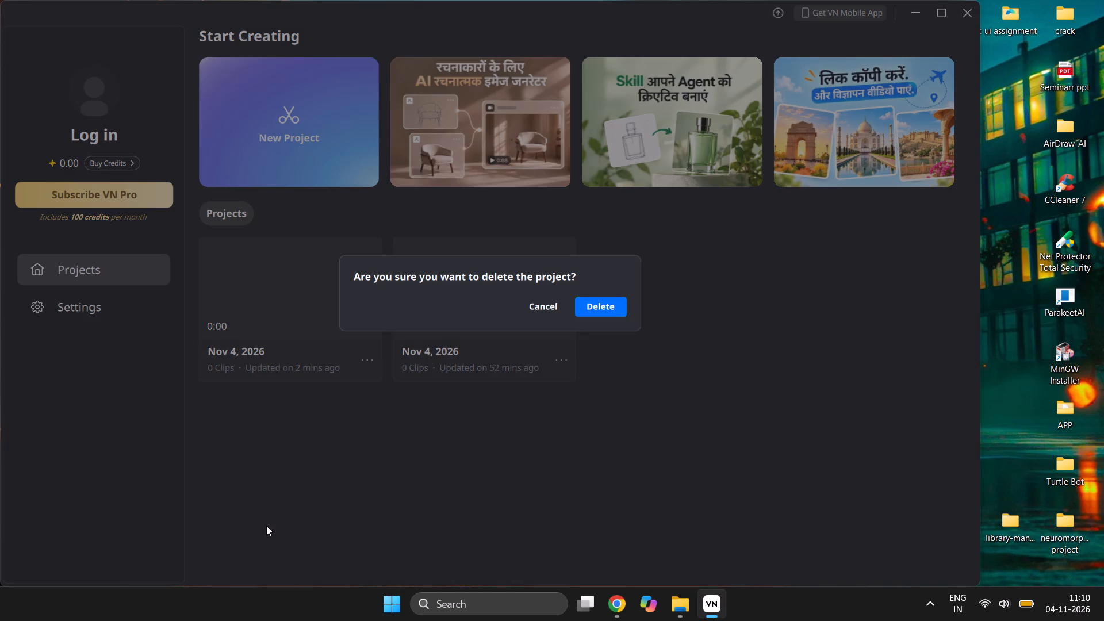
pyautogui.click(600, 310)
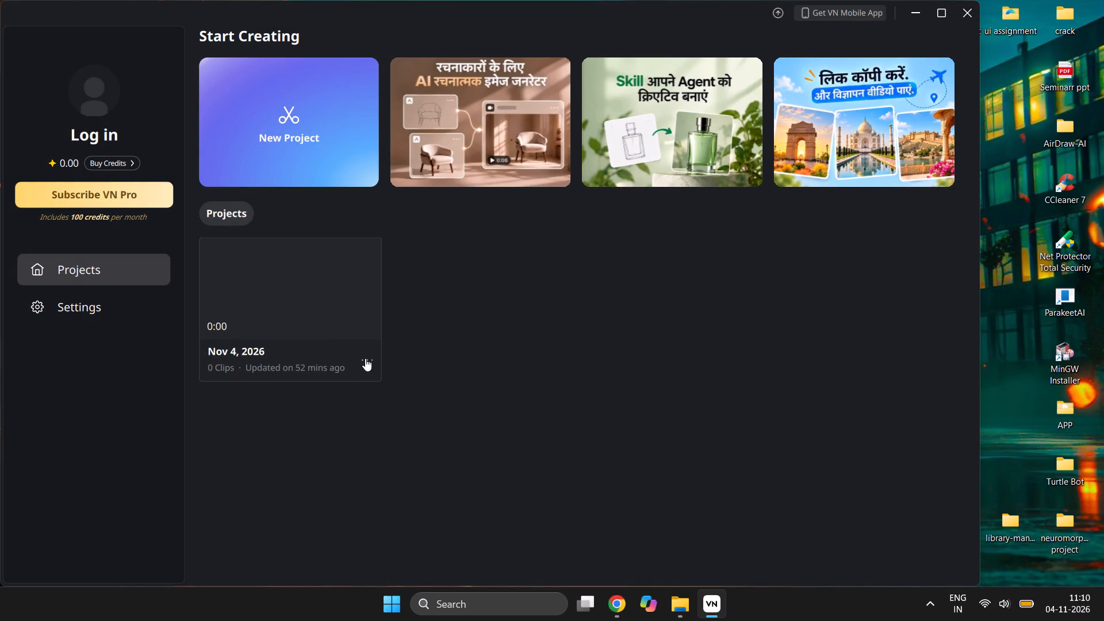
pyautogui.click(366, 358)
pyautogui.click(265, 526)
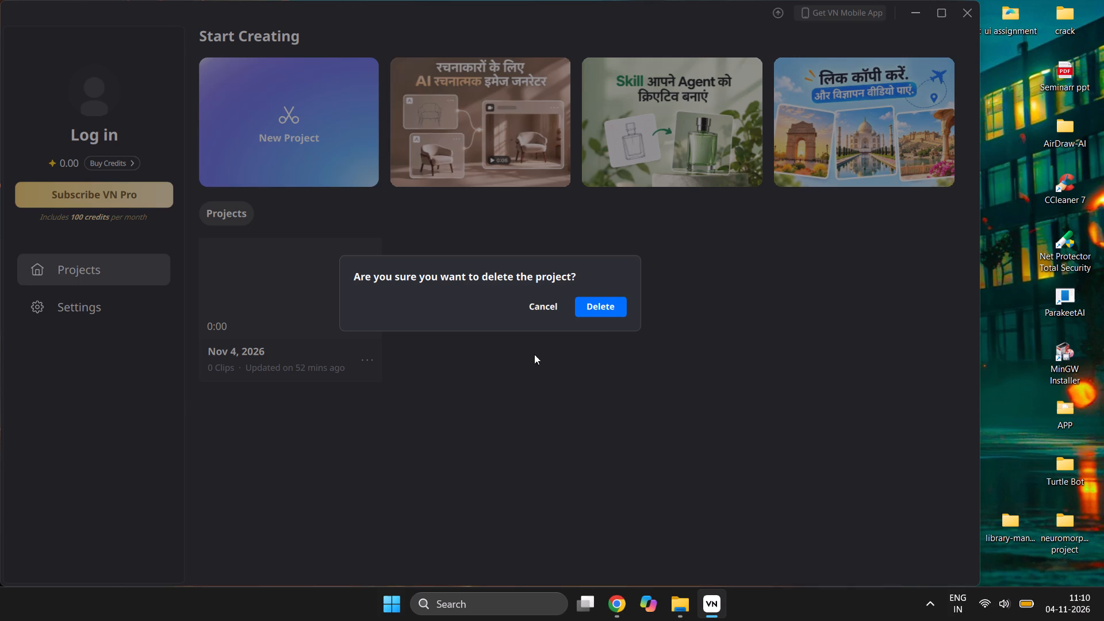
pyautogui.click(599, 310)
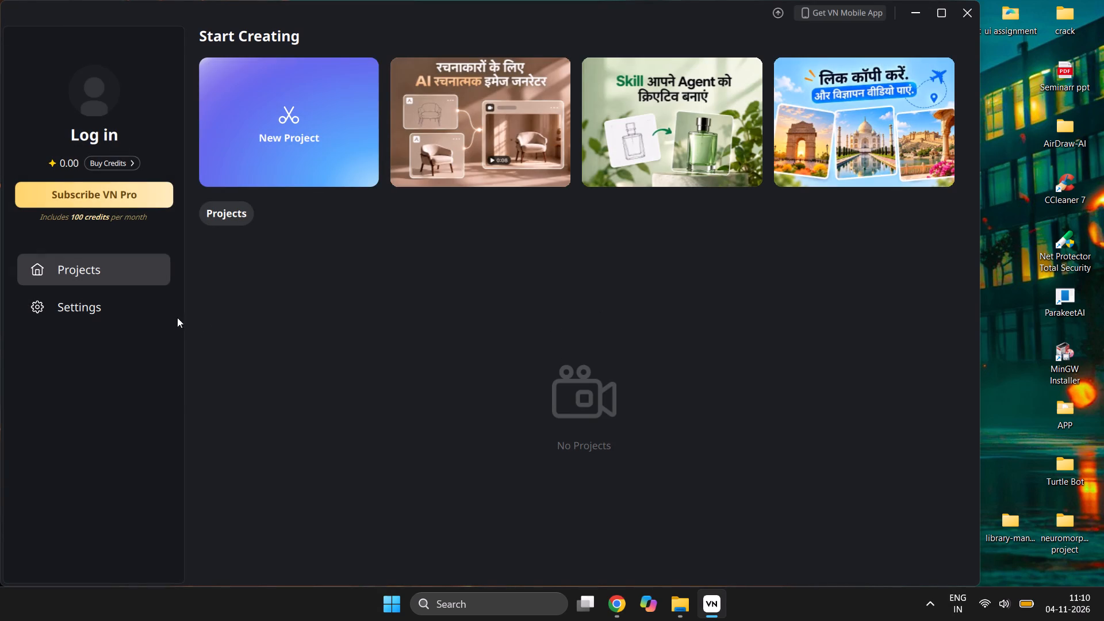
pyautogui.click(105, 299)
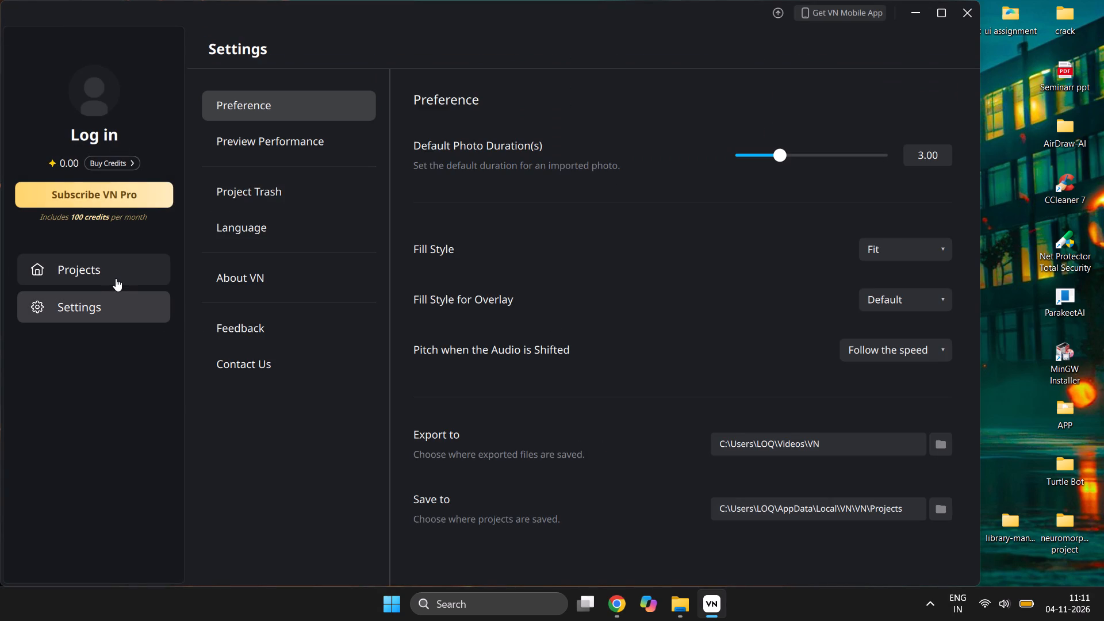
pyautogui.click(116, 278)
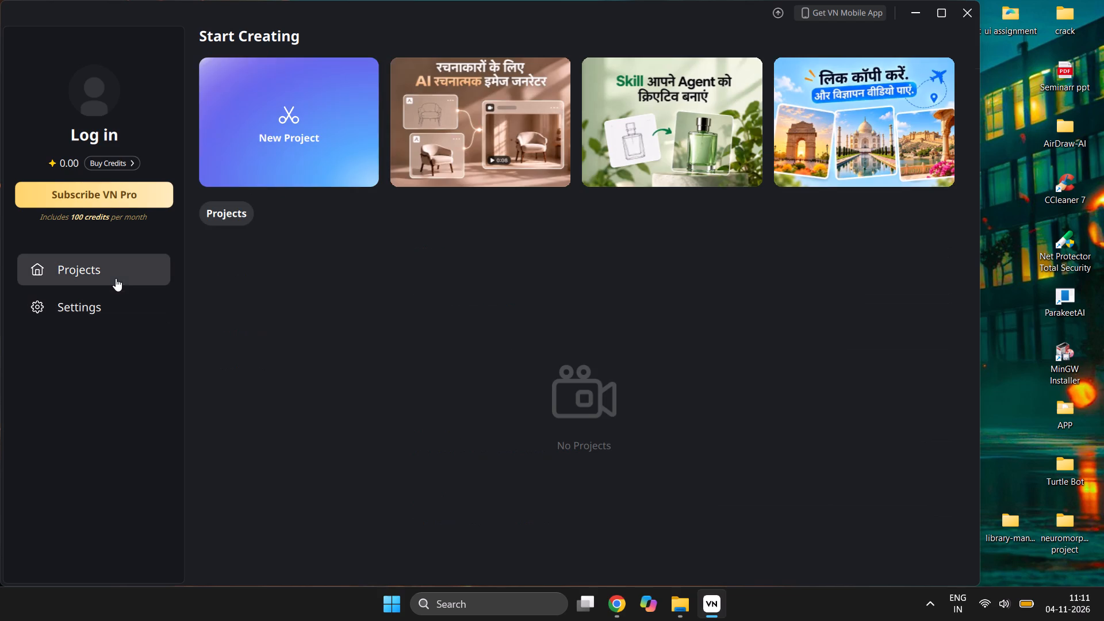
# Create a new project.
pyautogui.click(258, 82)
pyautogui.click(153, 235)
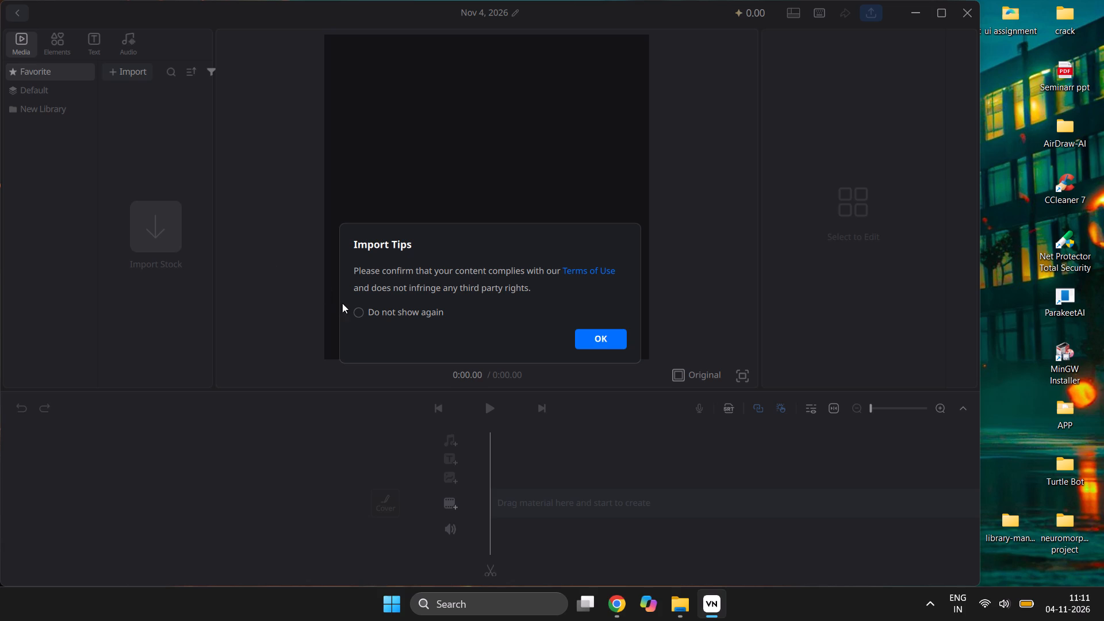
pyautogui.click(412, 313)
pyautogui.click(604, 342)
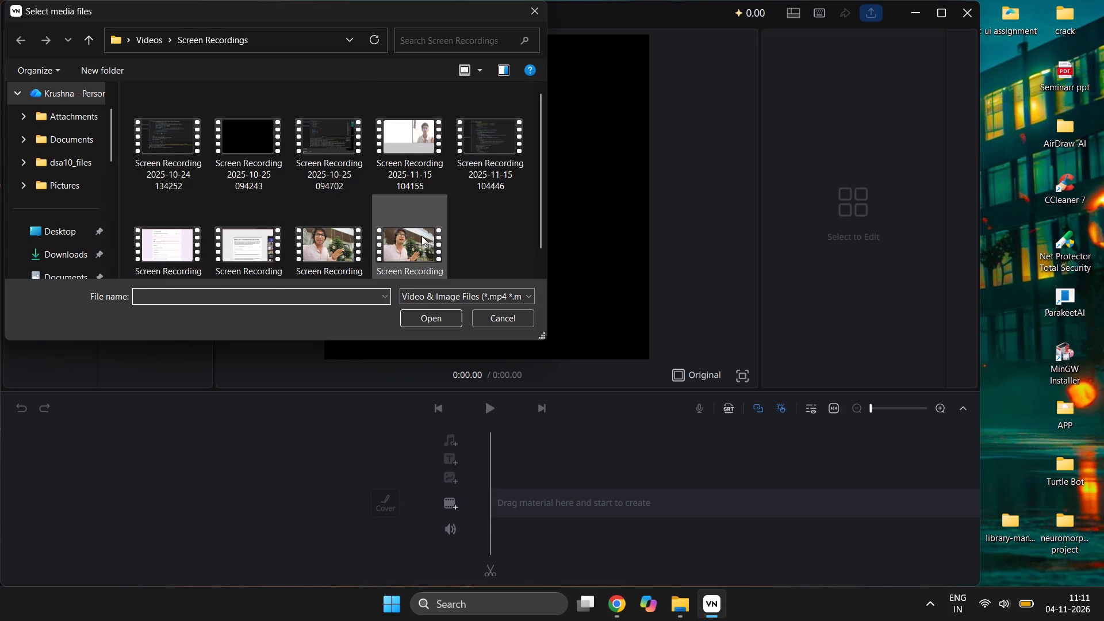
pyautogui.click(422, 237)
pyautogui.click(439, 315)
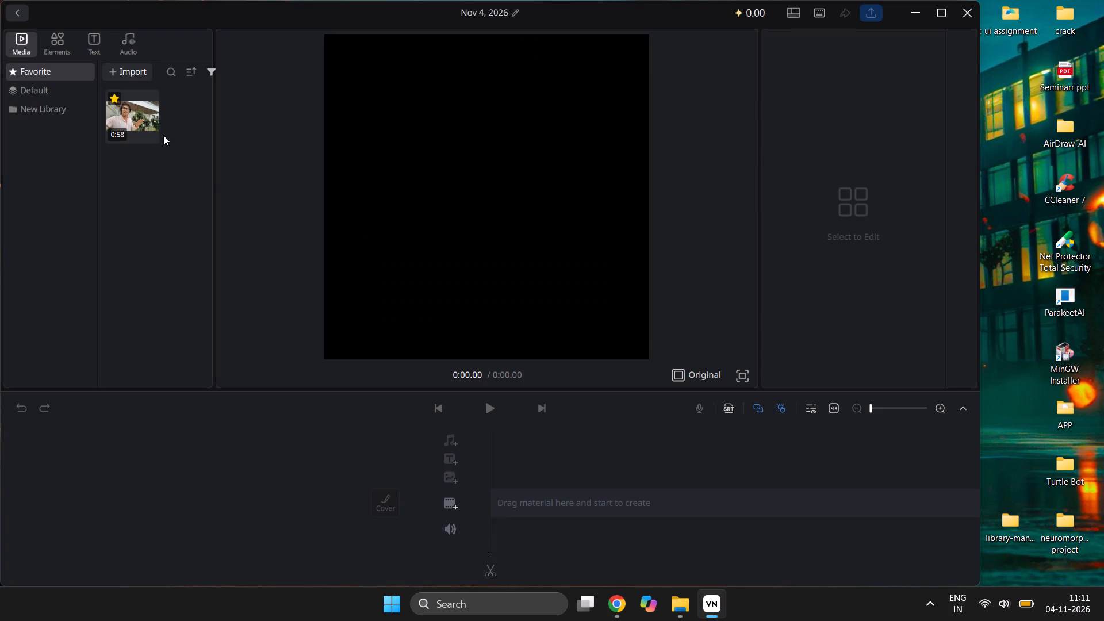
# Play the imported screen recording in the full-size preview and return to the editor.
pyautogui.doubleClick(132, 105)
pyautogui.doubleClick(132, 105)
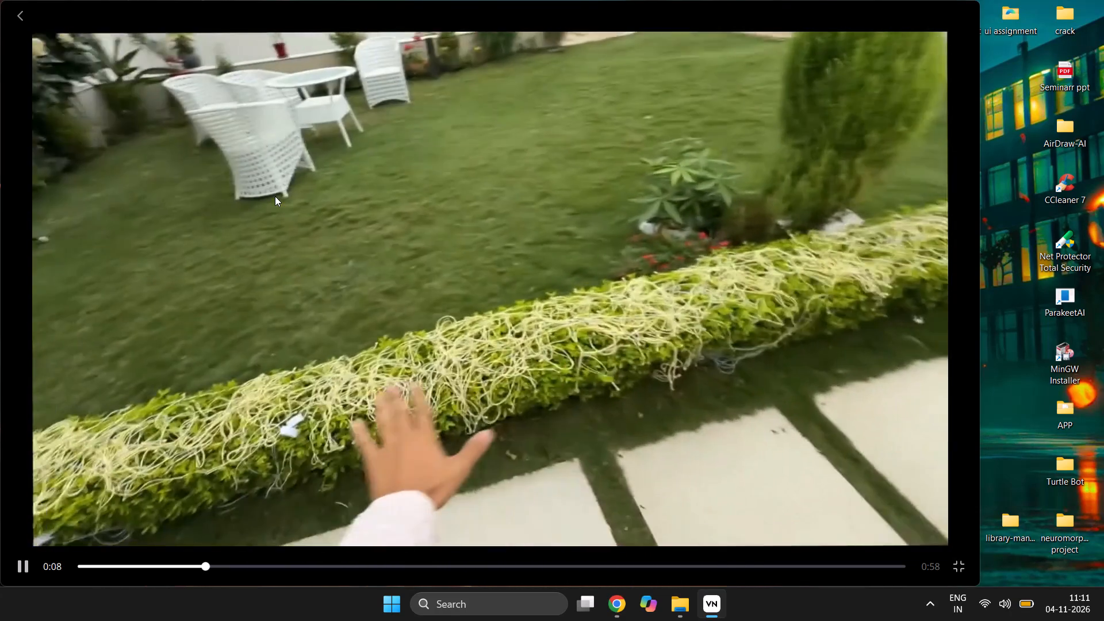
pyautogui.press('Return')
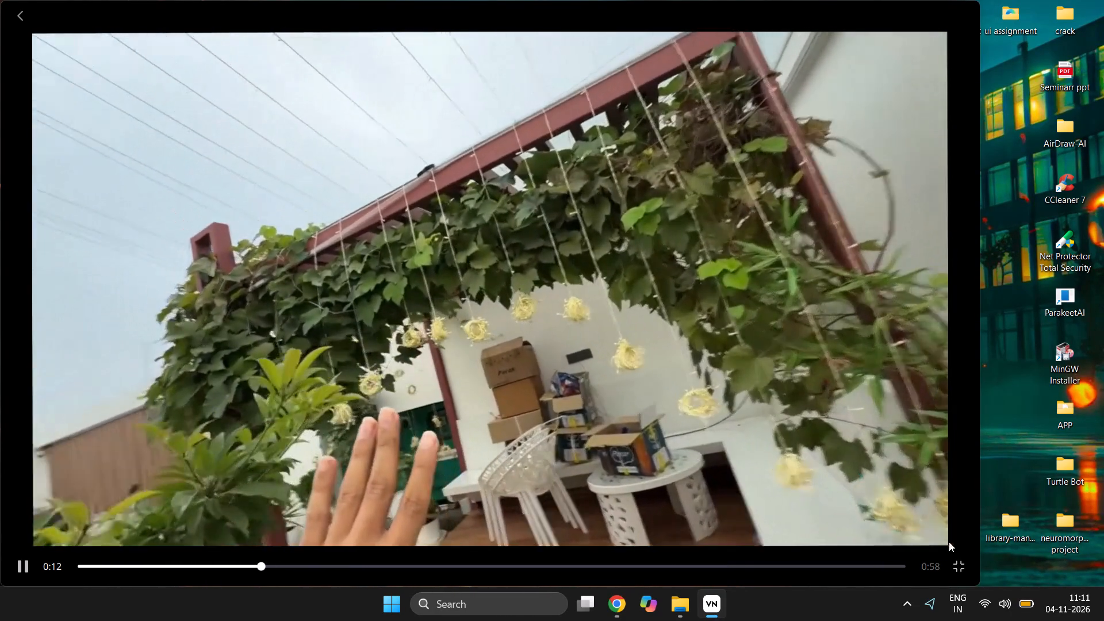
pyautogui.click(963, 559)
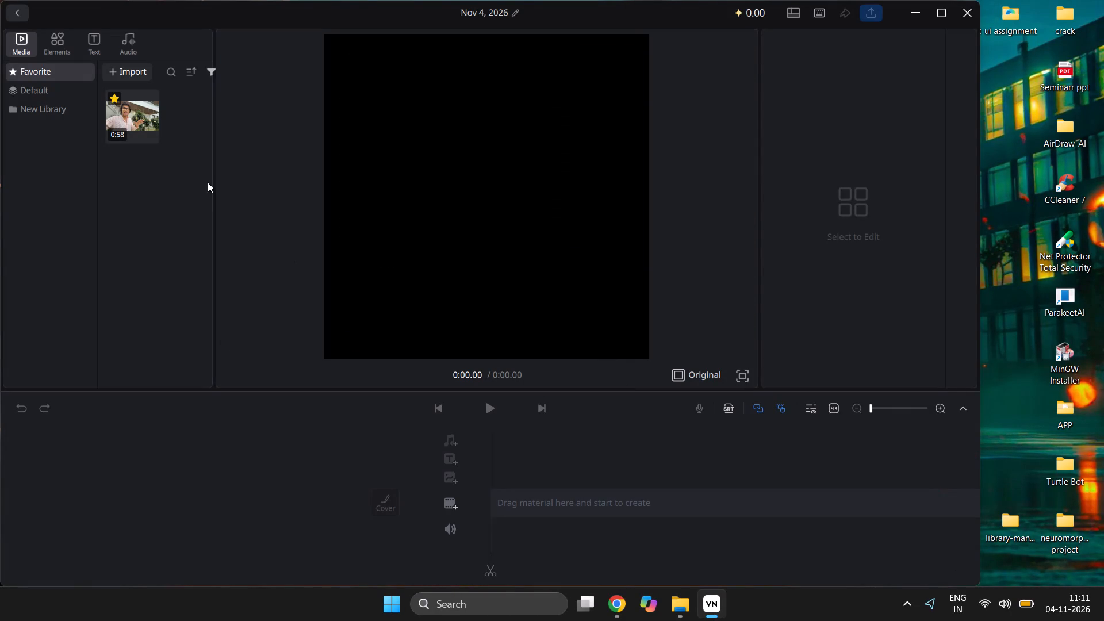
# Place the imported screen recording from the media library onto the main timeline track.
pyautogui.click(138, 108)
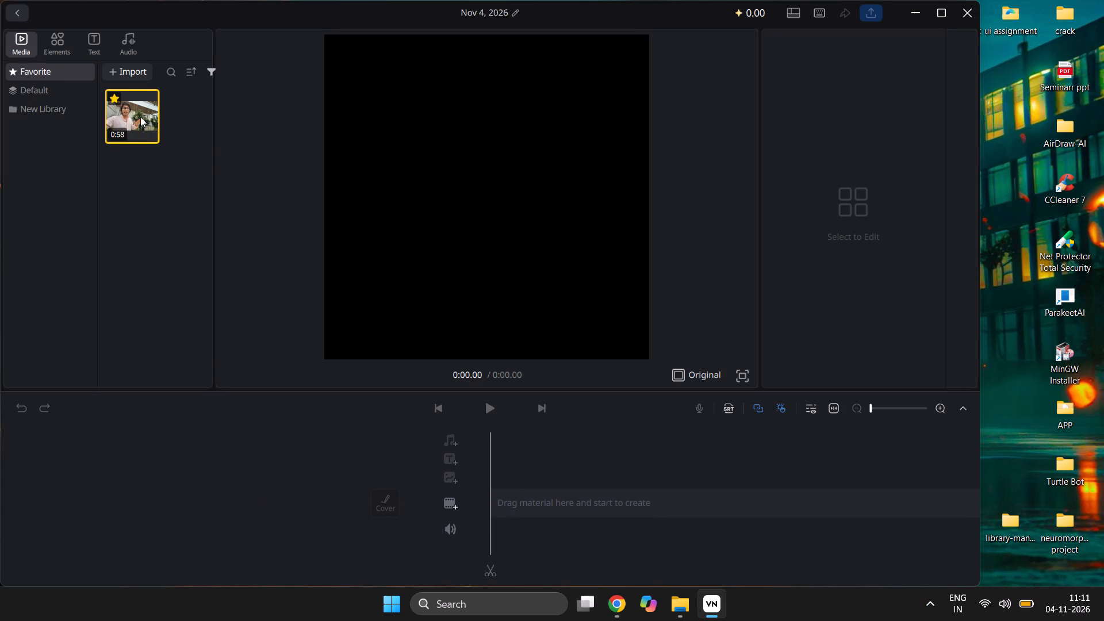
pyautogui.moveTo(140, 117); pyautogui.dragTo(654, 501)
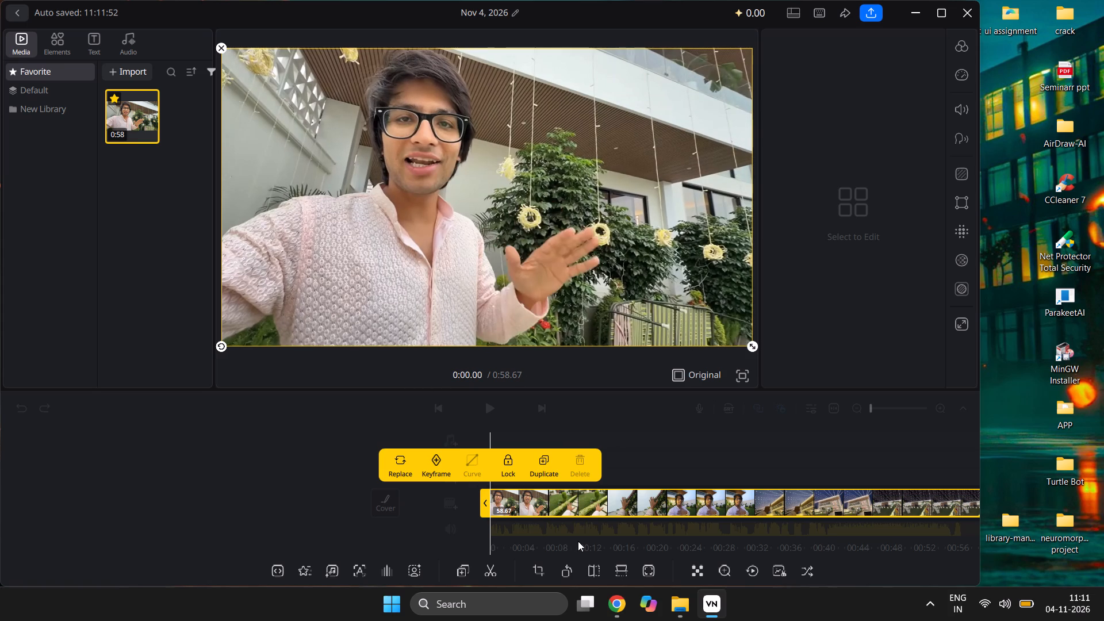
# Scrub through the clip on the timeline to review its footage and return to near its start.
pyautogui.hscroll(-8, 578, 541)
pyautogui.hscroll(5, 578, 541)
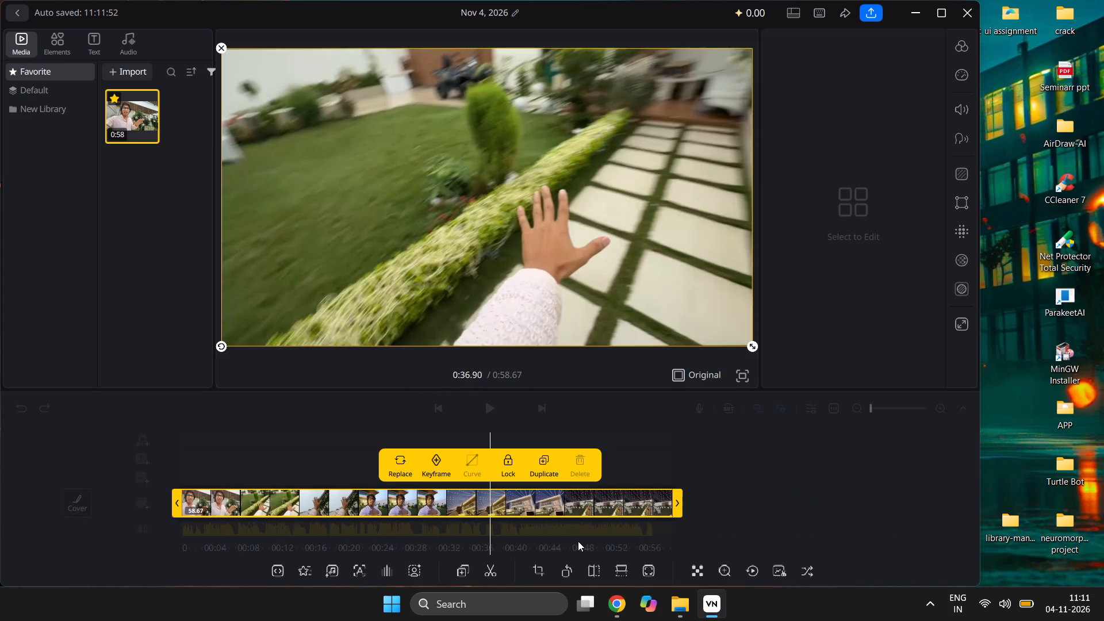
pyautogui.hscroll(8, 578, 541)
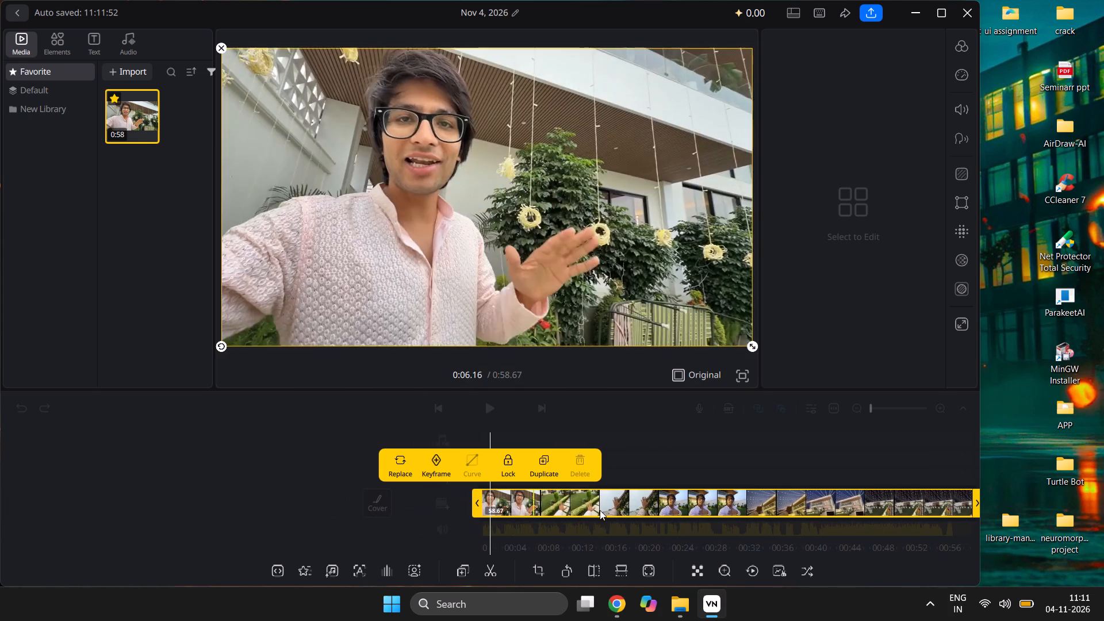
pyautogui.hscroll(3, 601, 509)
pyautogui.hscroll(1, 733, 501)
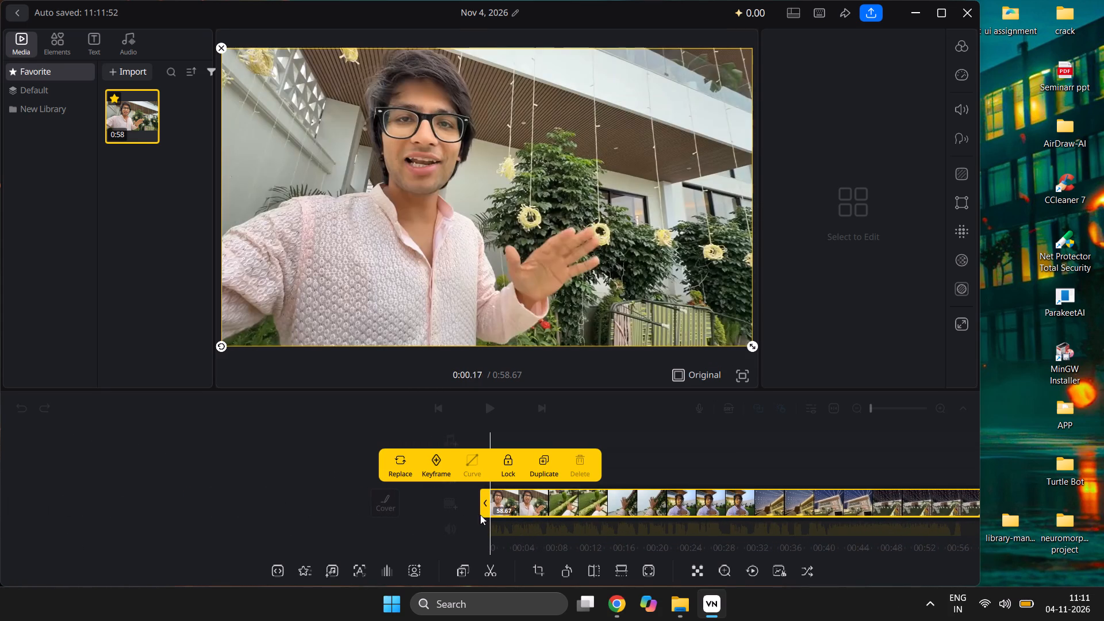
# Review the clip's footage along the timeline, play it from the beginning and return to near its start.
pyautogui.click(635, 268)
pyautogui.click(865, 297)
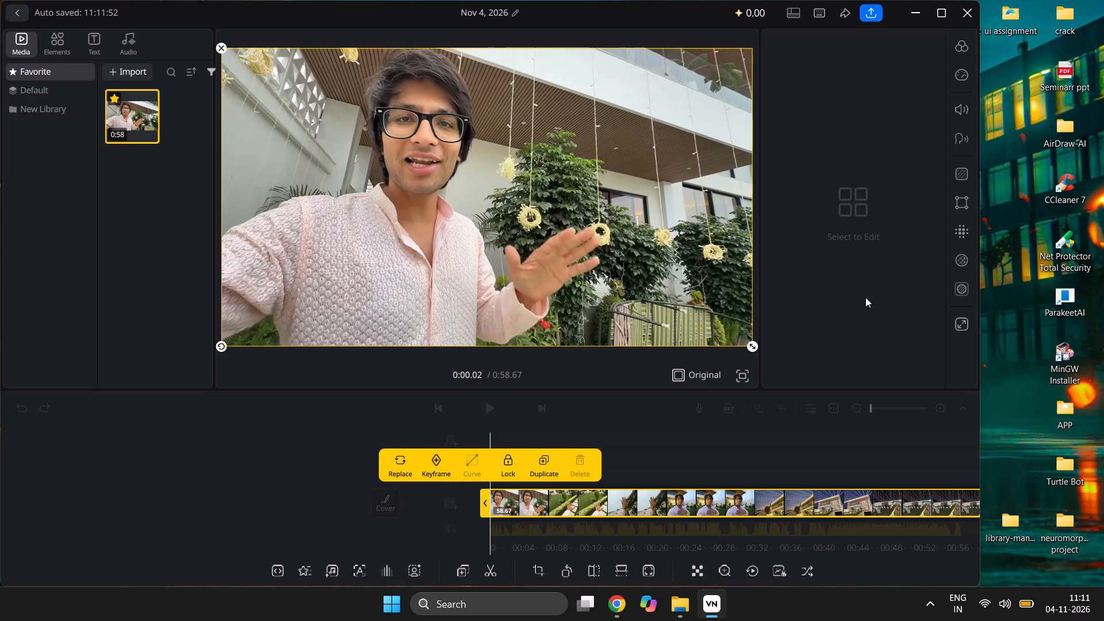
pyautogui.doubleClick(865, 297)
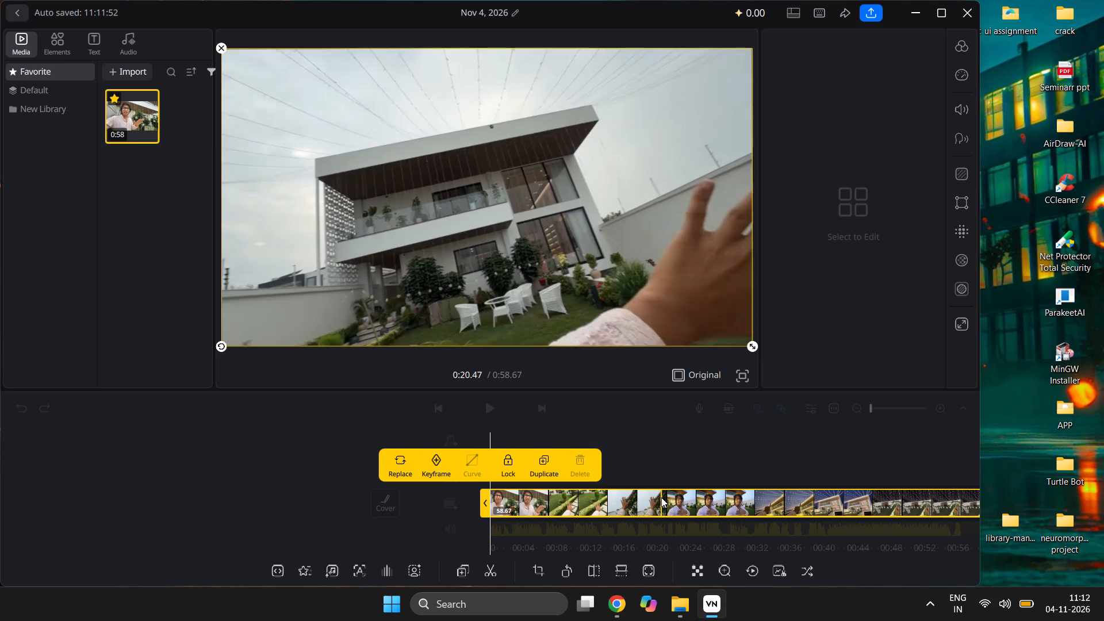
pyautogui.click(661, 497)
pyautogui.hscroll(4, 661, 497)
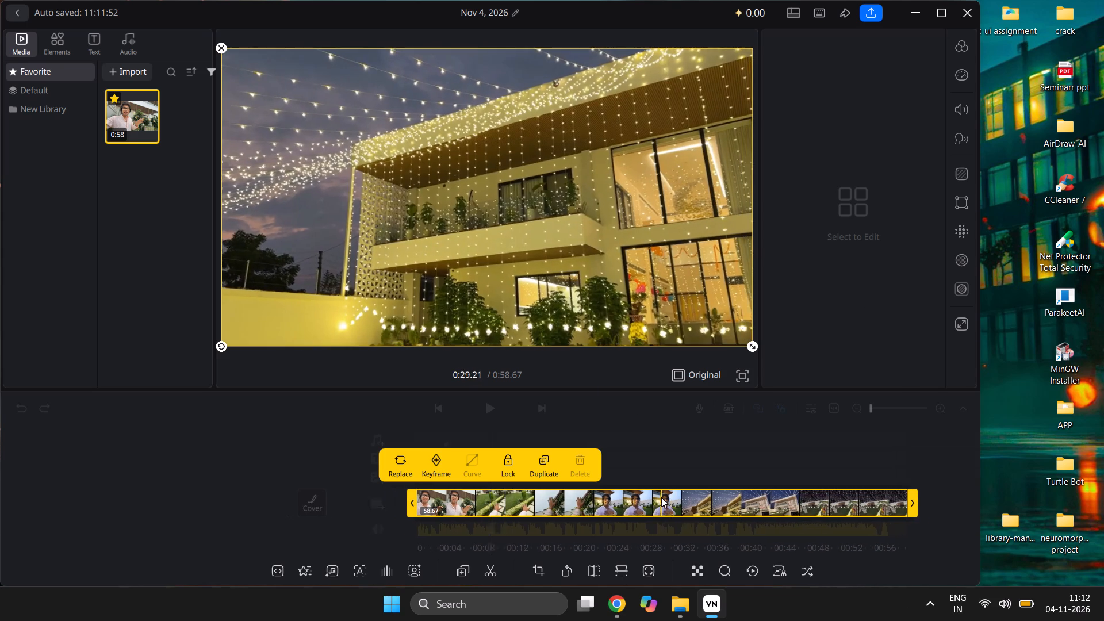
pyautogui.hscroll(5, 661, 497)
pyautogui.doubleClick(354, 501)
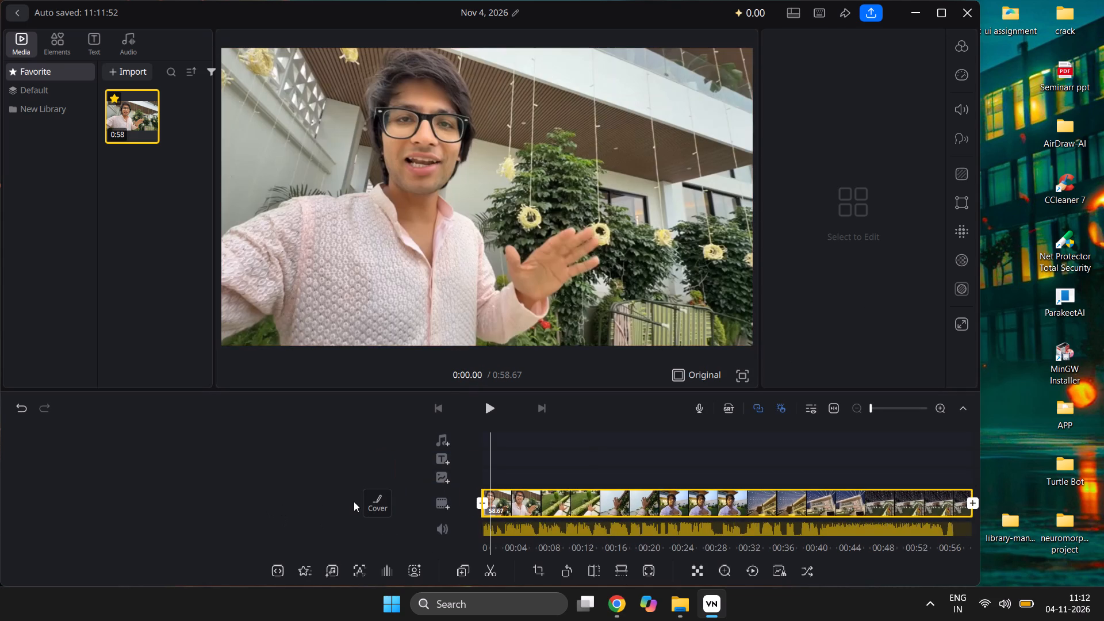
pyautogui.click(488, 403)
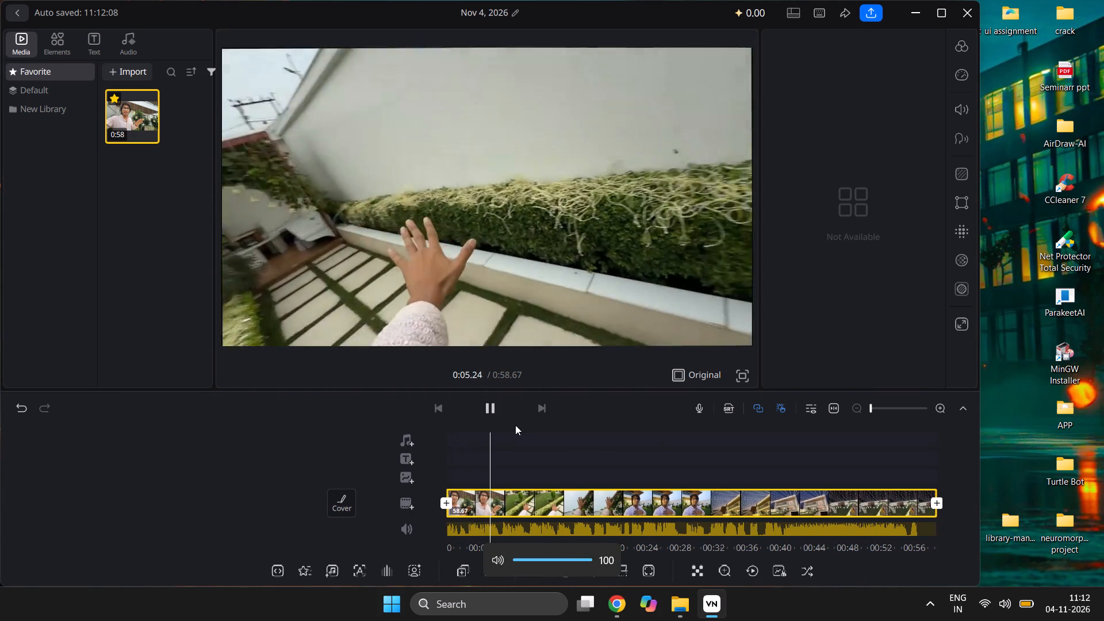
pyautogui.hscroll(5, 518, 522)
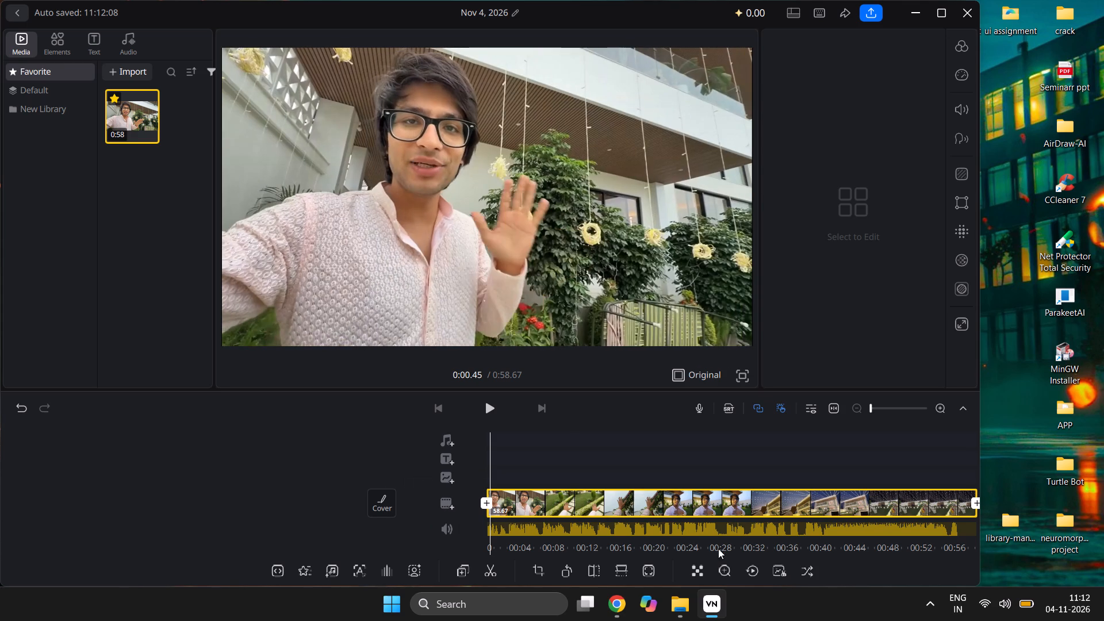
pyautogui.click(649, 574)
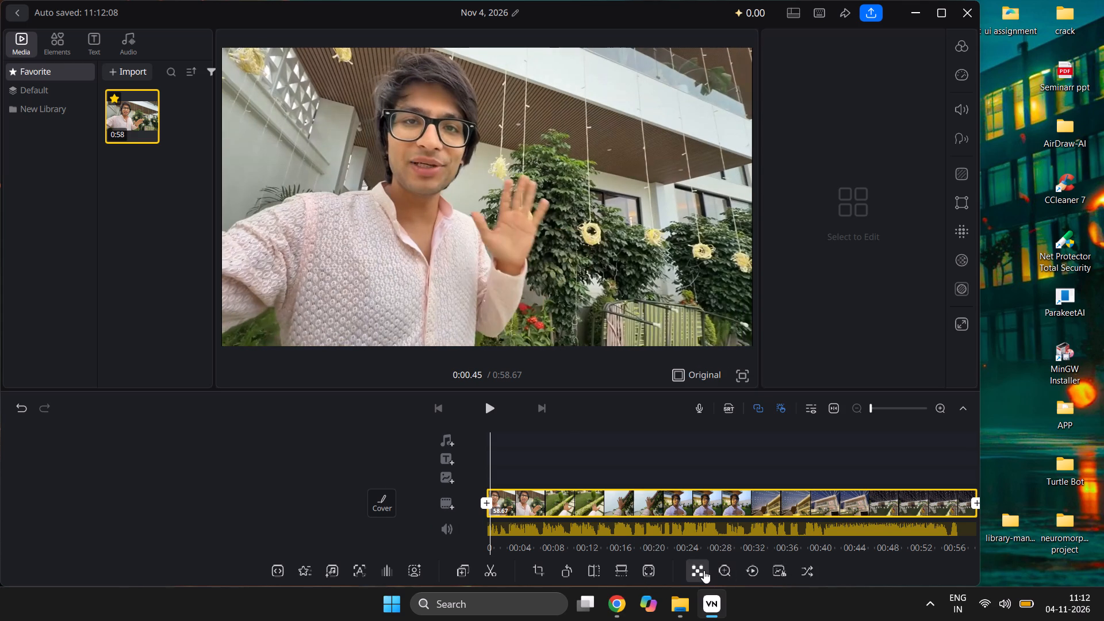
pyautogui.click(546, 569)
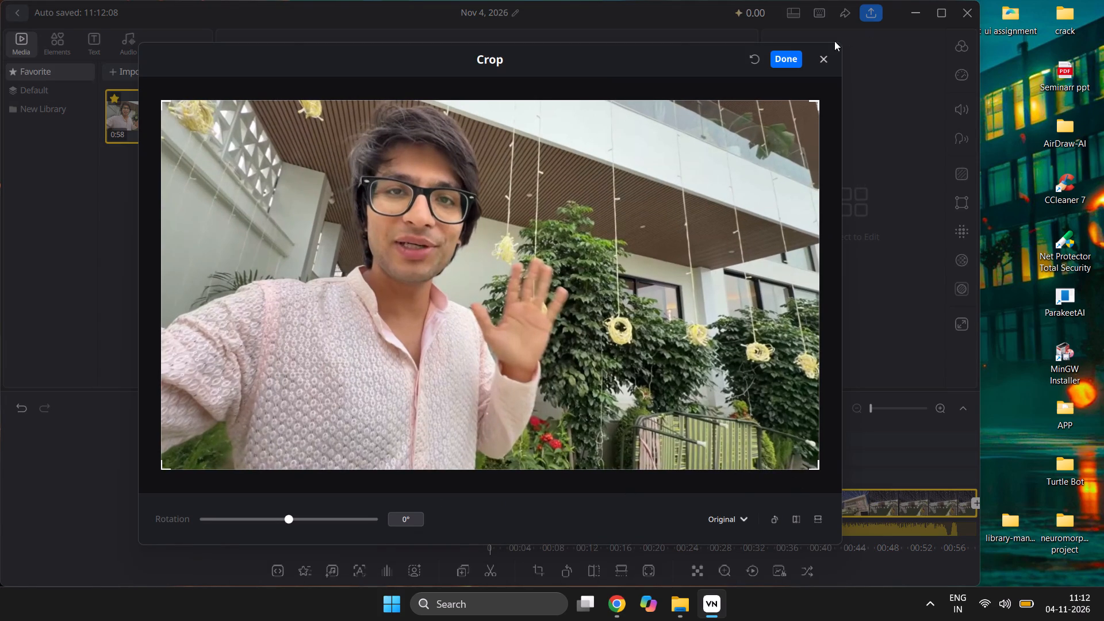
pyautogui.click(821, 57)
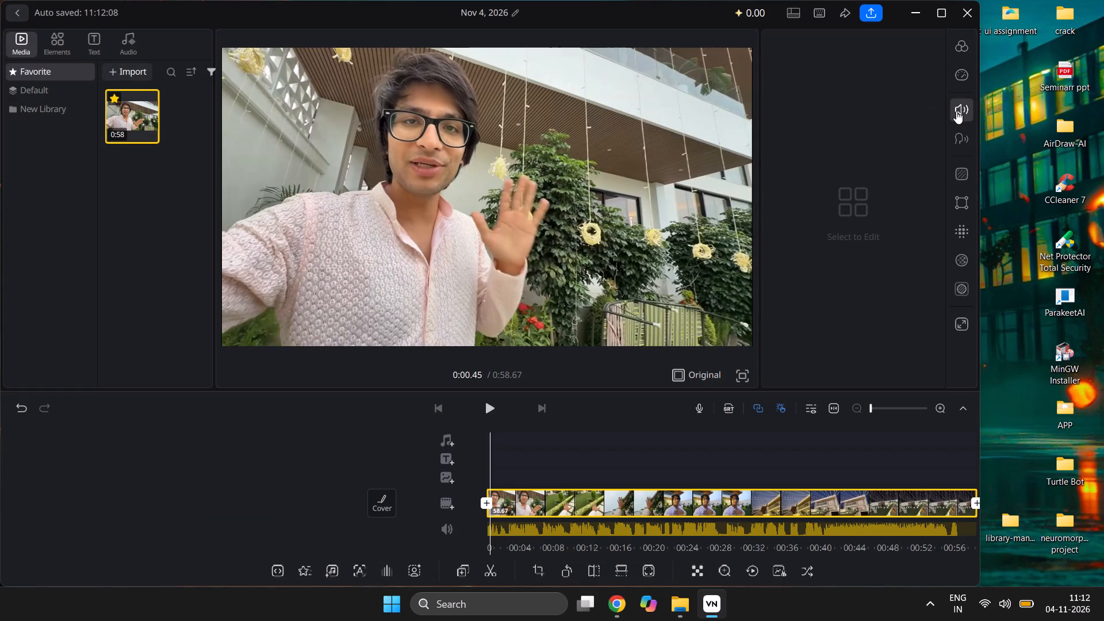
# Raise the volume of the screen recording clip on the main track to 1000.
pyautogui.click(956, 111)
pyautogui.moveTo(865, 99); pyautogui.dragTo(892, 99)
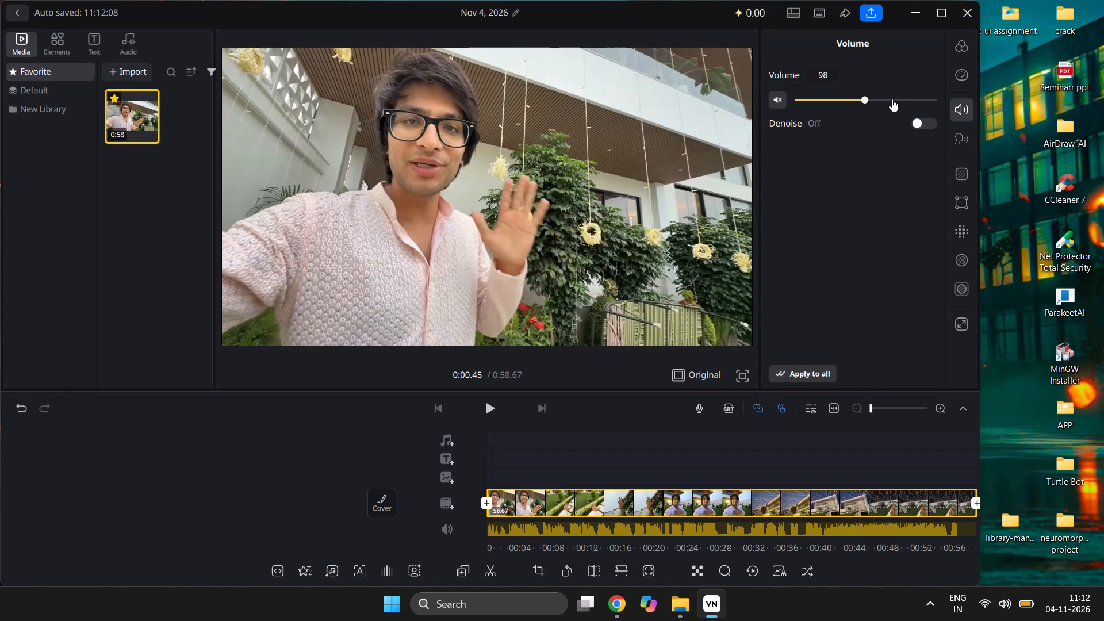
pyautogui.moveTo(892, 99); pyautogui.dragTo(937, 98)
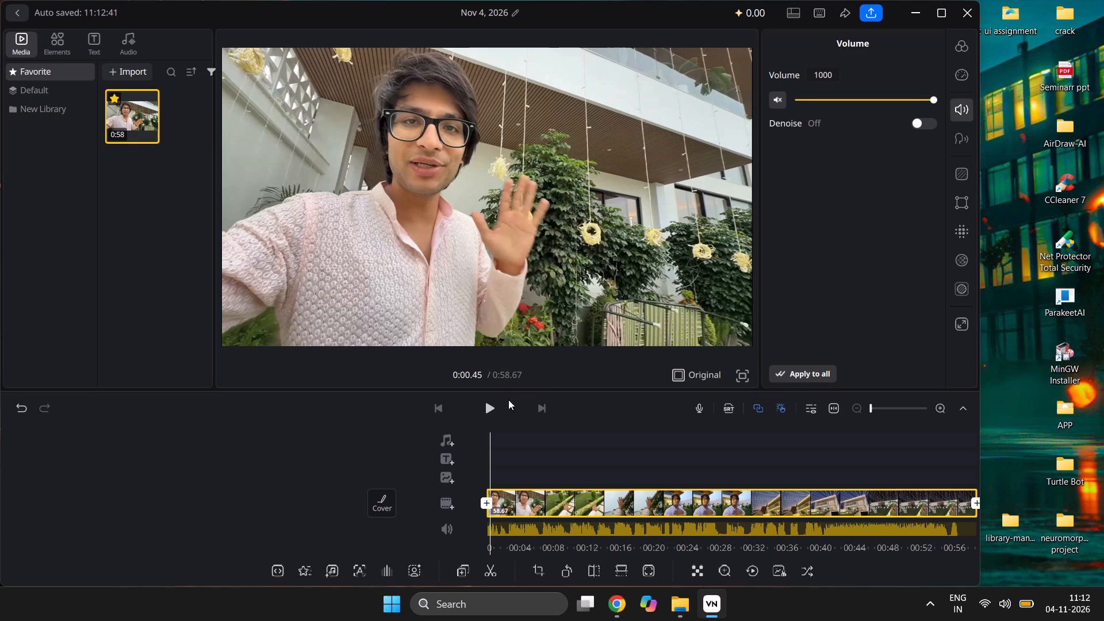
# Play the clip and look through its volume, voice, zoom, background, border, blur and mask settings.
pyautogui.click(500, 405)
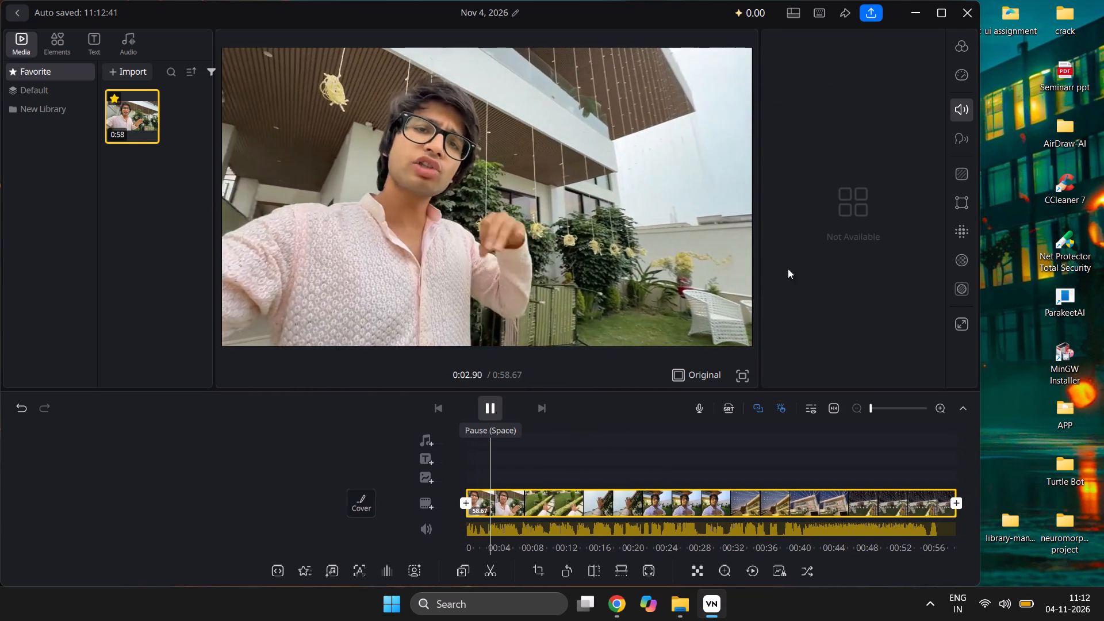
pyautogui.click(958, 114)
pyautogui.click(965, 103)
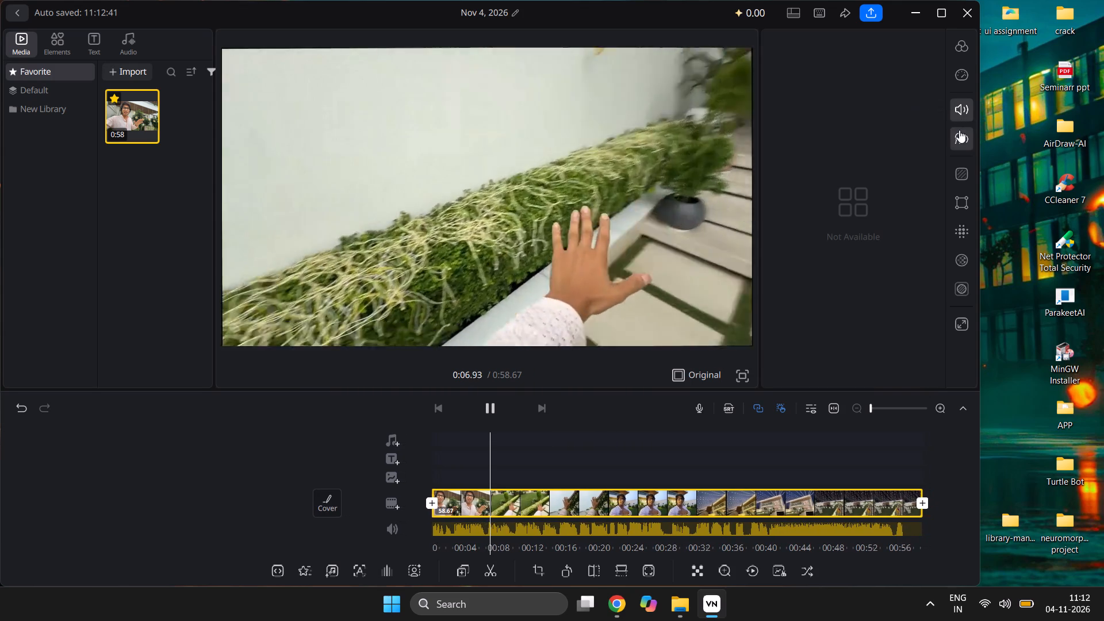
pyautogui.click(959, 130)
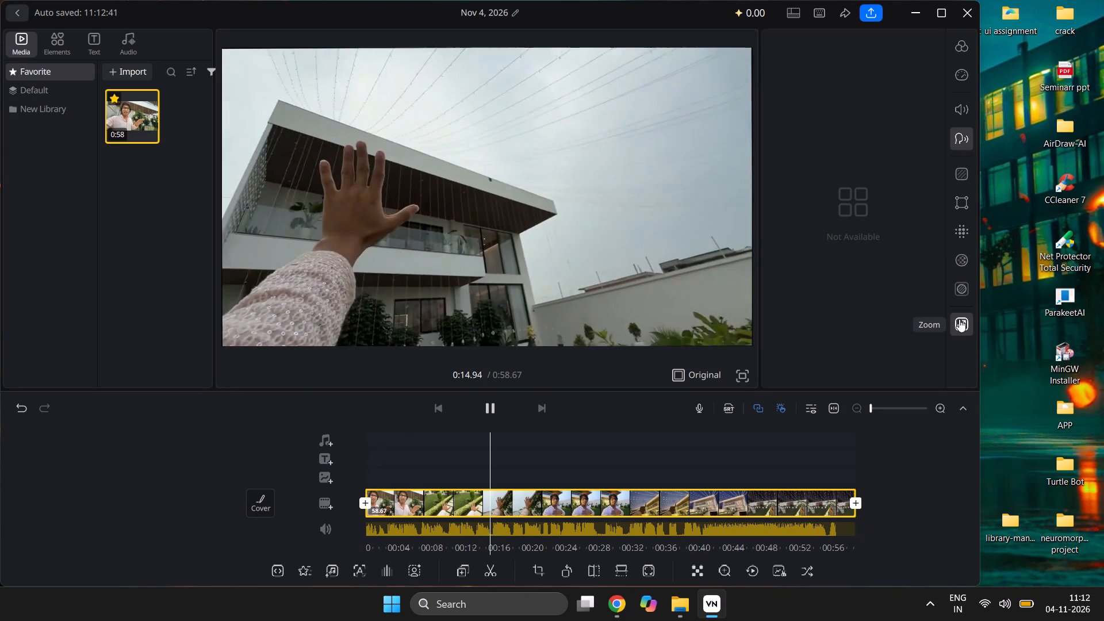
pyautogui.click(959, 319)
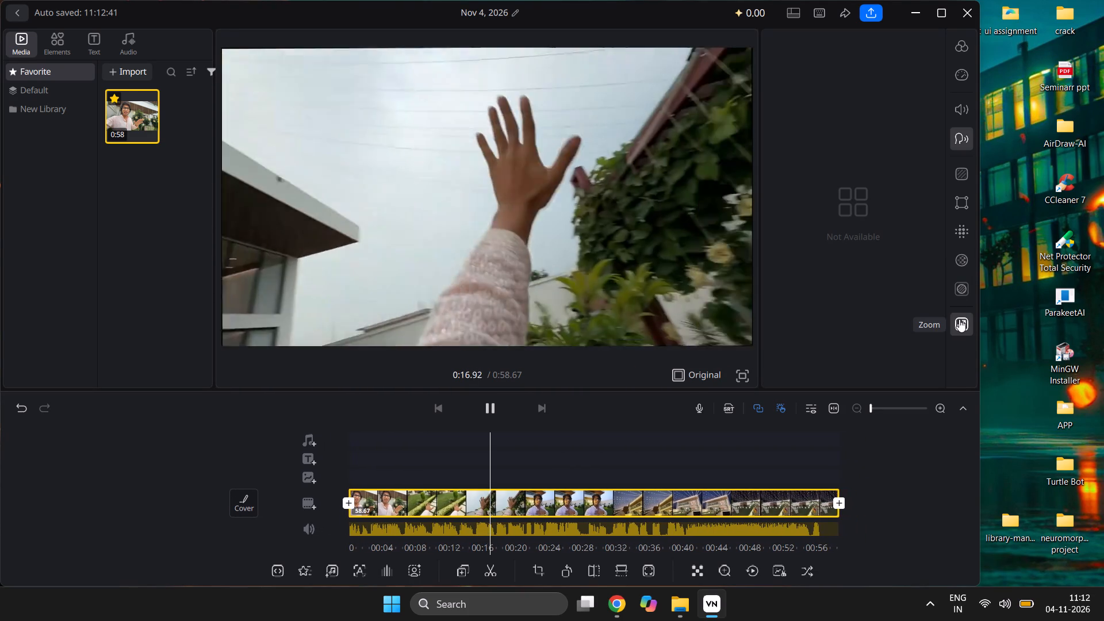
pyautogui.click(959, 319)
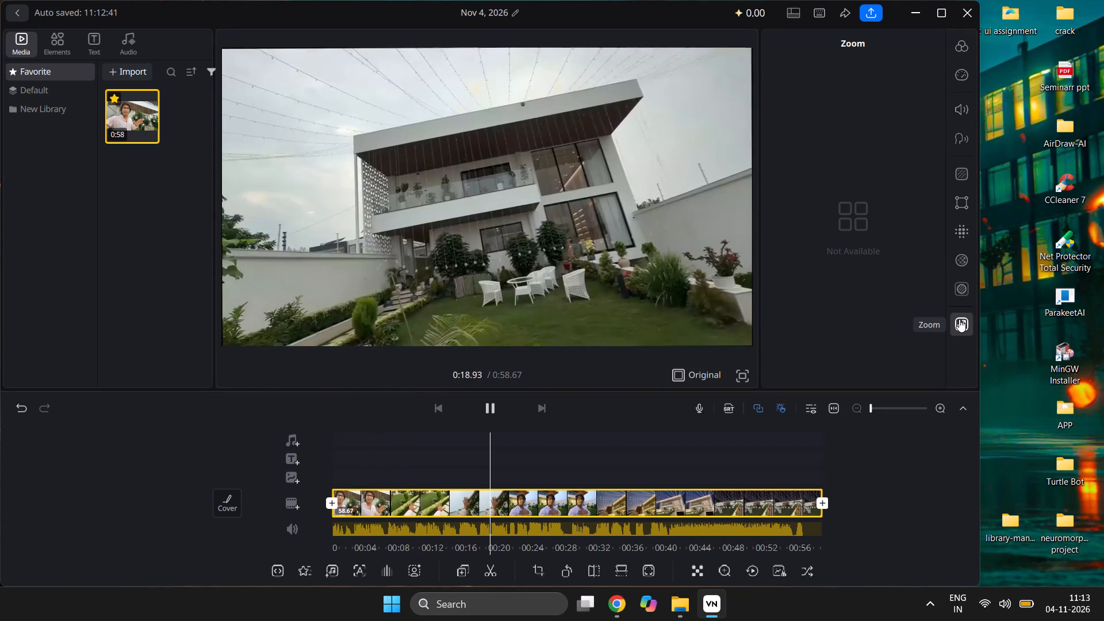
pyautogui.click(963, 321)
pyautogui.click(963, 321)
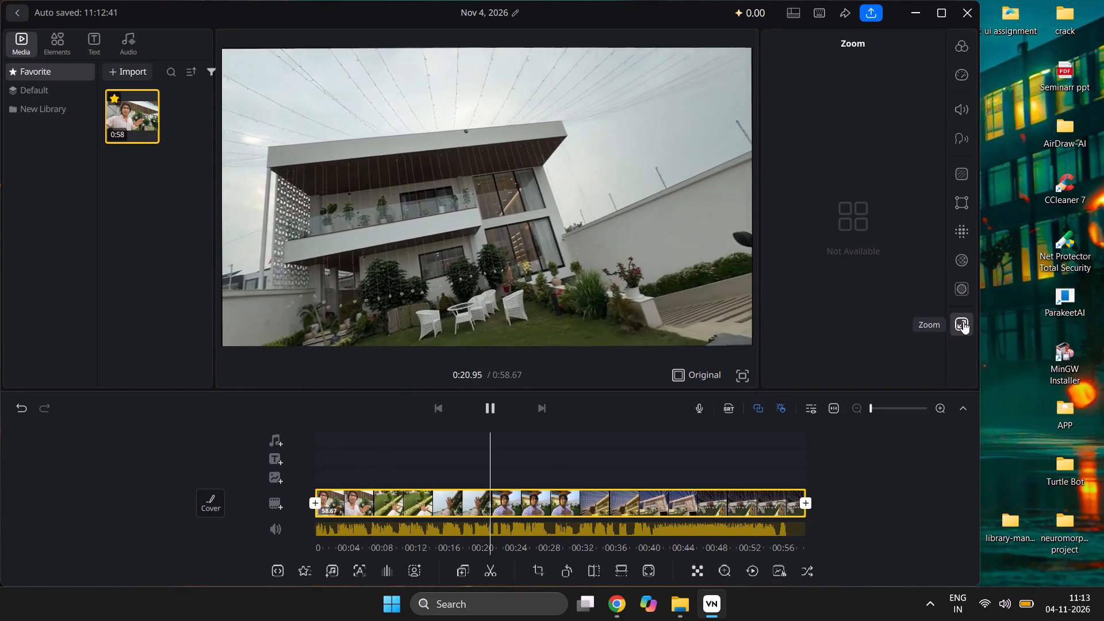
pyautogui.click(963, 124)
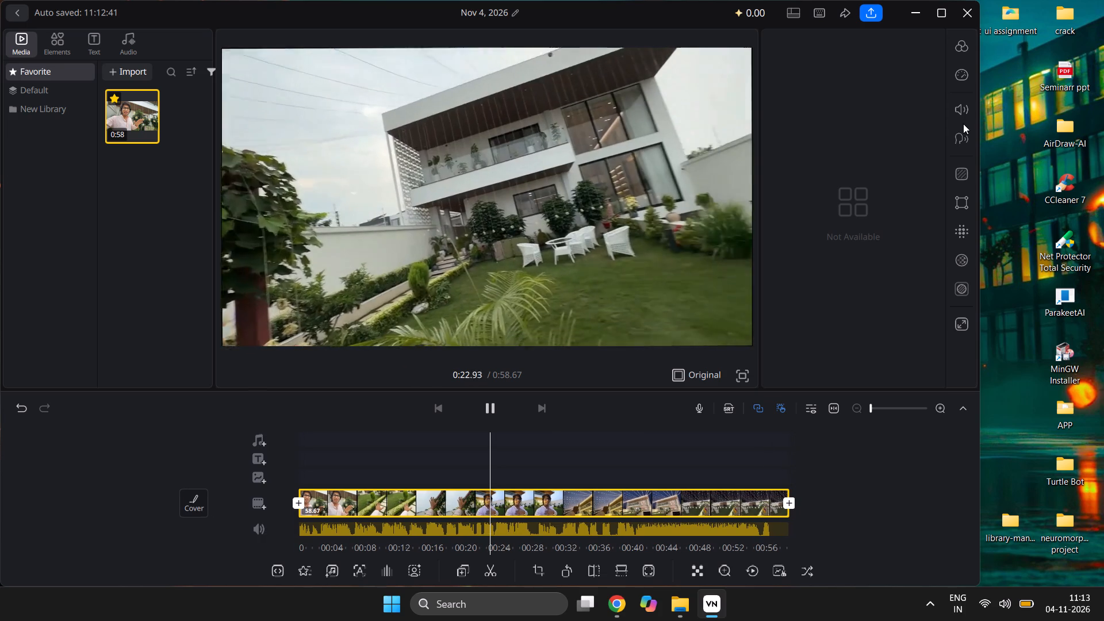
pyautogui.click(959, 166)
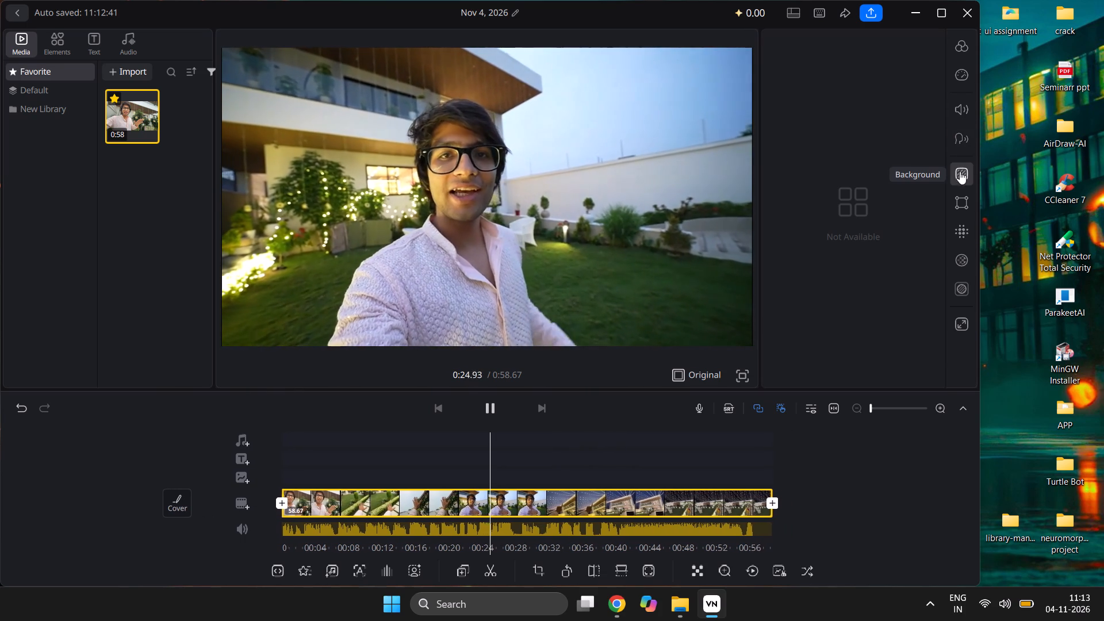
pyautogui.click(961, 182)
pyautogui.click(962, 201)
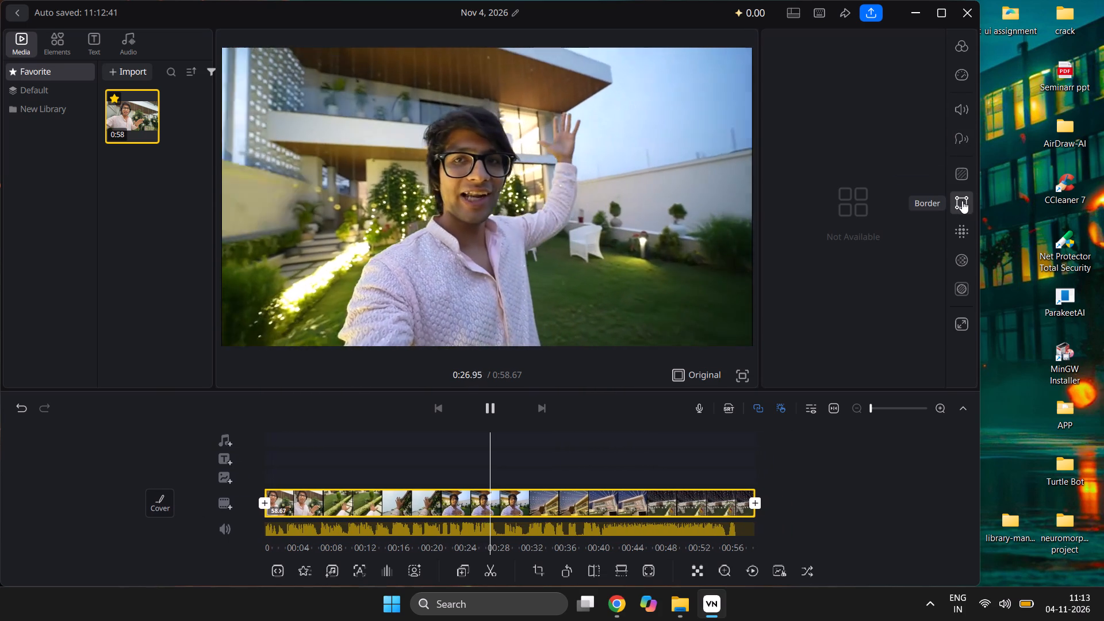
pyautogui.click(960, 225)
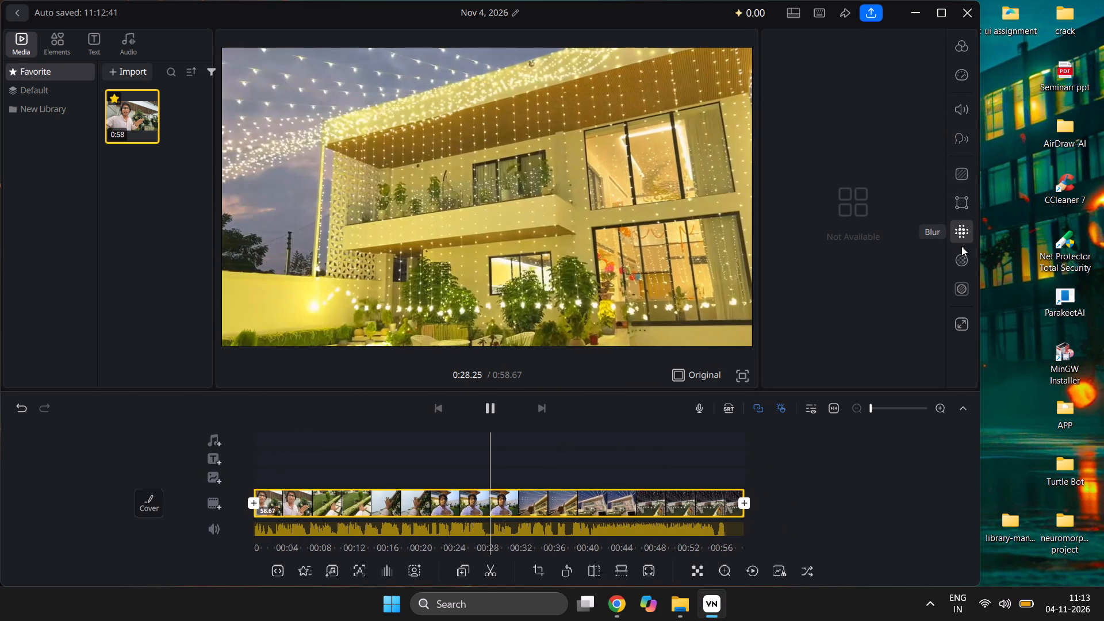
pyautogui.click(961, 246)
pyautogui.click(959, 259)
pyautogui.click(964, 290)
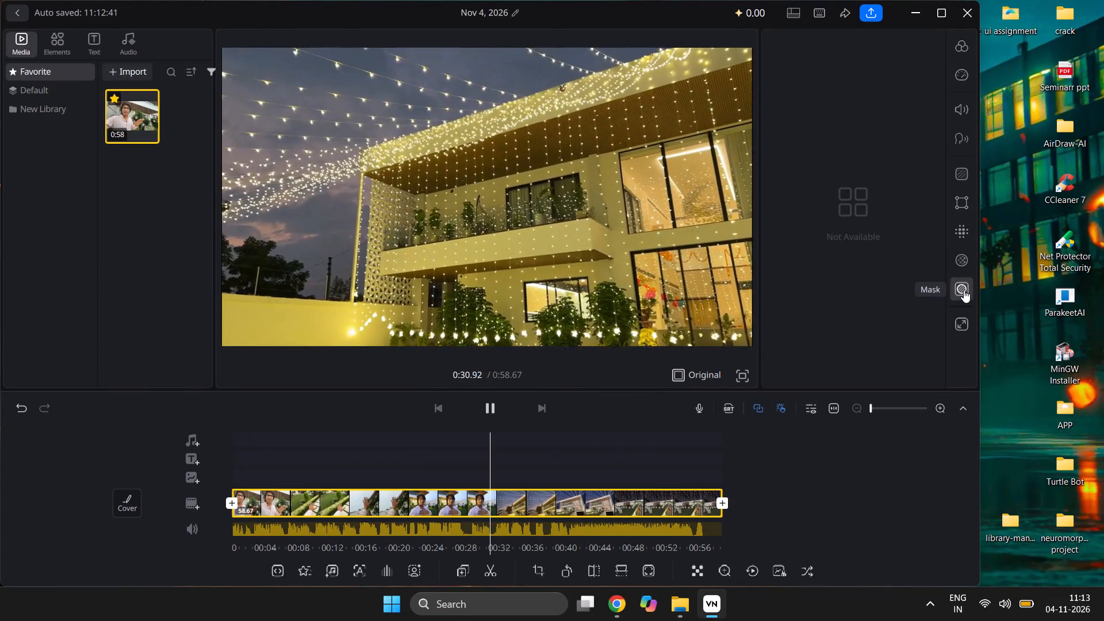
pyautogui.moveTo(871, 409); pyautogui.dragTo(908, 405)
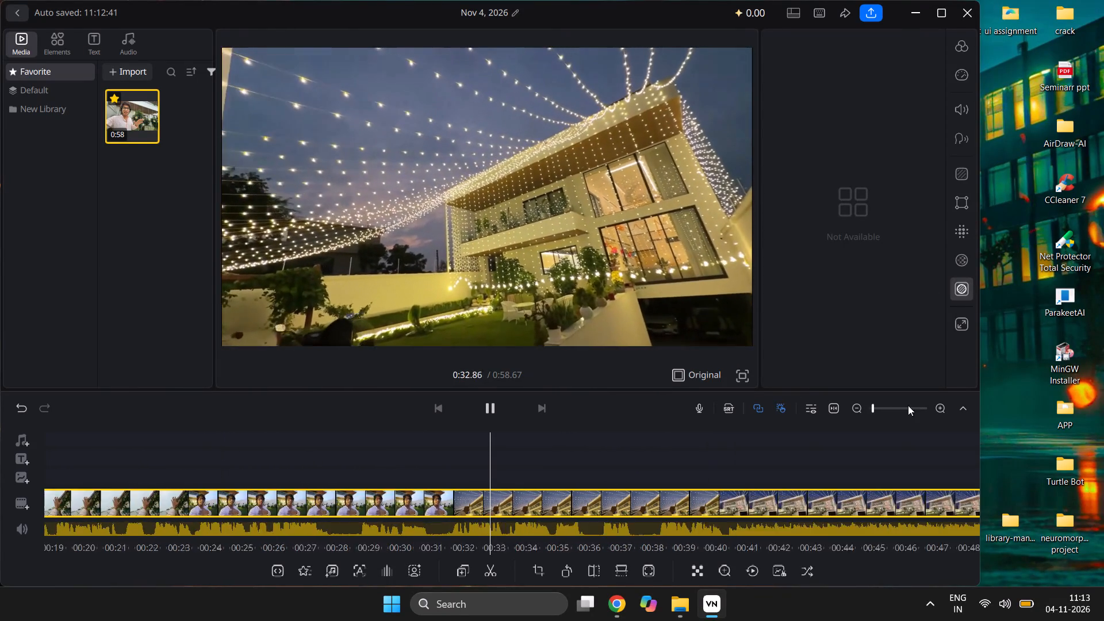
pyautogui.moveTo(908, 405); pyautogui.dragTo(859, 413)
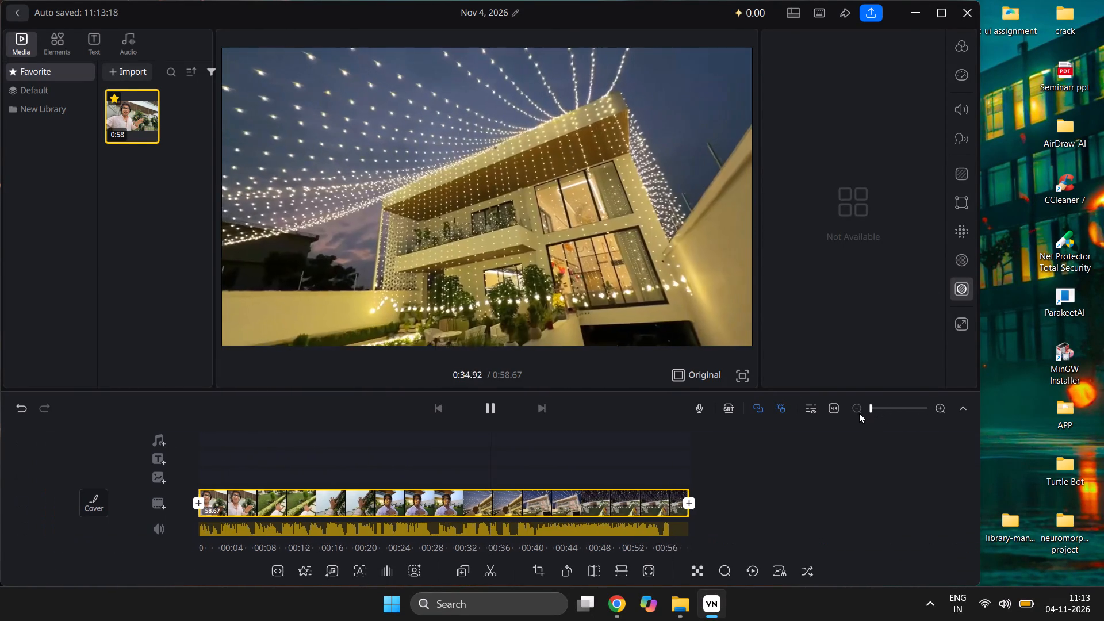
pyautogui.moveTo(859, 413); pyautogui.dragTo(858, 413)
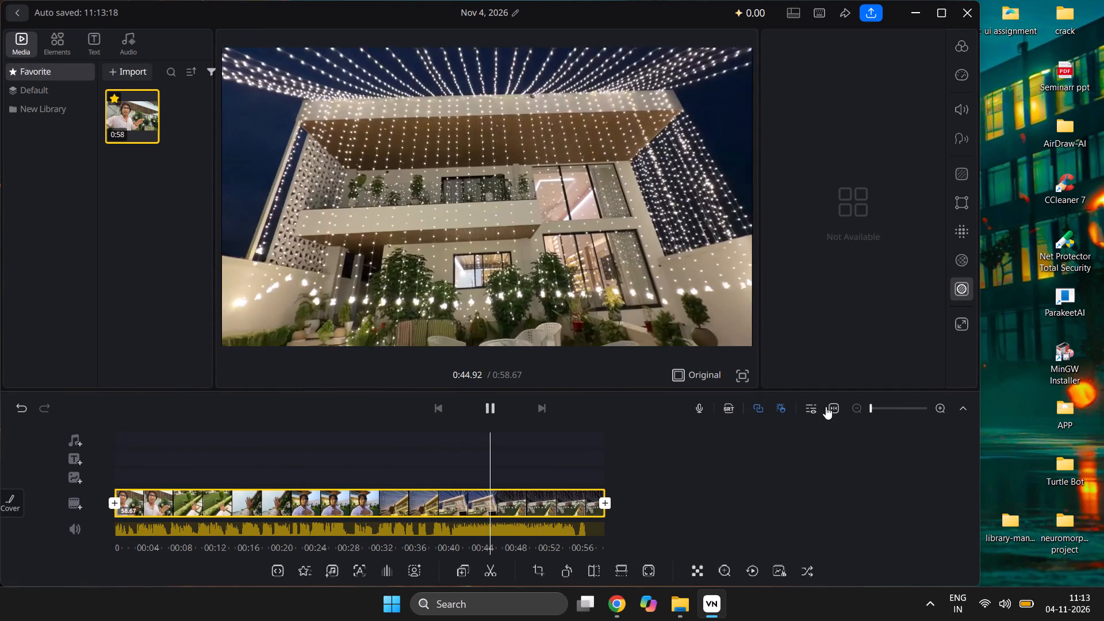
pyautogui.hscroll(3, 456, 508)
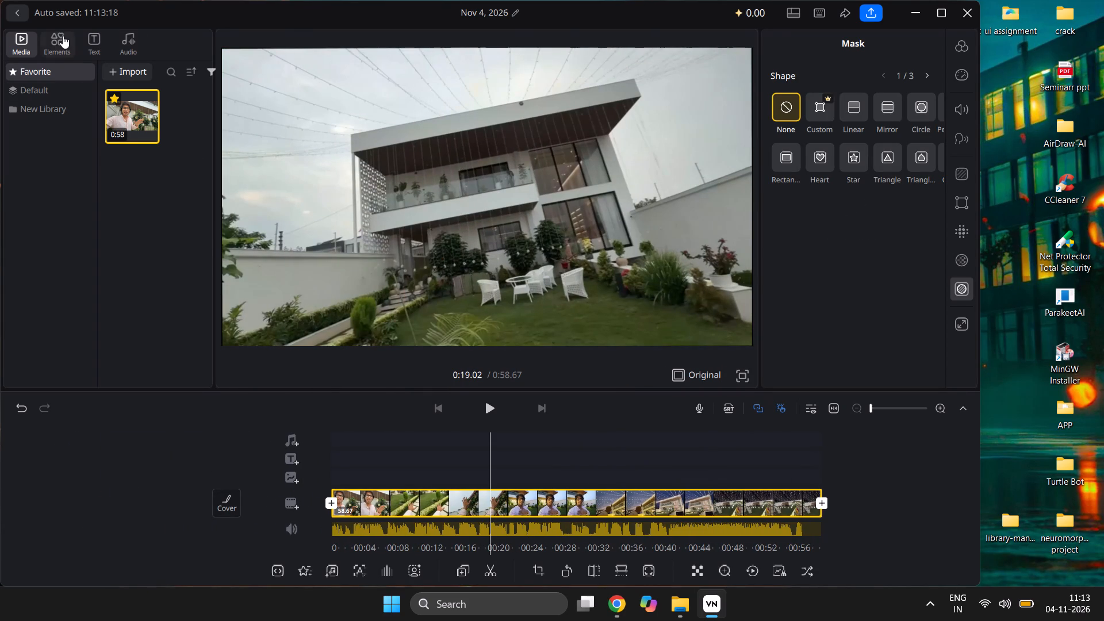
pyautogui.click(927, 11)
pyautogui.scroll(1, 695, 478)
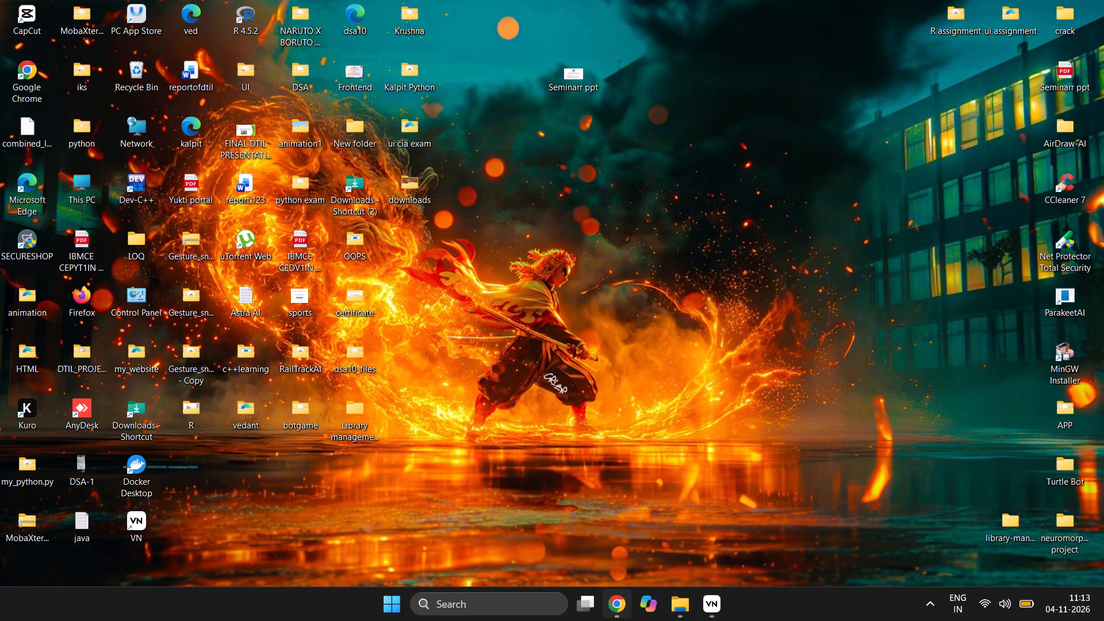
pyautogui.click(513, 608)
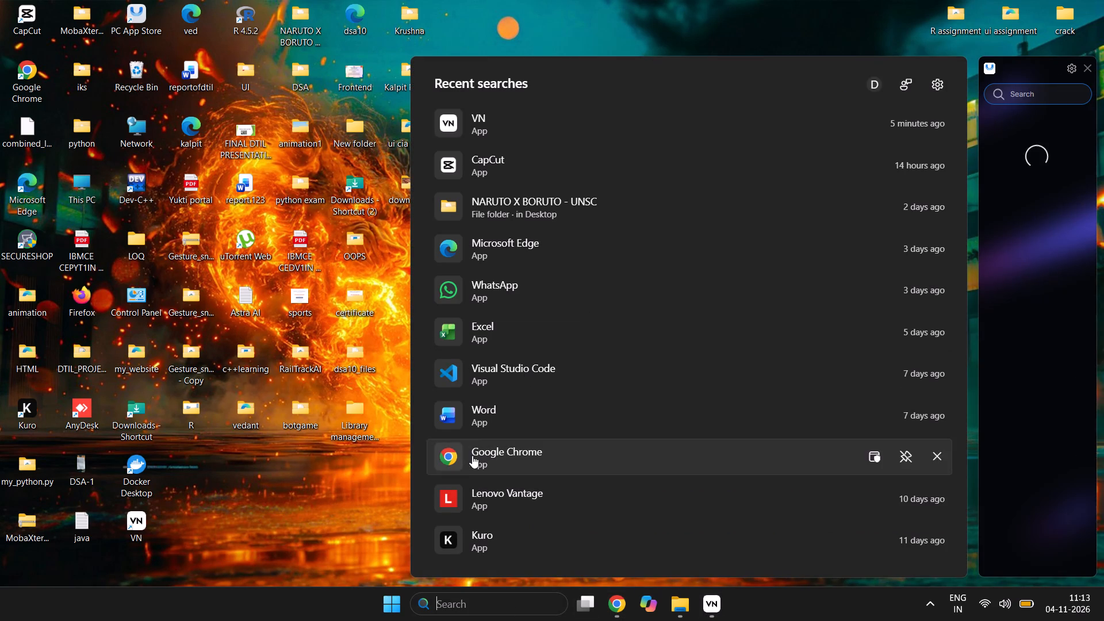
pyautogui.click(269, 536)
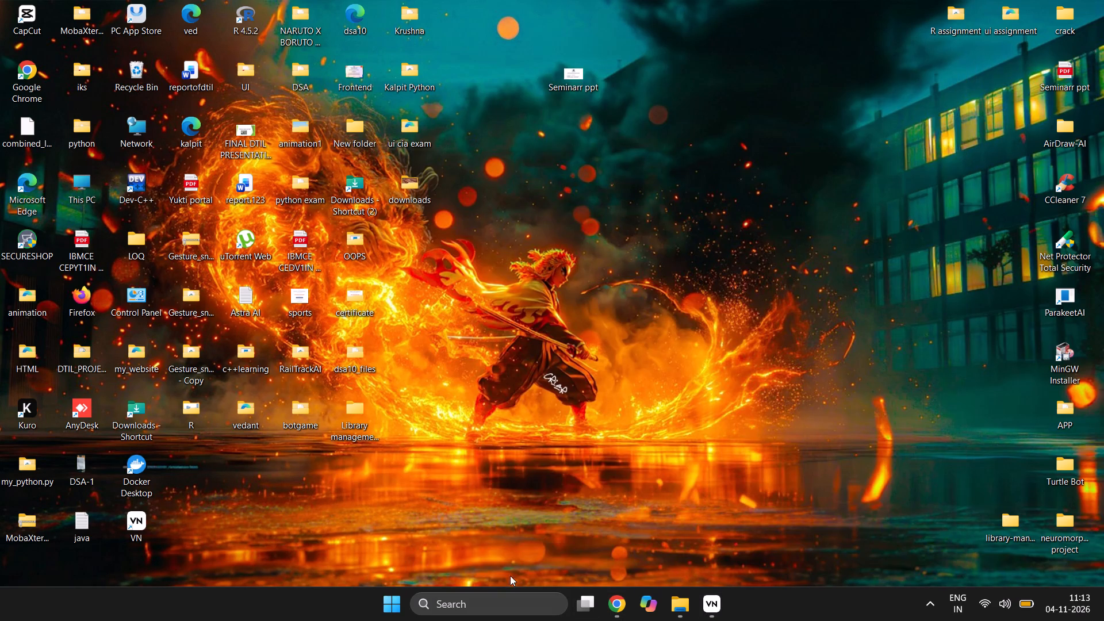
pyautogui.click(491, 612)
pyautogui.click(477, 466)
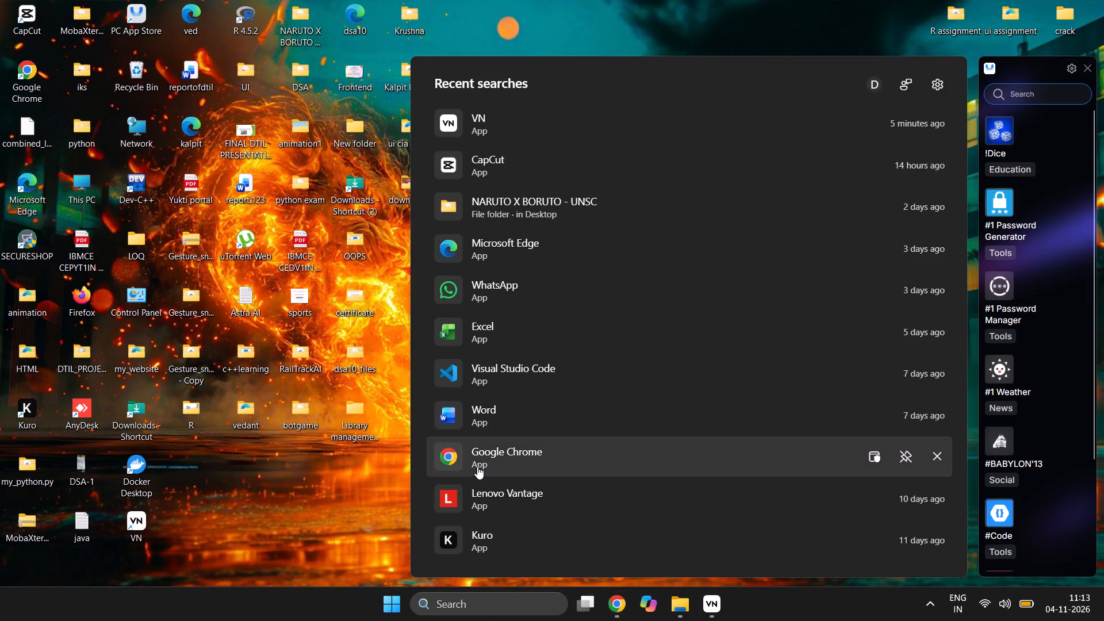
pyautogui.click(628, 360)
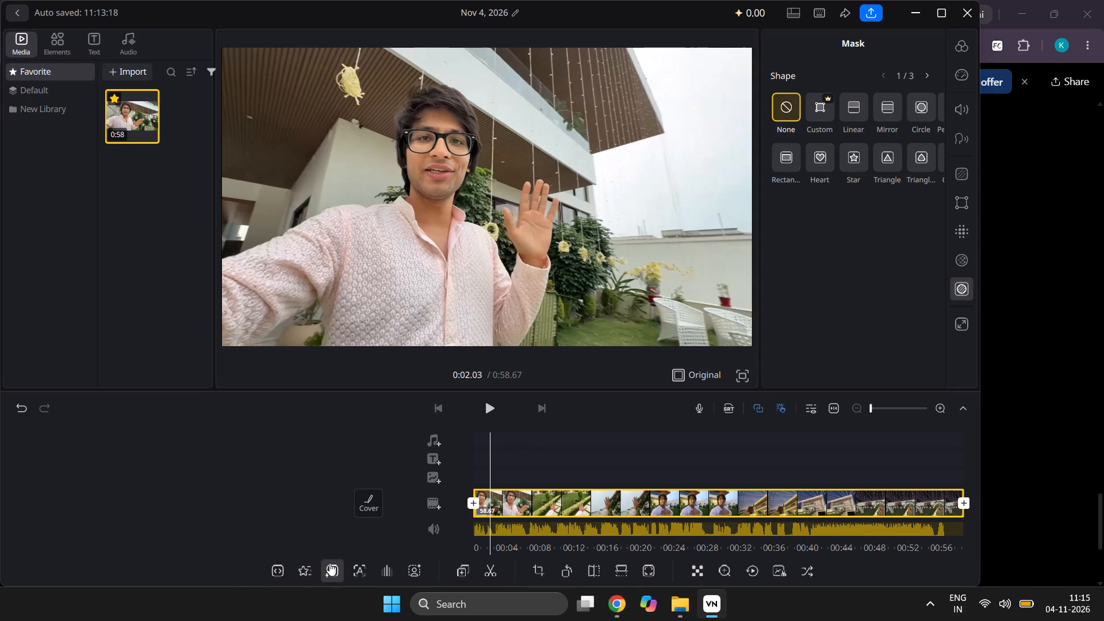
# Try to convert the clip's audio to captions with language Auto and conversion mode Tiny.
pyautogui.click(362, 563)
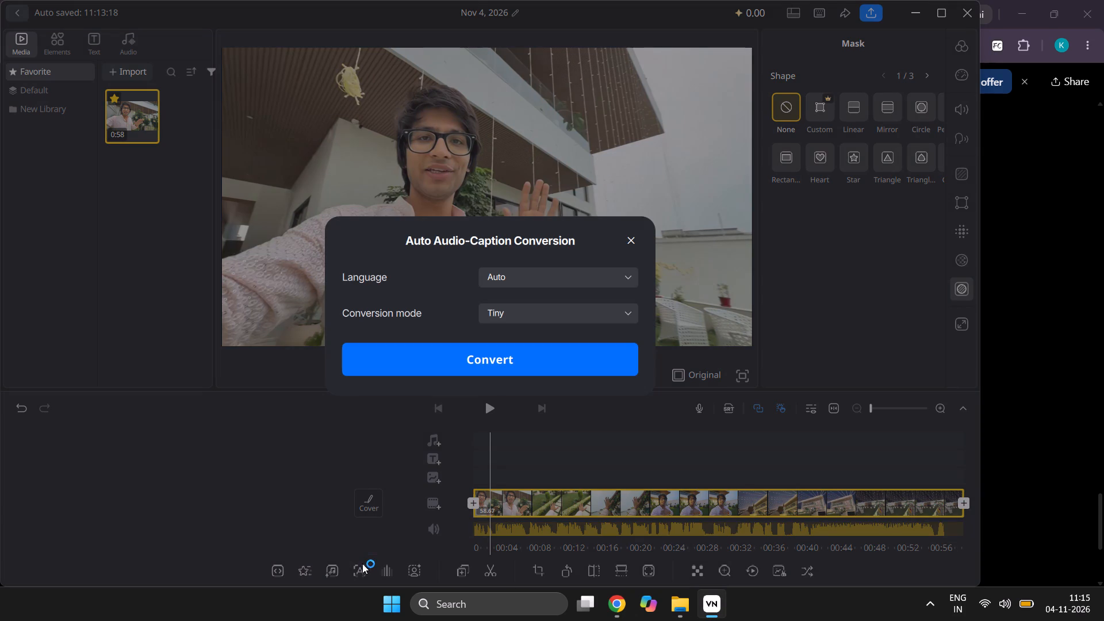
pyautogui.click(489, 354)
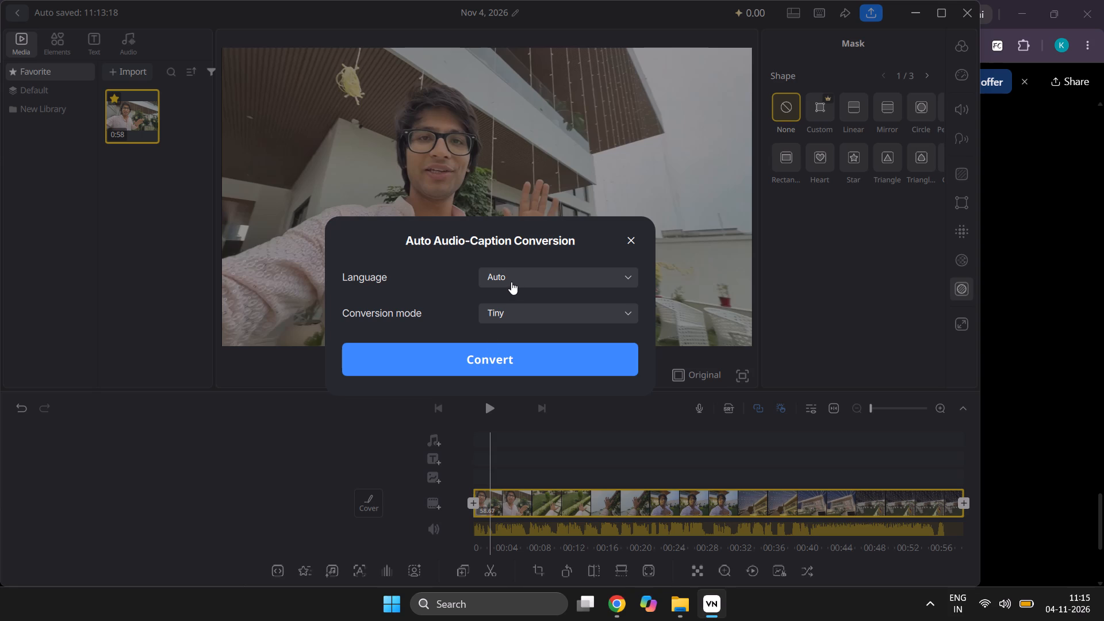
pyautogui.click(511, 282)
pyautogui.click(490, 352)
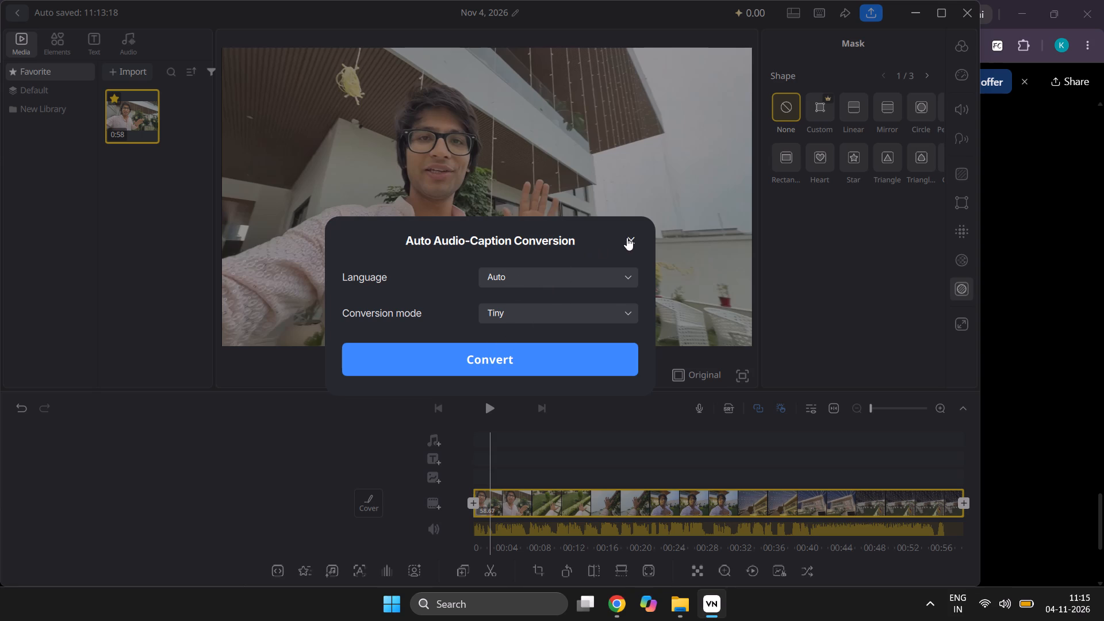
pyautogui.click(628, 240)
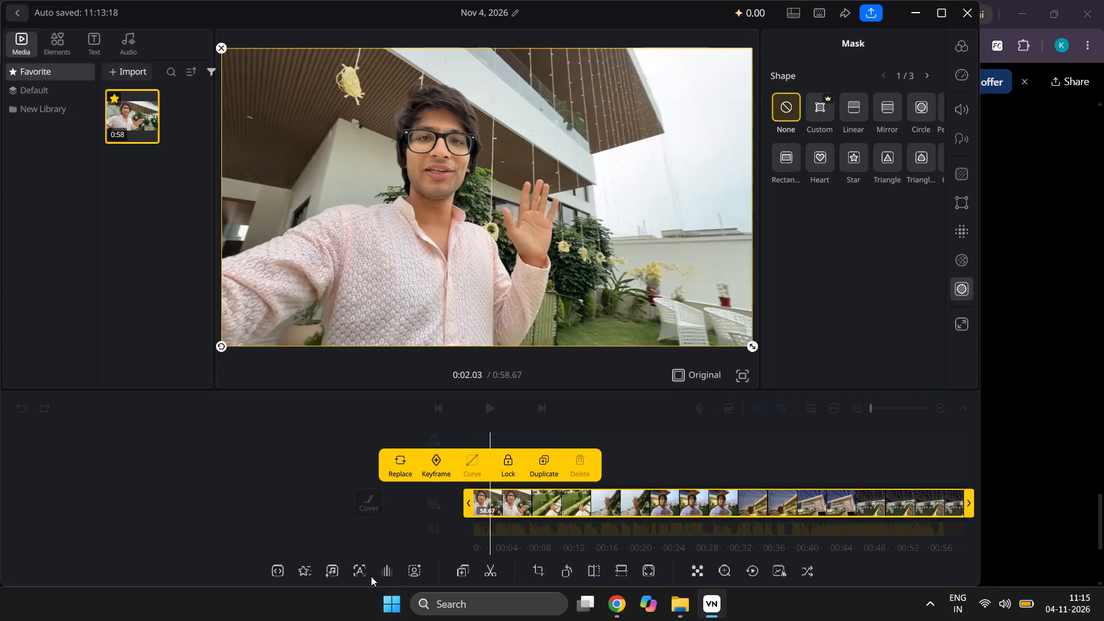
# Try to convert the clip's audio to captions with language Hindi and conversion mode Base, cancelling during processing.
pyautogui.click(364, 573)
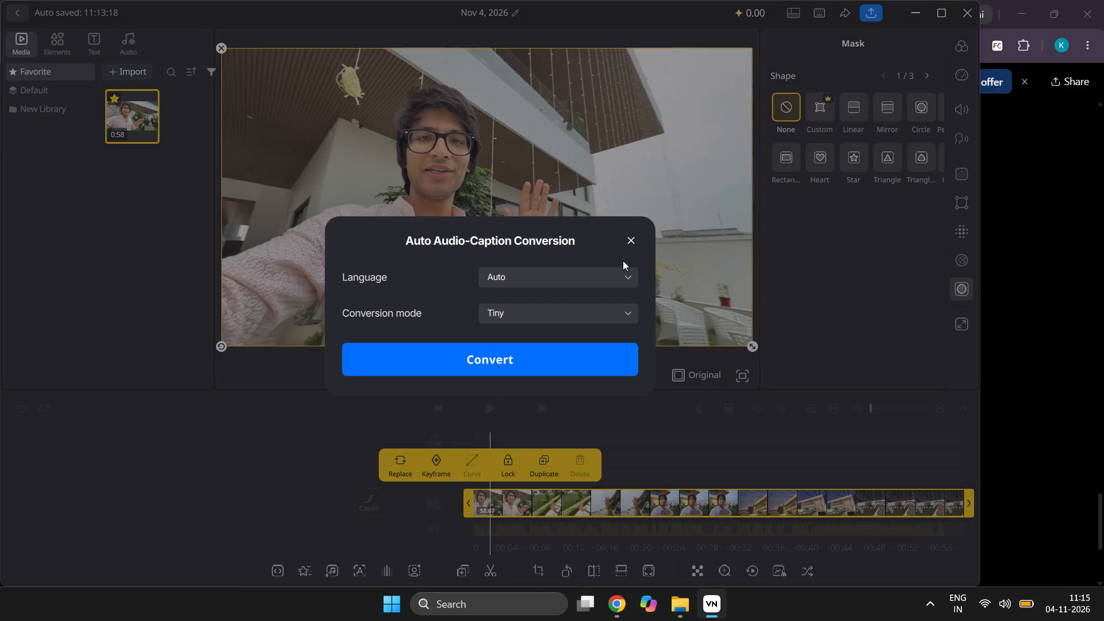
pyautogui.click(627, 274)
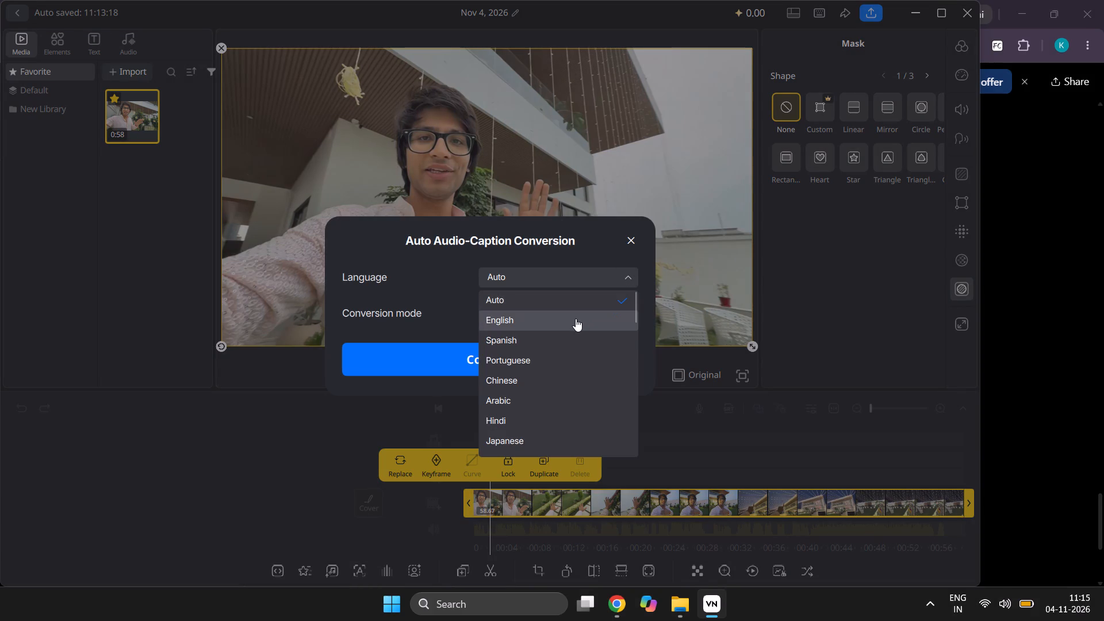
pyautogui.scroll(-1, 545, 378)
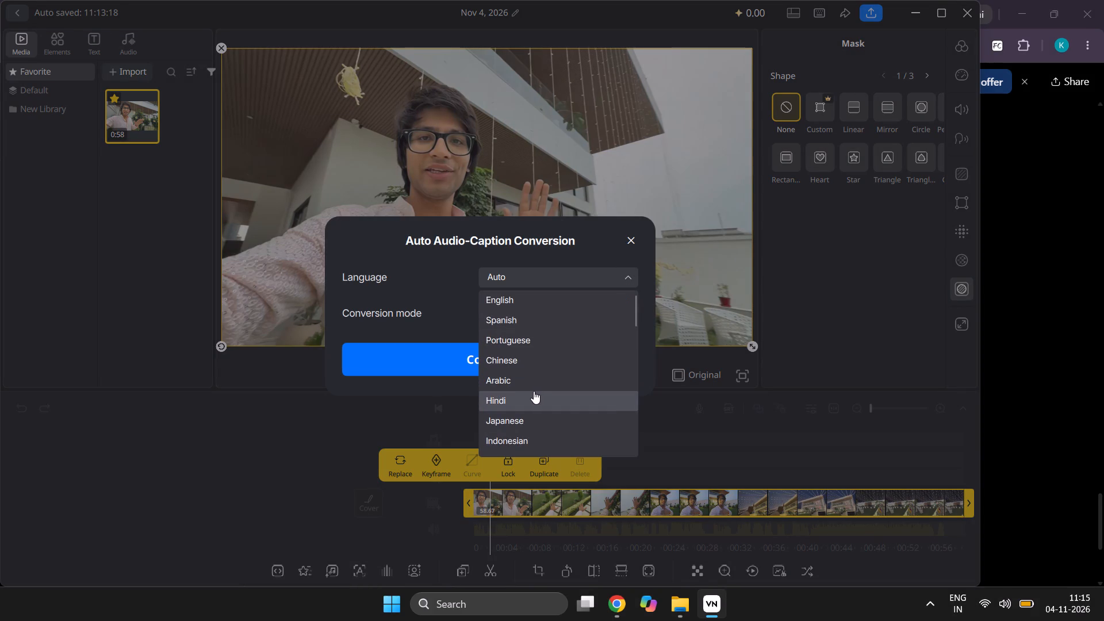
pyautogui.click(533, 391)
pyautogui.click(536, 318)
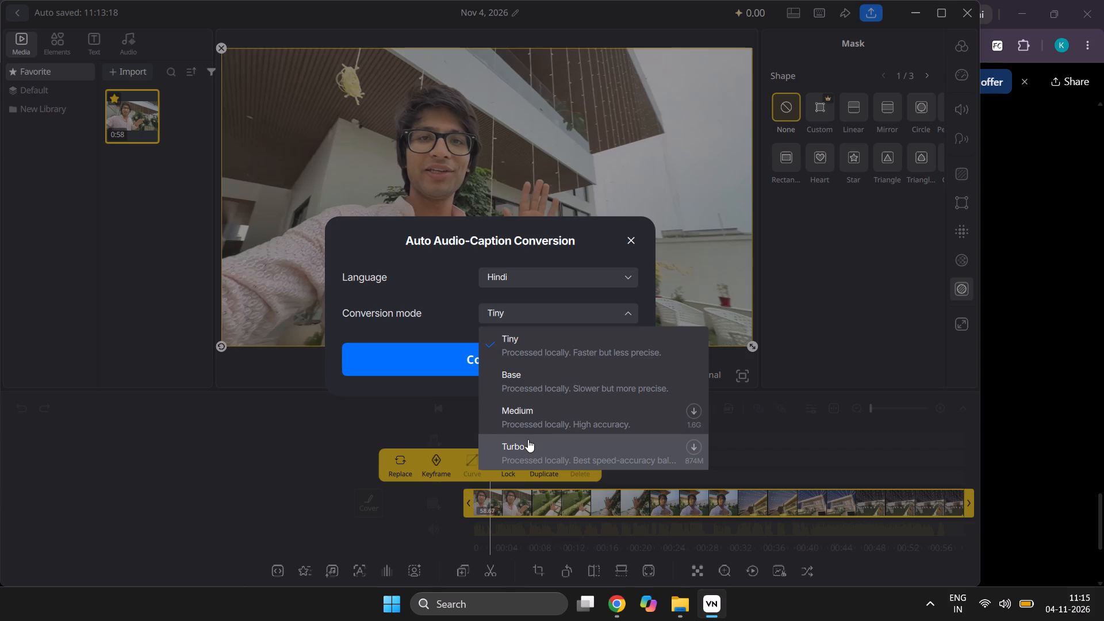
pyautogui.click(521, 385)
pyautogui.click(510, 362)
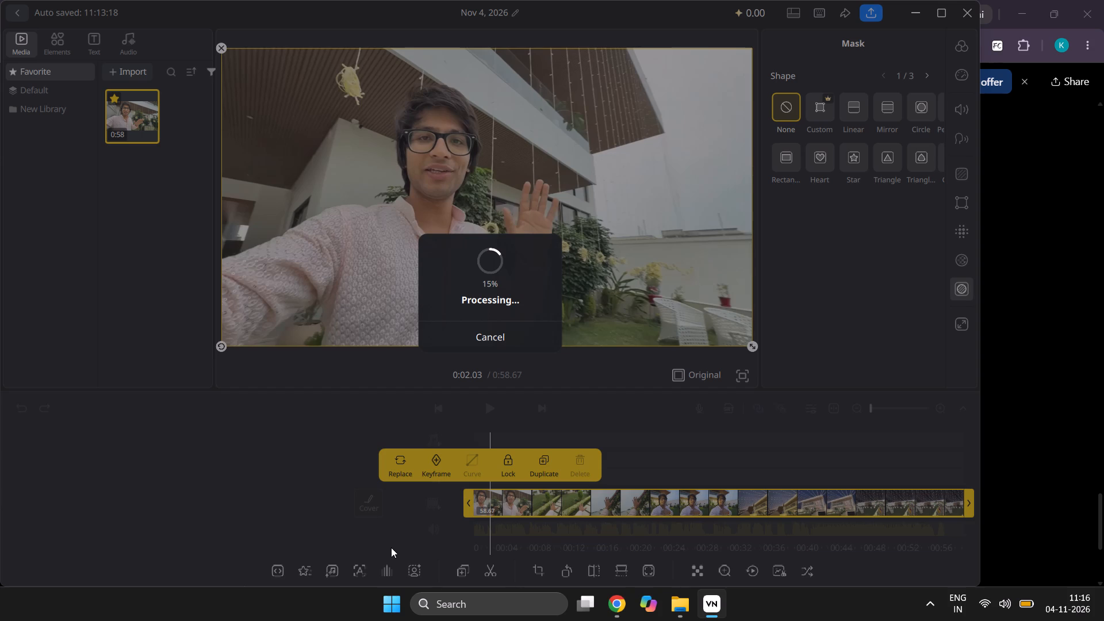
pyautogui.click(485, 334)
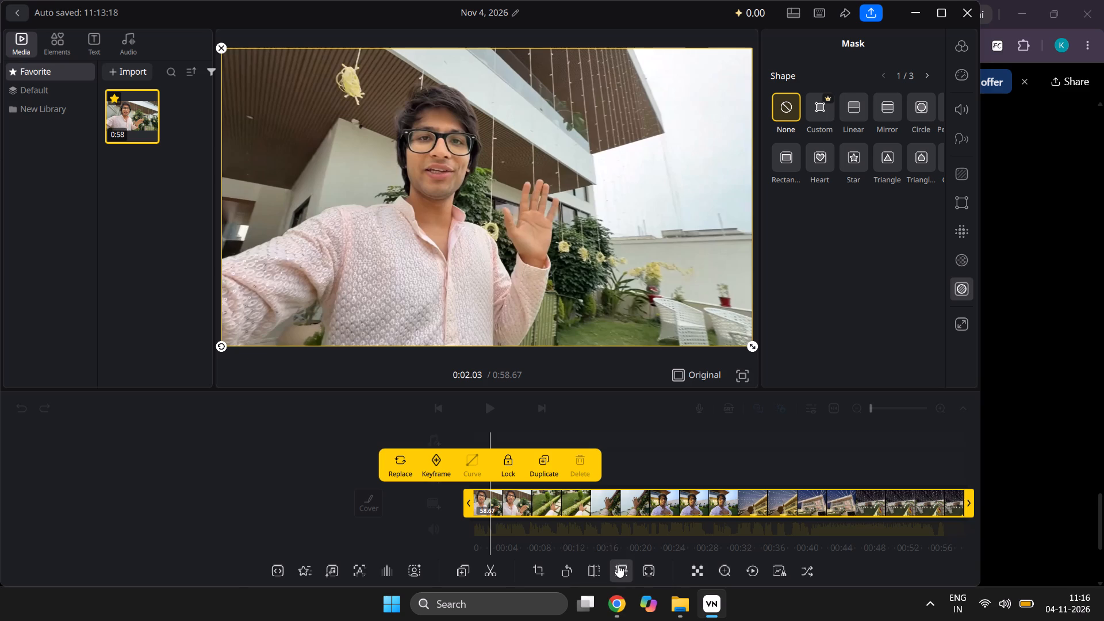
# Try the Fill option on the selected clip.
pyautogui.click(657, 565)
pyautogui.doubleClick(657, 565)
pyautogui.click(615, 604)
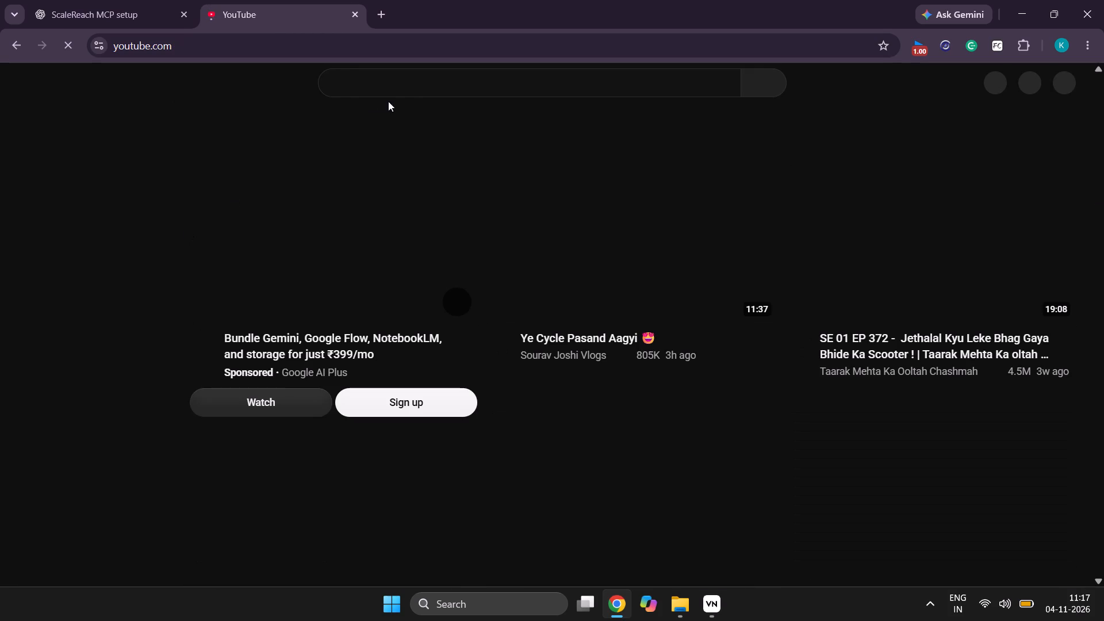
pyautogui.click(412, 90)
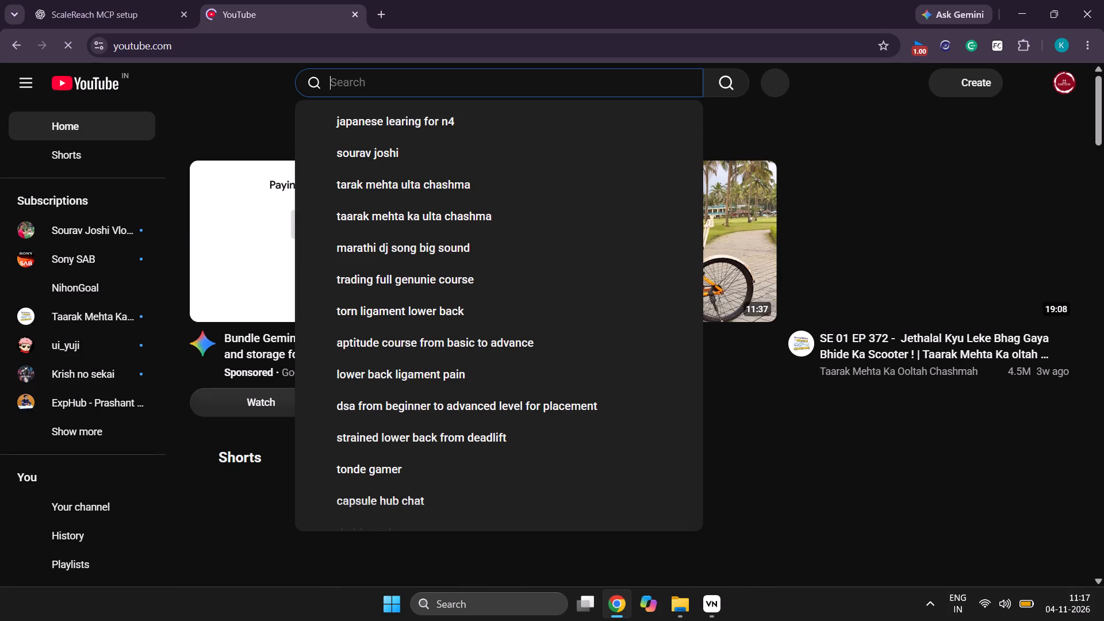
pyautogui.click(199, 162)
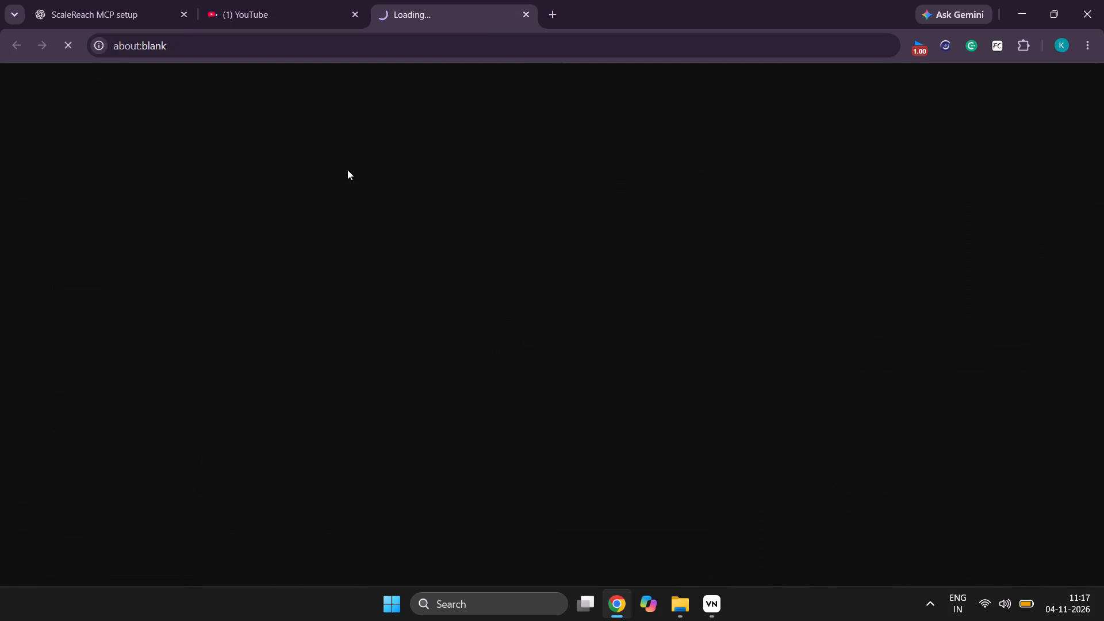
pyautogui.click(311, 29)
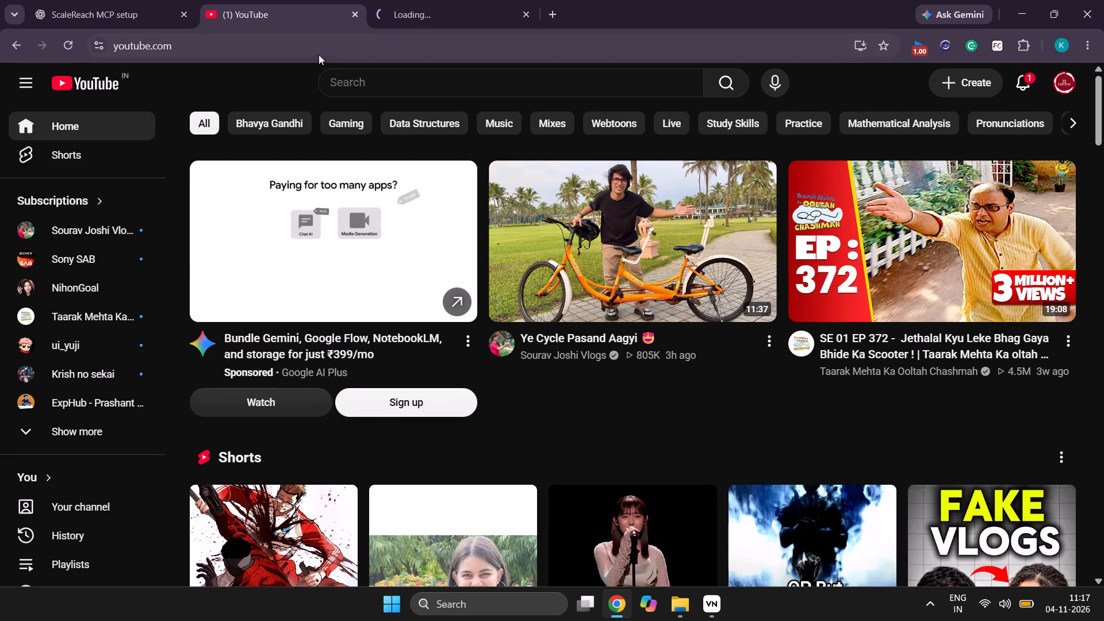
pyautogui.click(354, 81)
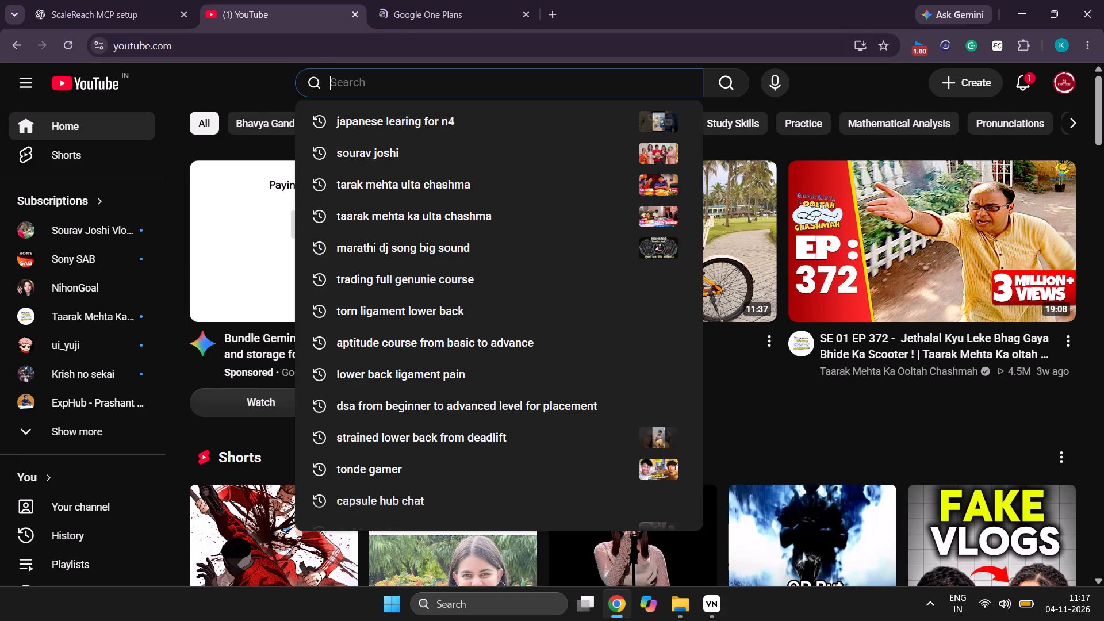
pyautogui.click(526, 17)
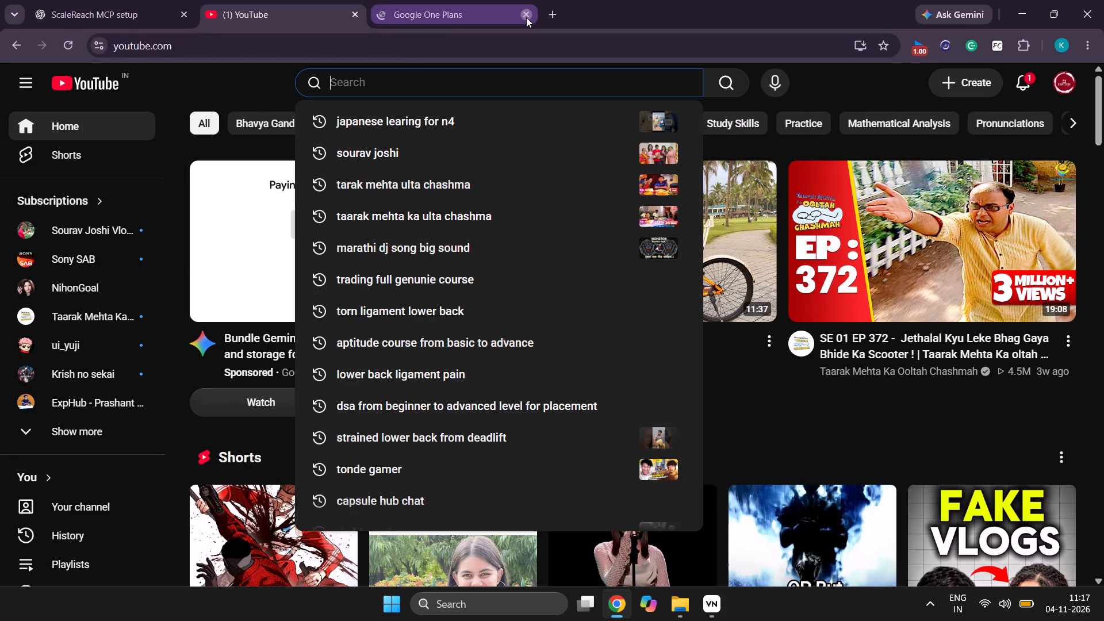
# Search YouTube for "hwo to convert the video to ratio 9;16 in vn".
pyautogui.click(463, 75)
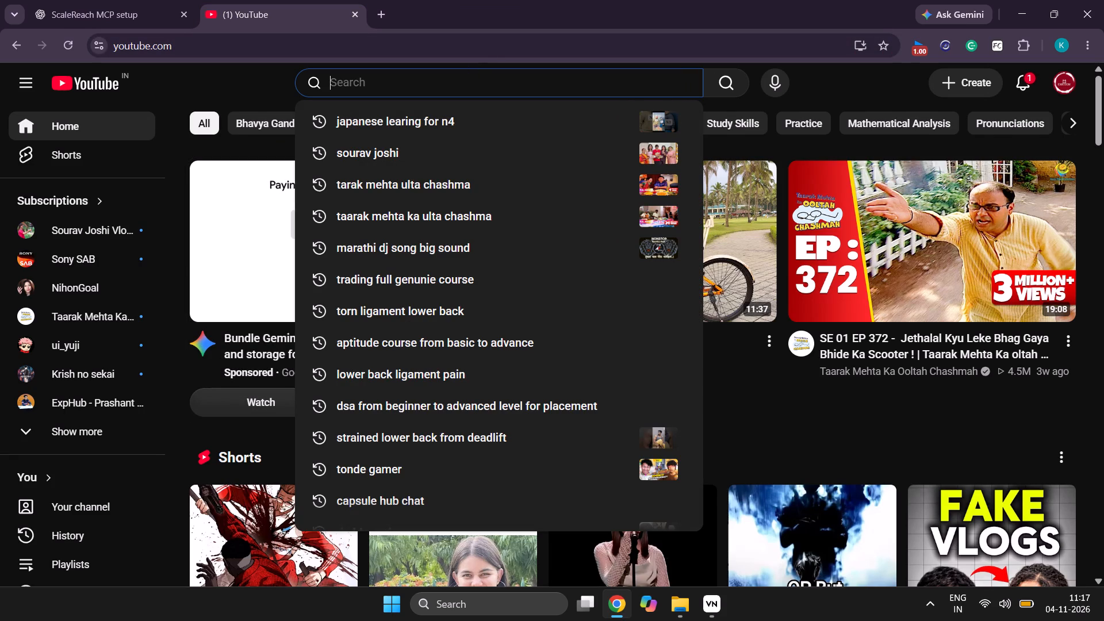
pyautogui.write('yeh')
pyautogui.press('BackSpace')
pyautogui.press('BackSpace')
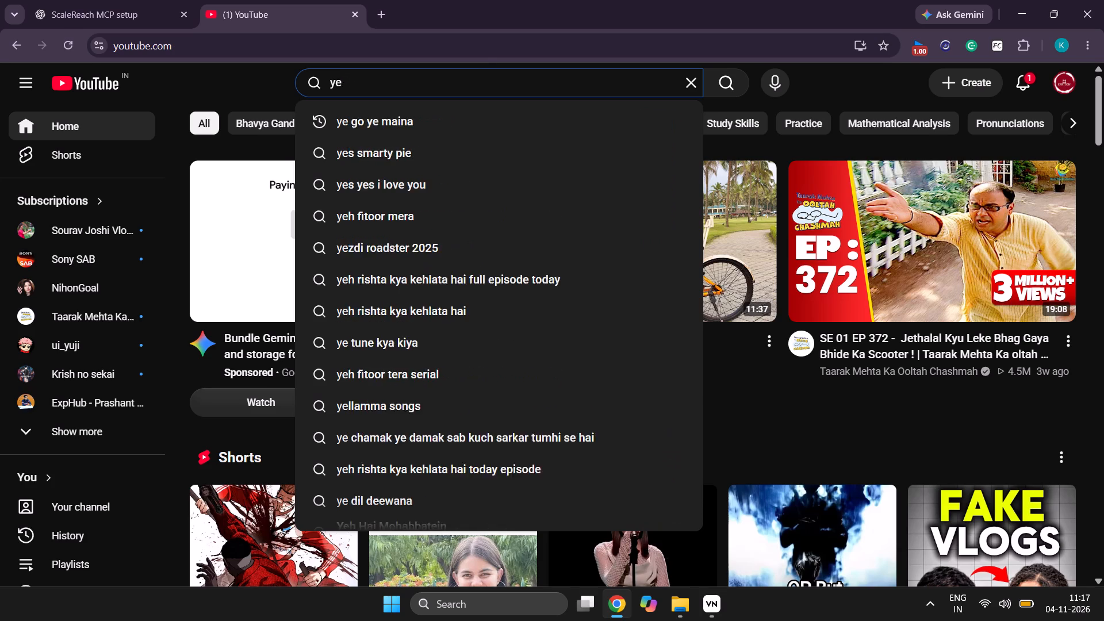
pyautogui.press('BackSpace')
pyautogui.write('hwo to convert')
pyautogui.press('space')
pyautogui.write('the')
pyautogui.press('space')
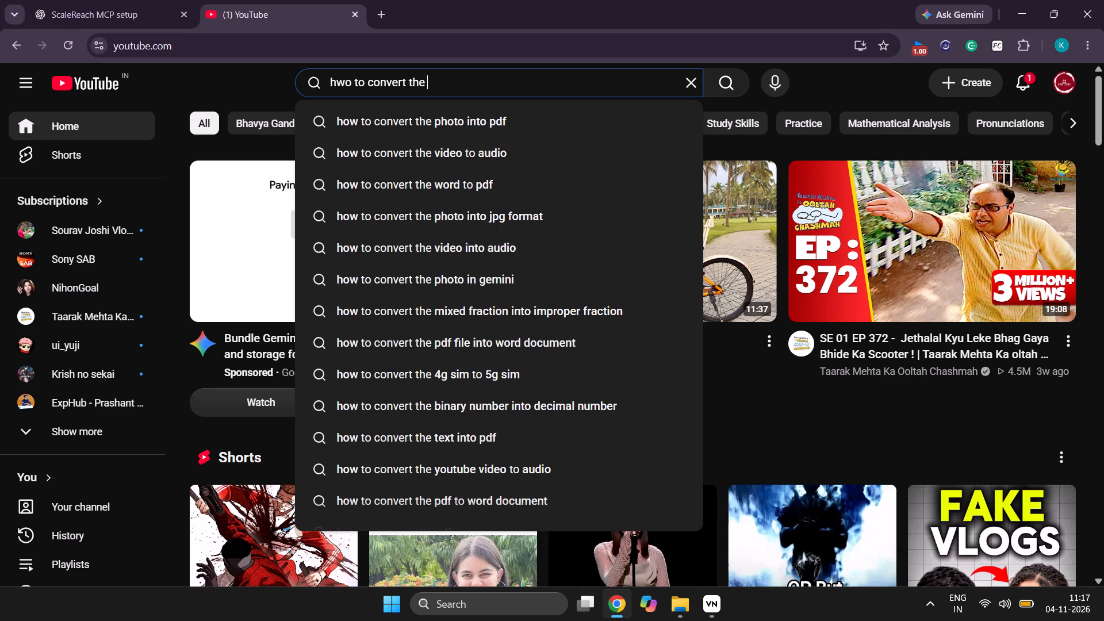
pyautogui.write('vidoe')
pyautogui.press('space')
pyautogui.press('BackSpace')
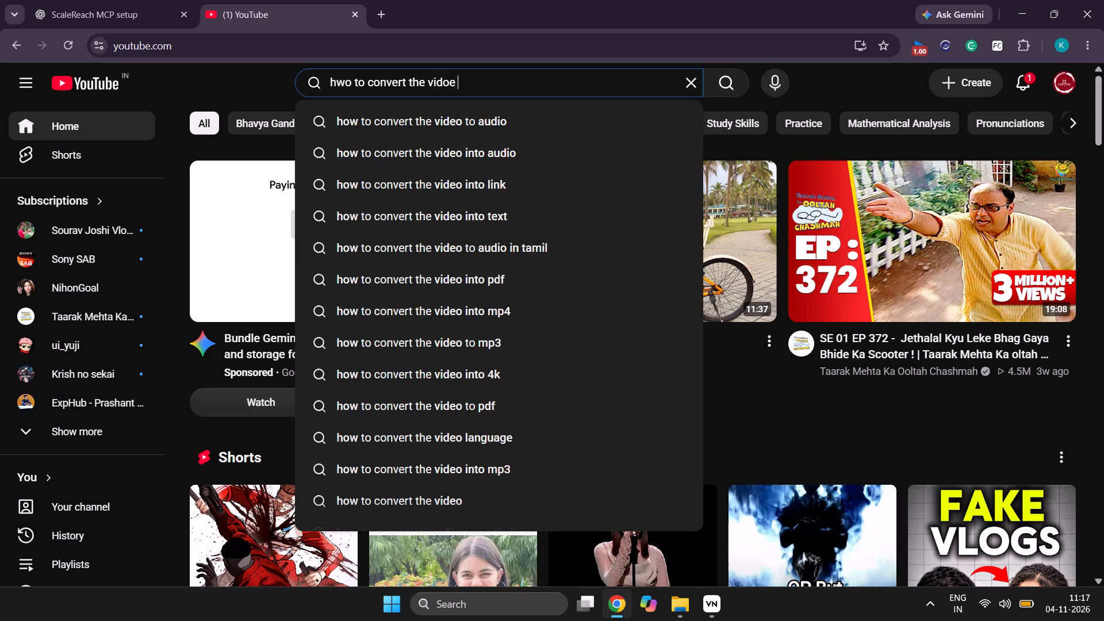
pyautogui.press('BackSpace')
pyautogui.press('BackSpace')
pyautogui.write('eo to')
pyautogui.press('space')
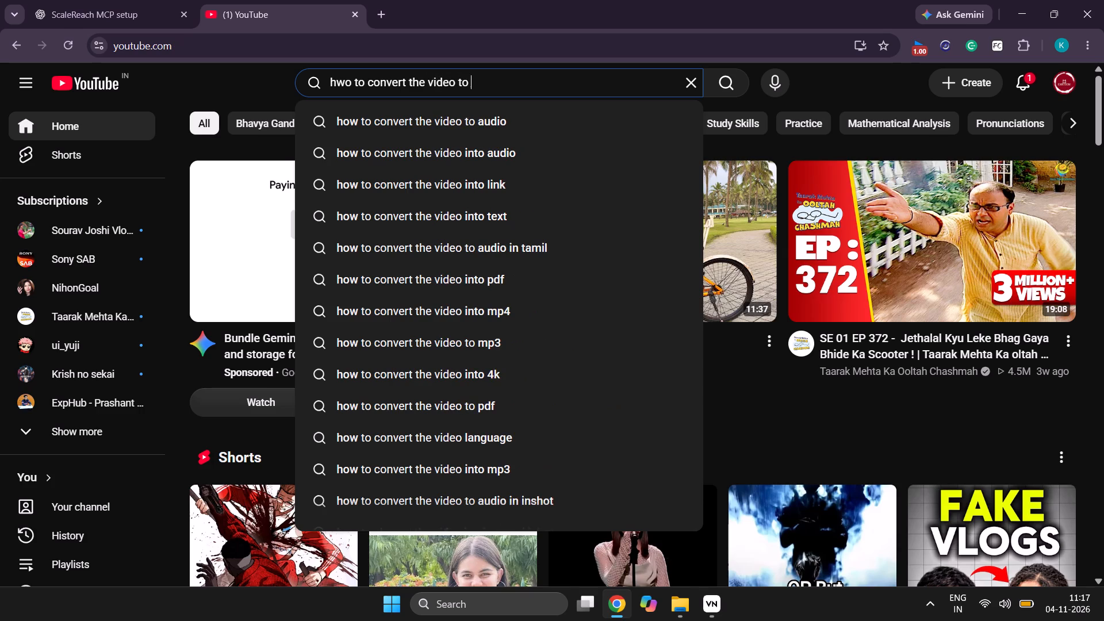
pyautogui.write('ration')
pyautogui.press('BackSpace')
pyautogui.press('space')
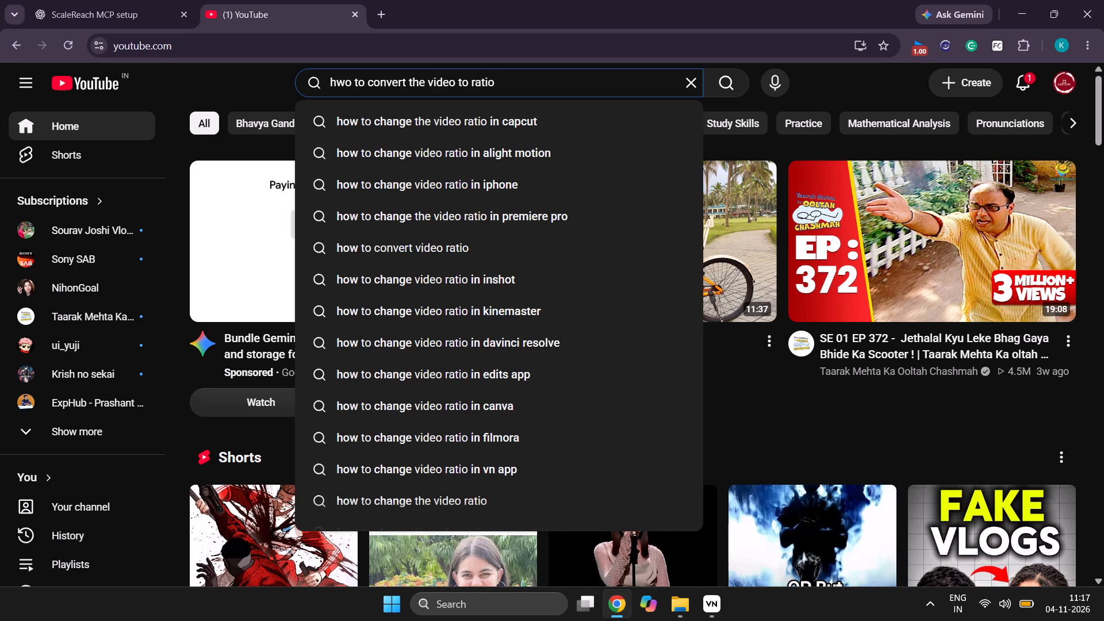
pyautogui.press('9')
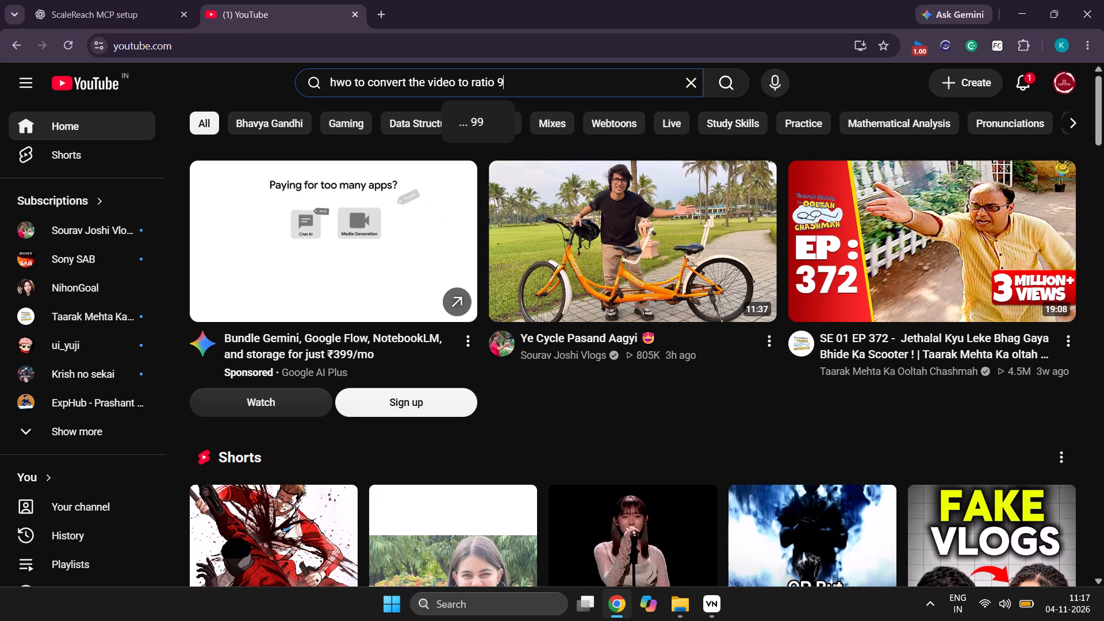
pyautogui.write(';16 in vn')
pyautogui.press('space')
pyautogui.press('Return')
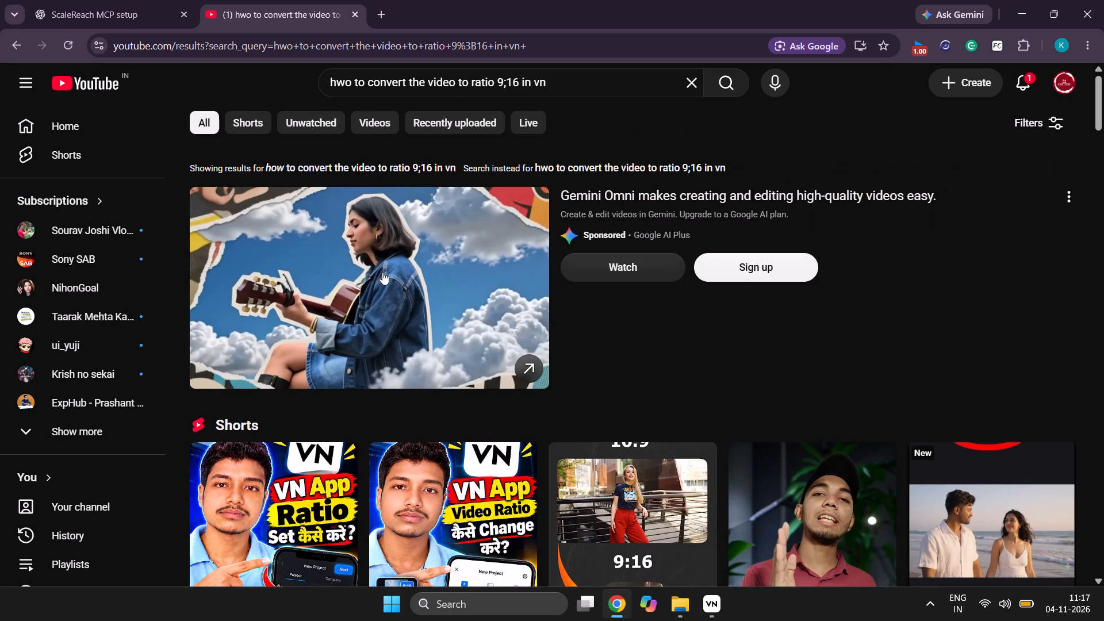
# Look through the search results and open the tutorial "How to Change Video Ratio in VN Editor (16:9, 9:16, 1:1)".
pyautogui.scroll(-4, 382, 272)
pyautogui.scroll(-4, 425, 385)
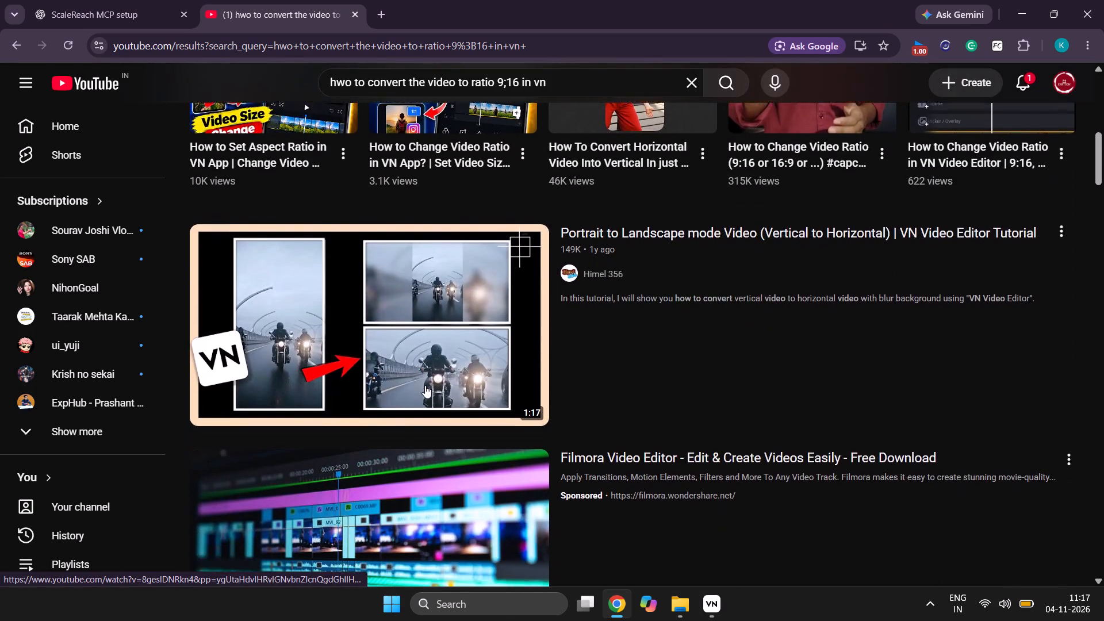
pyautogui.scroll(-1, 425, 385)
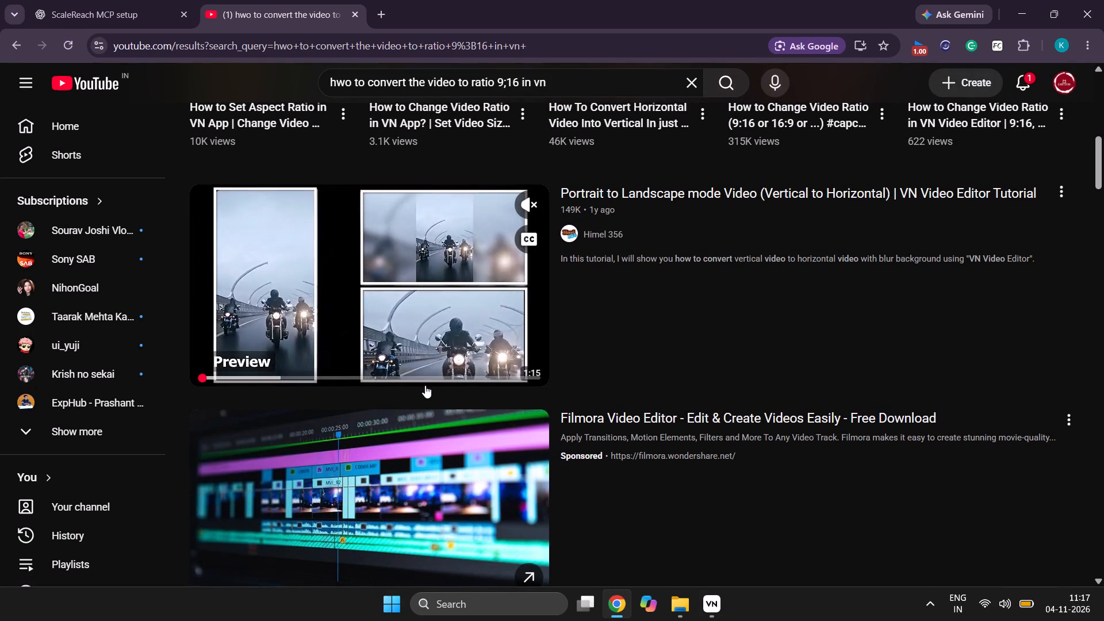
pyautogui.scroll(-2, 425, 385)
pyautogui.scroll(-1, 404, 490)
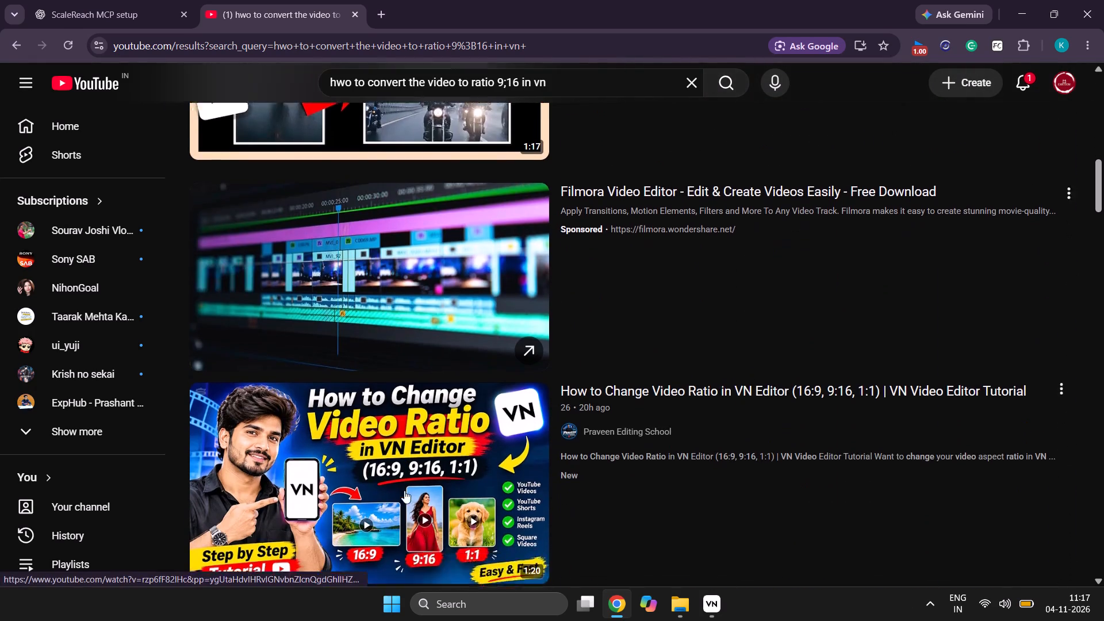
pyautogui.scroll(-2, 404, 490)
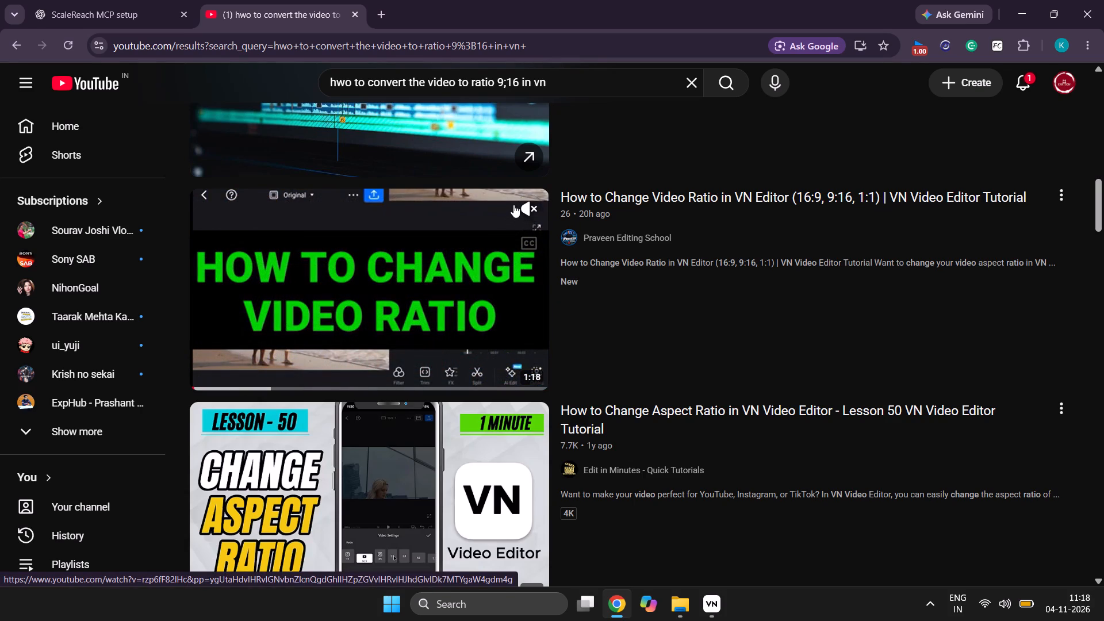
pyautogui.click(535, 204)
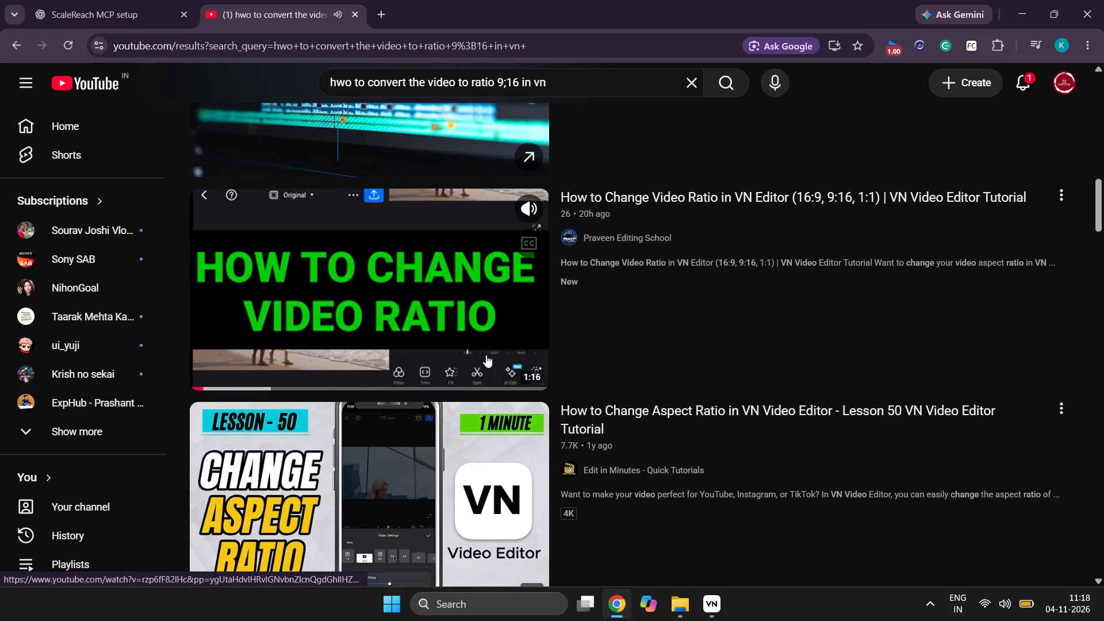
pyautogui.click(478, 367)
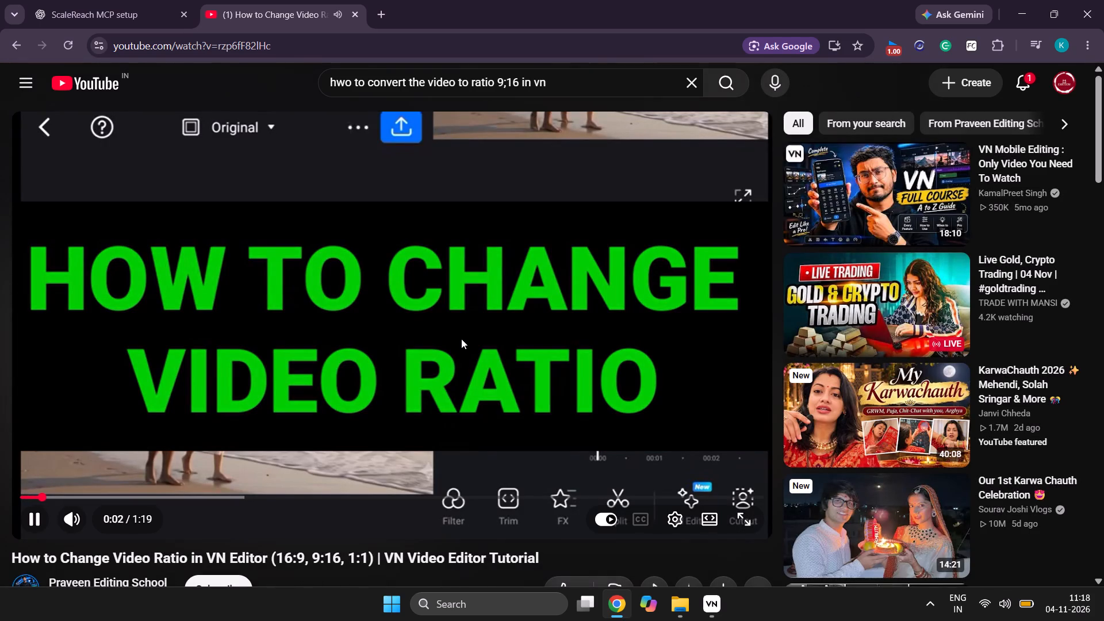
# Watch the opening of the tutorial in full screen to see where VN's video ratio is changed, and pause it.
pyautogui.click(756, 514)
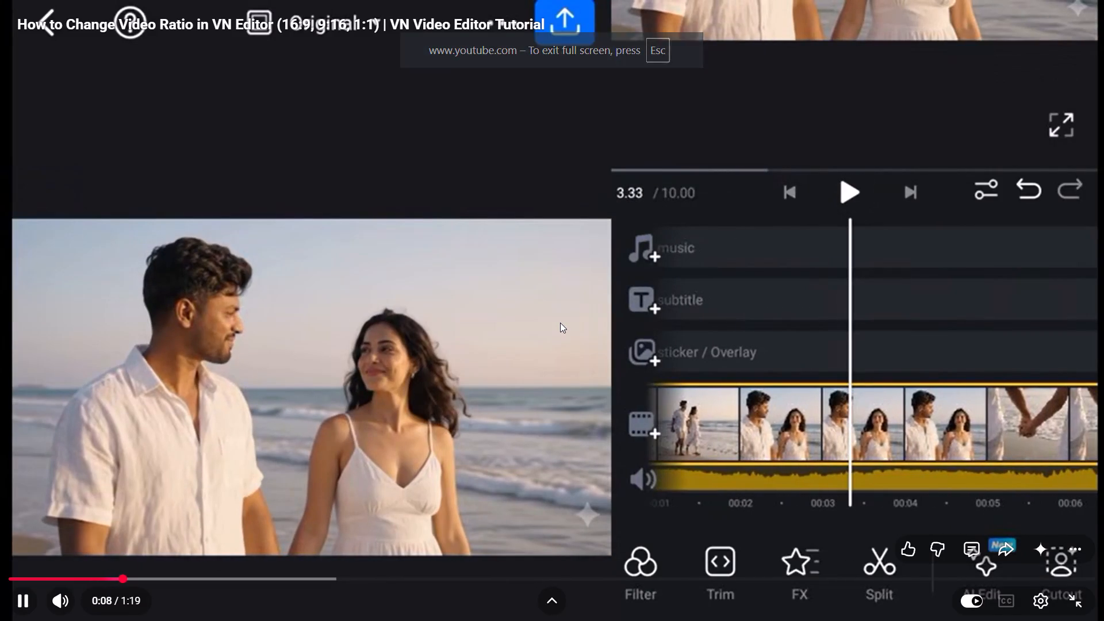
pyautogui.click(560, 323)
pyautogui.click(560, 323)
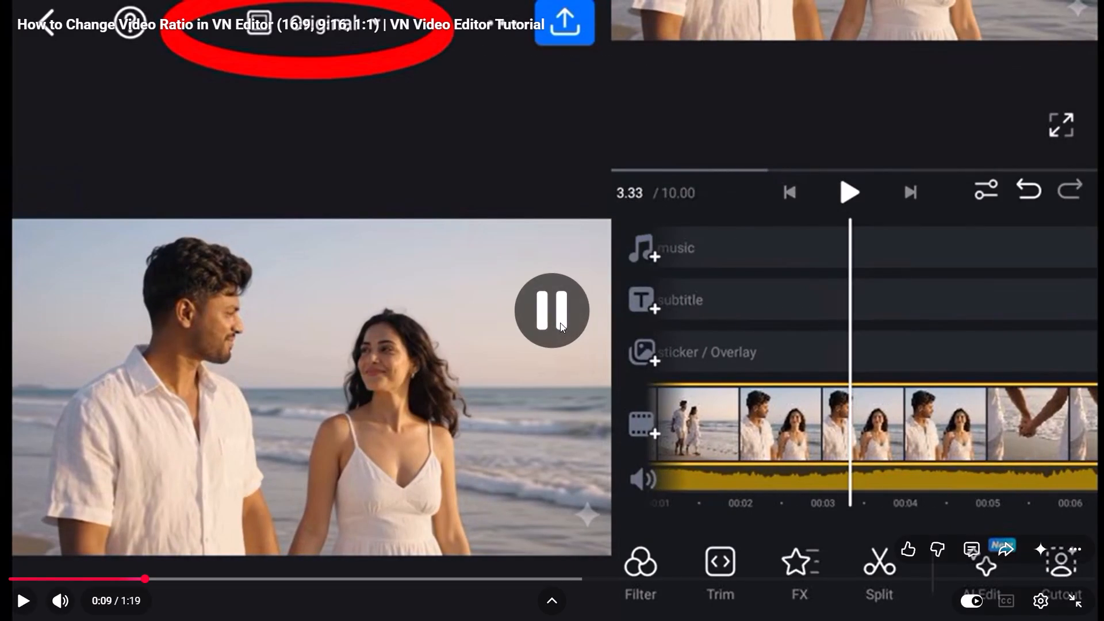
pyautogui.click(560, 323)
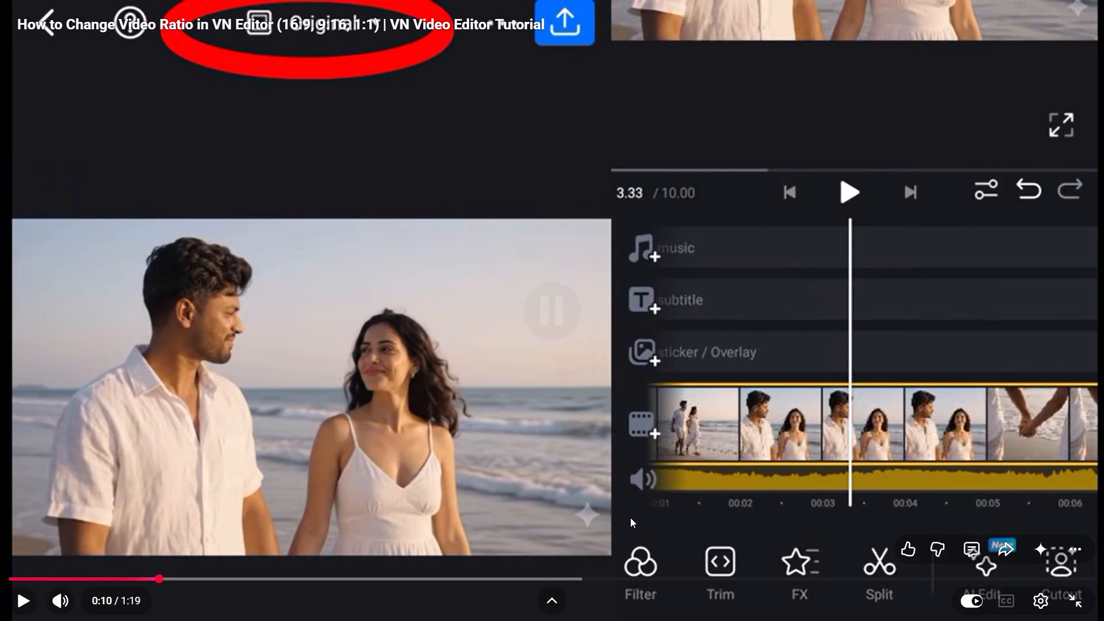
pyautogui.click(540, 422)
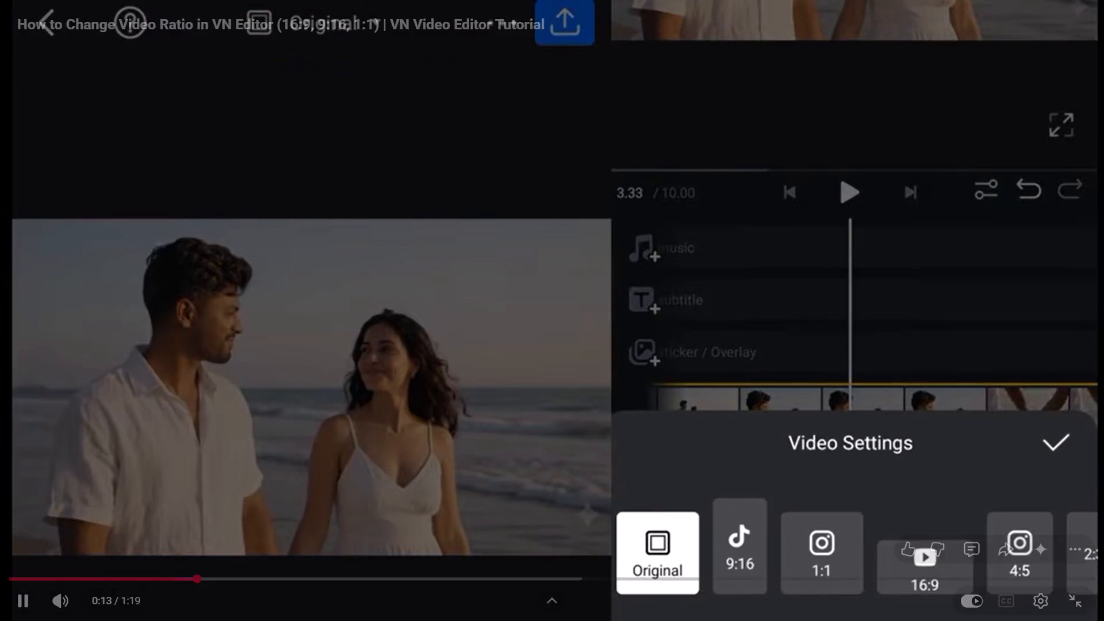
pyautogui.press('Escape')
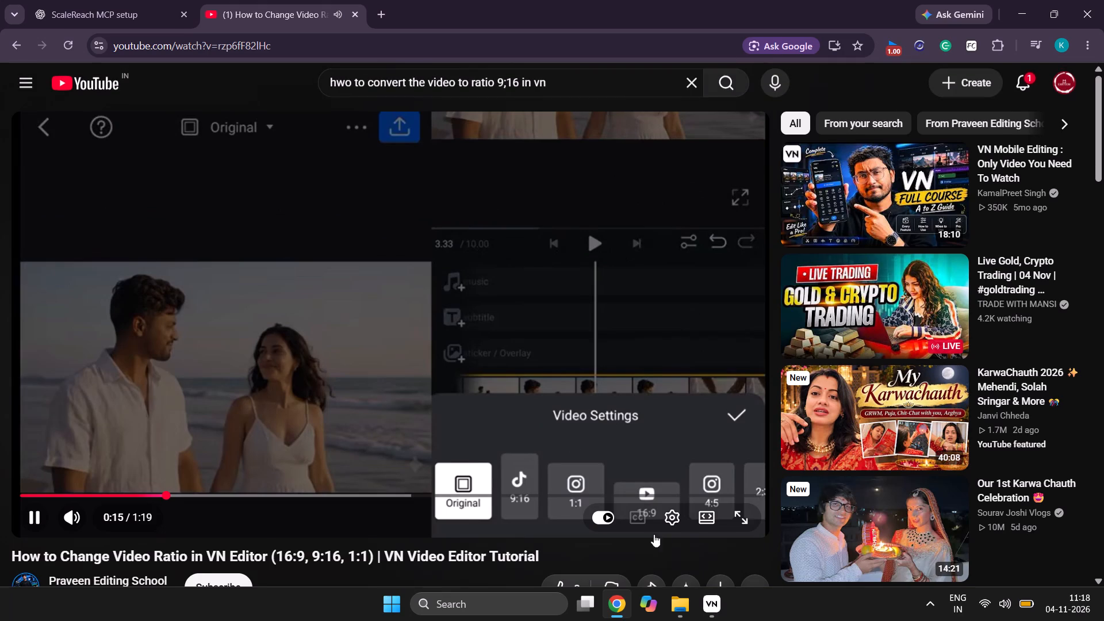
pyautogui.click(711, 596)
pyautogui.click(627, 594)
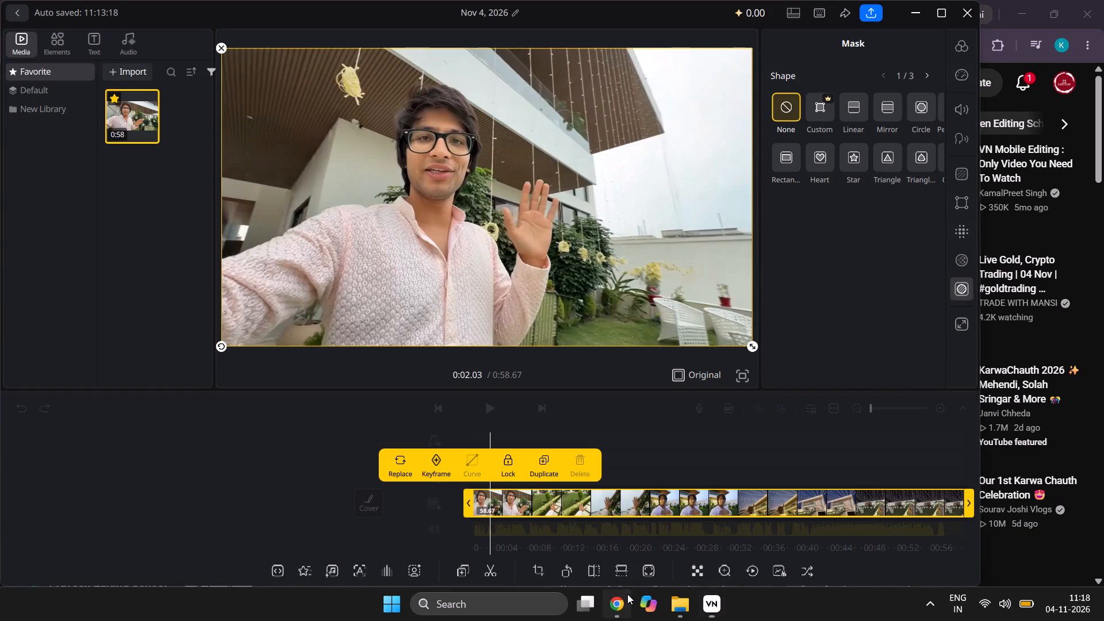
pyautogui.click(519, 296)
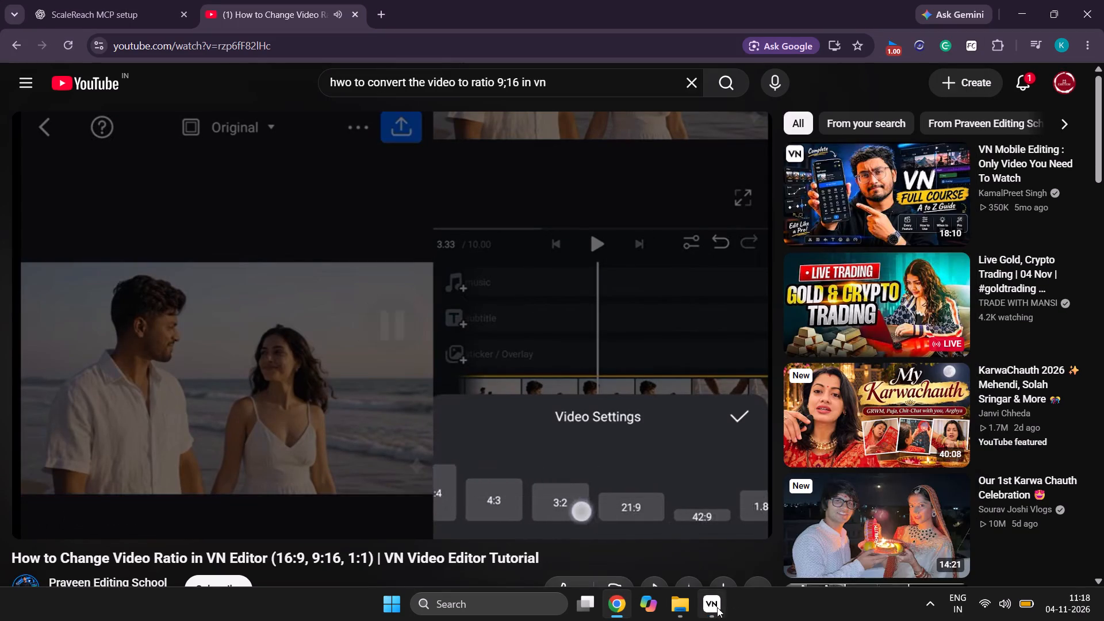
# Switch to VN and set the project's aspect ratio to 9:16.
pyautogui.click(717, 607)
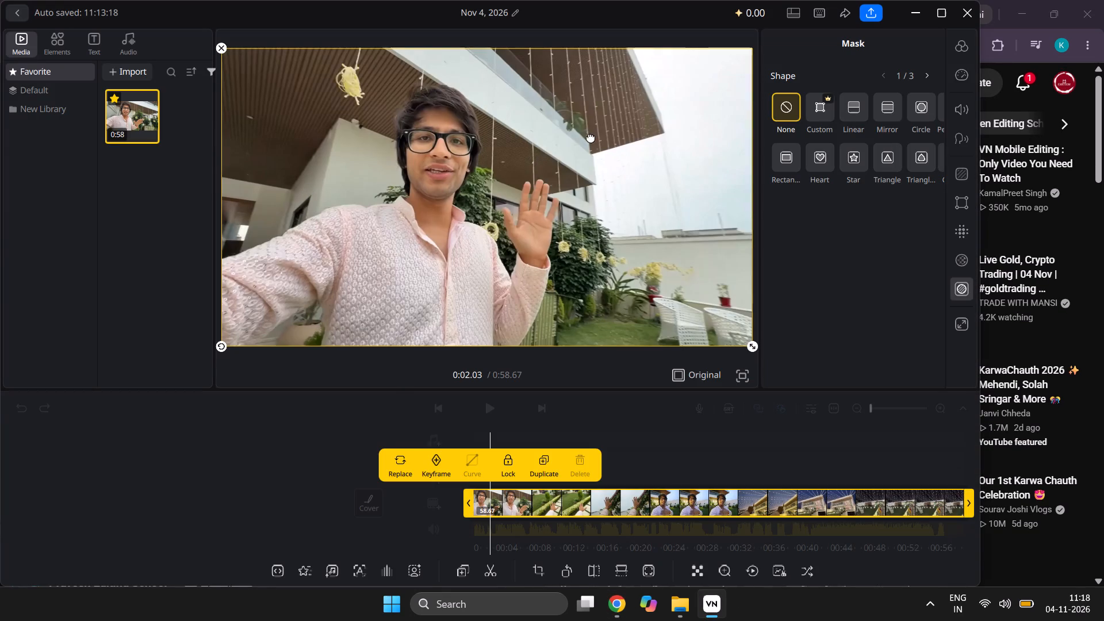
pyautogui.moveTo(527, 507); pyautogui.dragTo(615, 508)
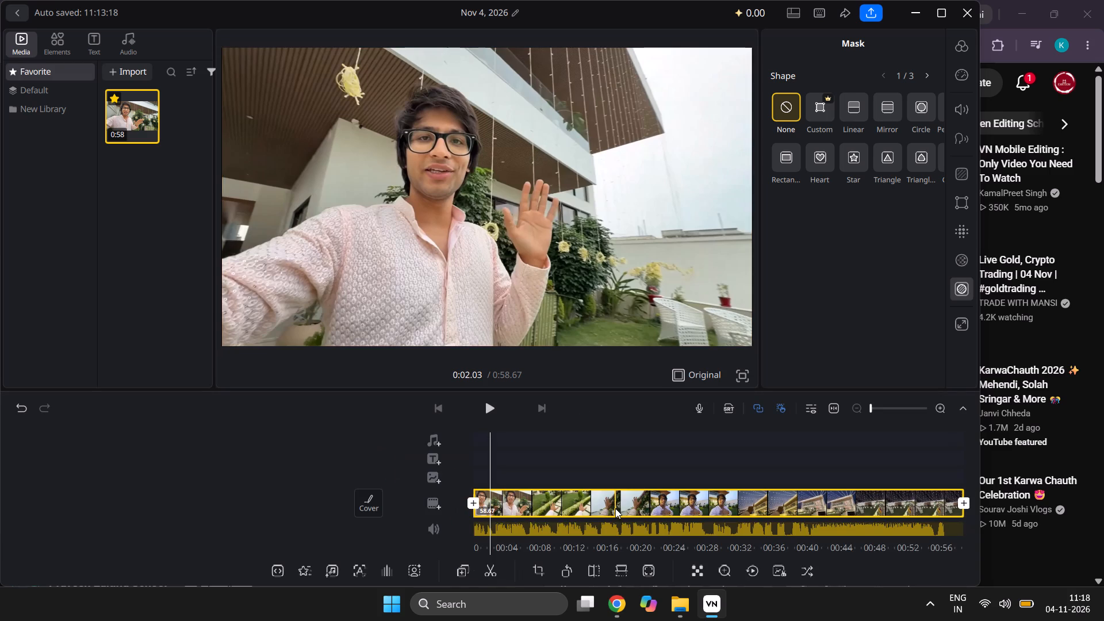
pyautogui.click(703, 375)
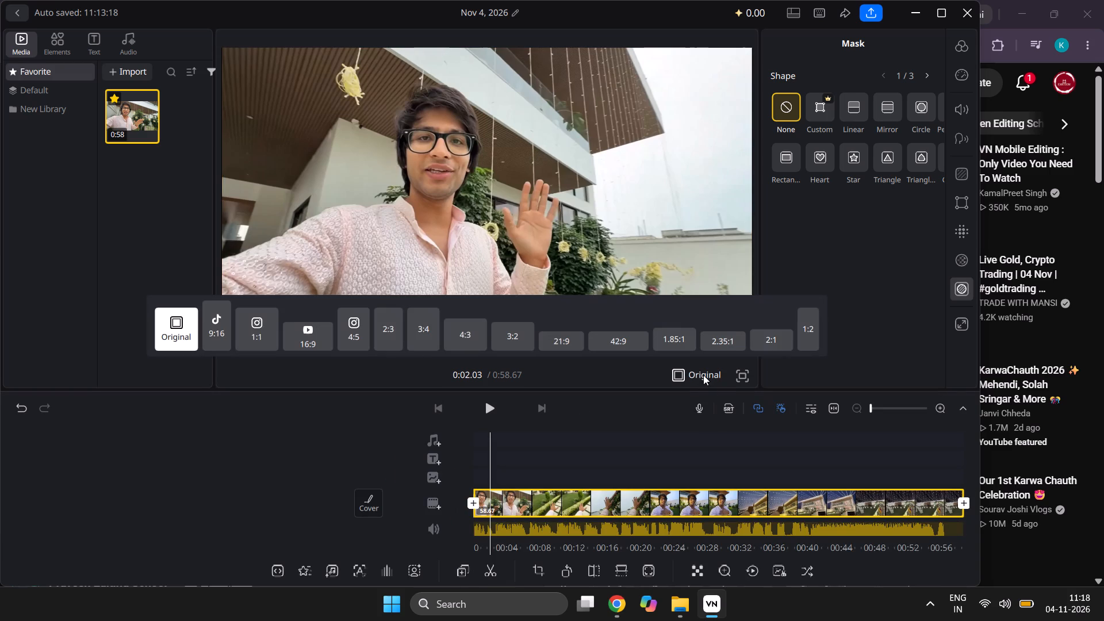
pyautogui.click(222, 331)
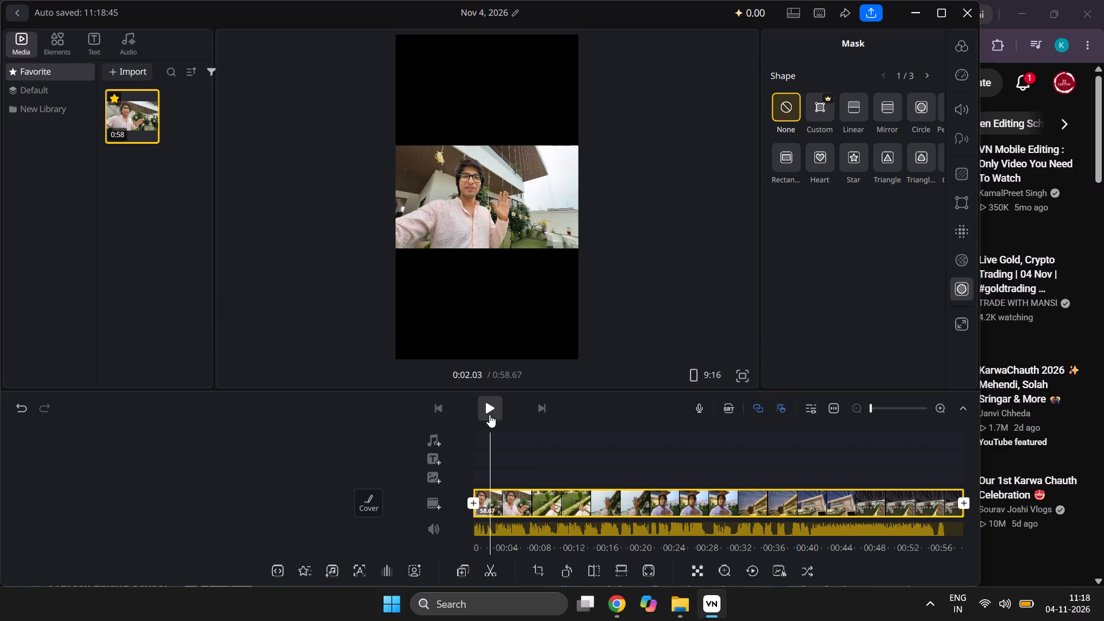
# Play and scrub through the clip in the 9:16 preview to review its scenes.
pyautogui.click(489, 415)
pyautogui.hscroll(2, 583, 514)
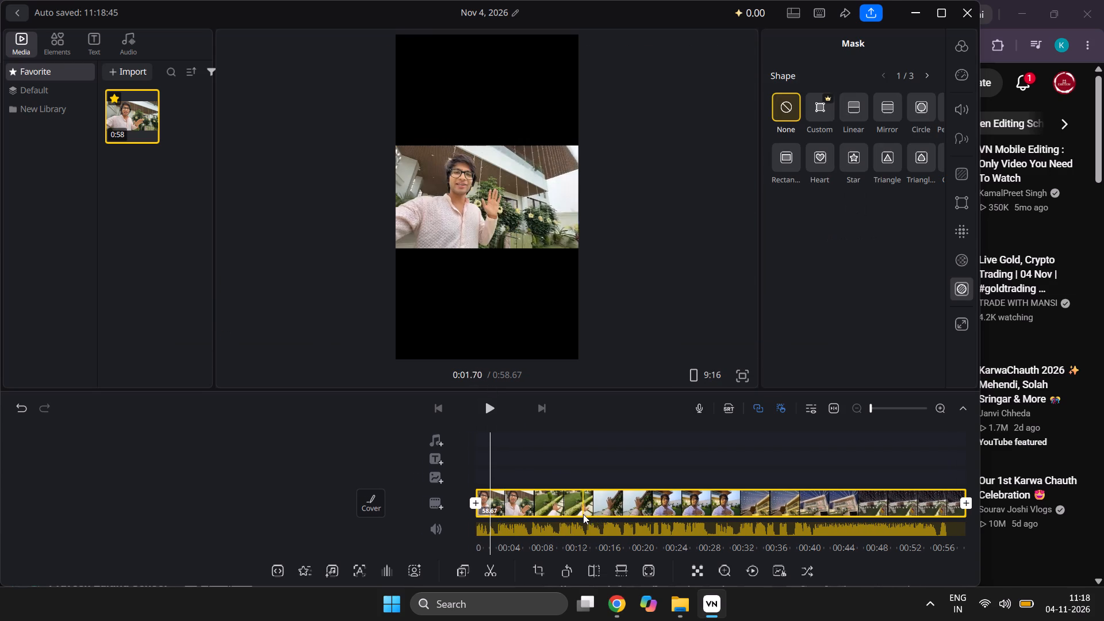
pyautogui.hscroll(1, 528, 500)
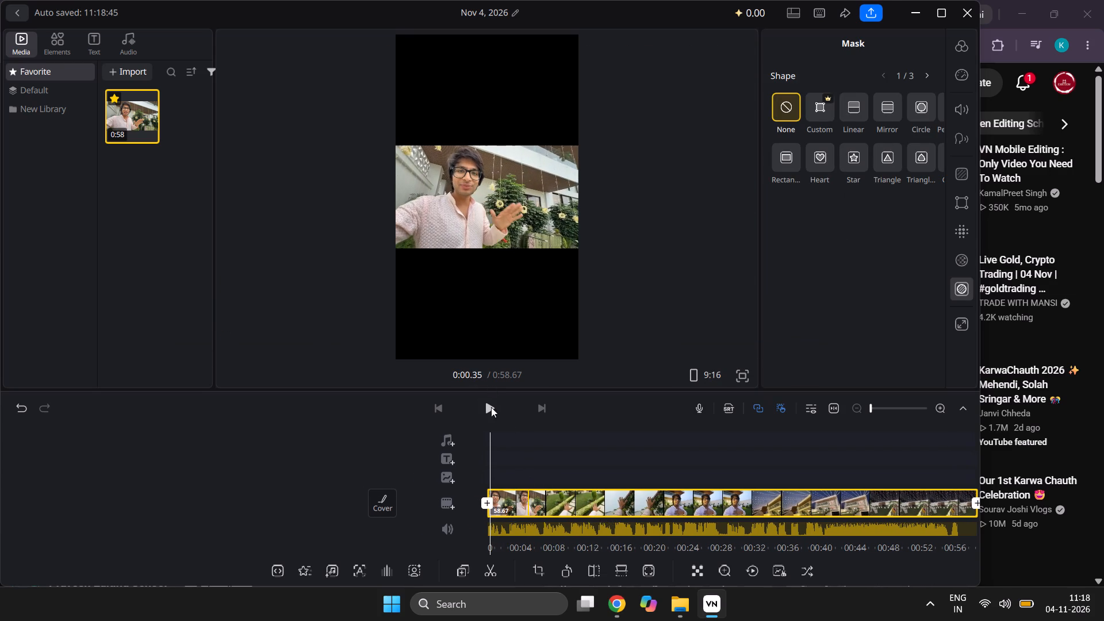
pyautogui.click(488, 407)
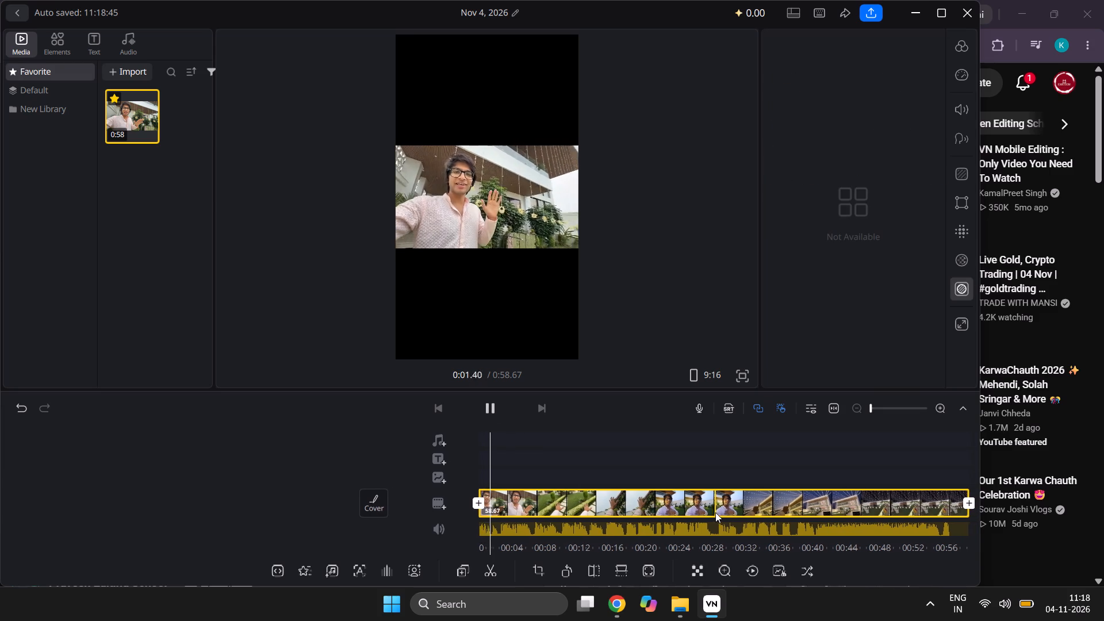
pyautogui.hscroll(-5, 715, 512)
pyautogui.hscroll(3, 715, 512)
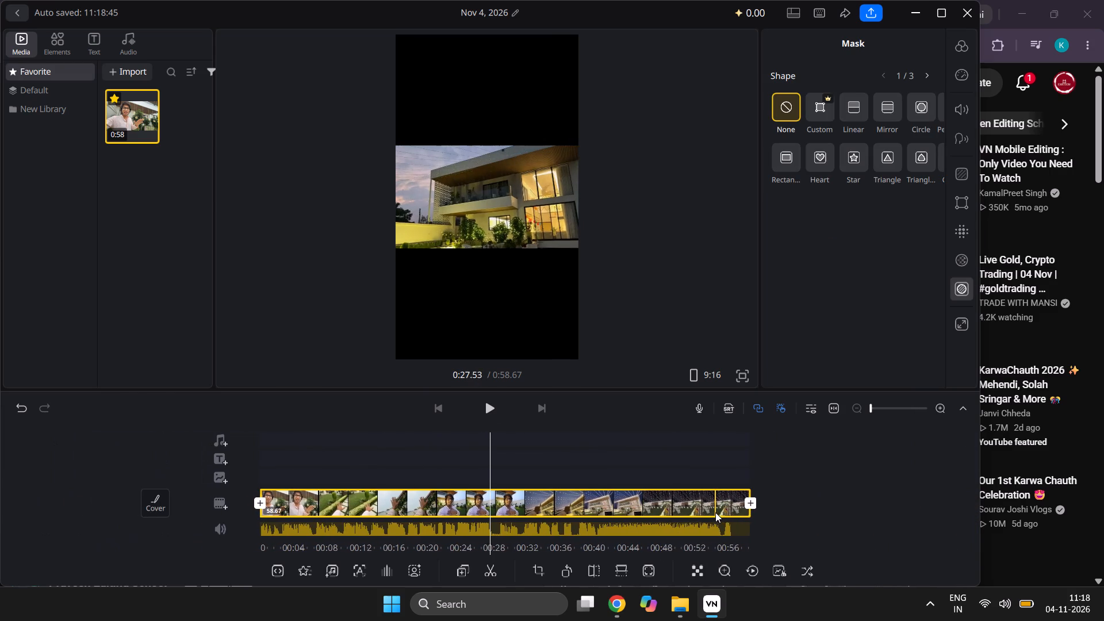
pyautogui.hscroll(2, 715, 512)
pyautogui.hscroll(-4, 715, 512)
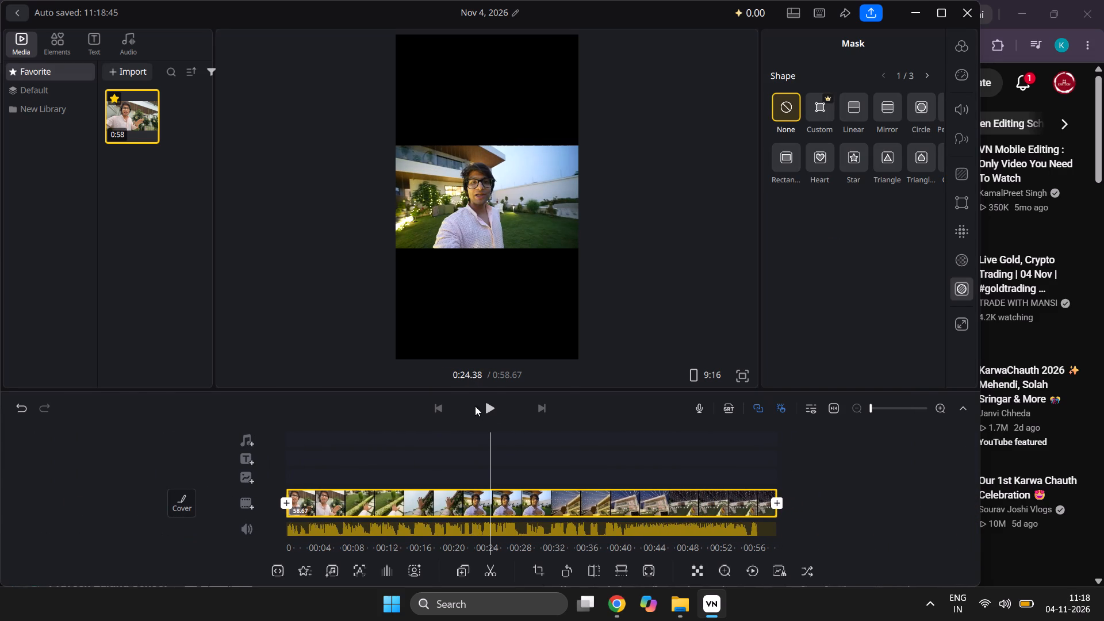
pyautogui.click(487, 412)
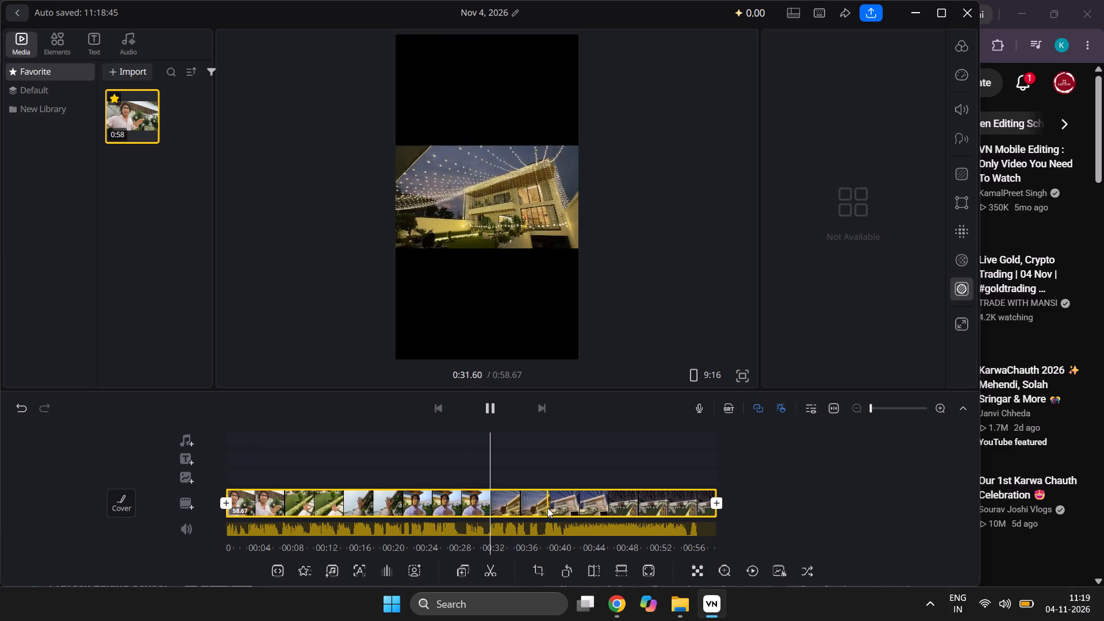
pyautogui.hscroll(-2, 547, 508)
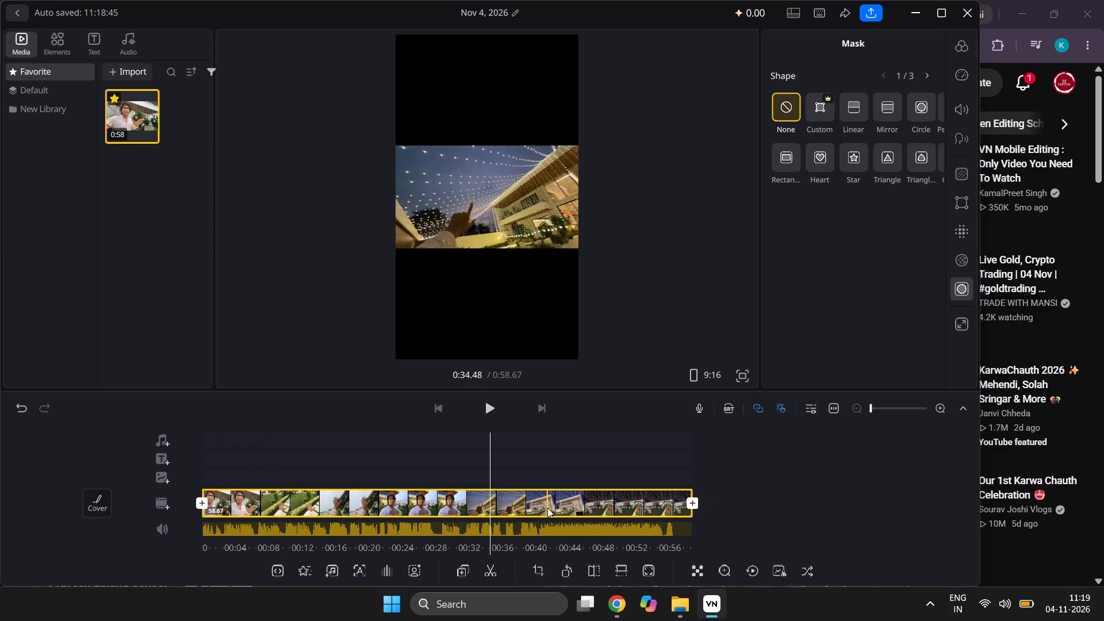
pyautogui.hscroll(-5, 547, 508)
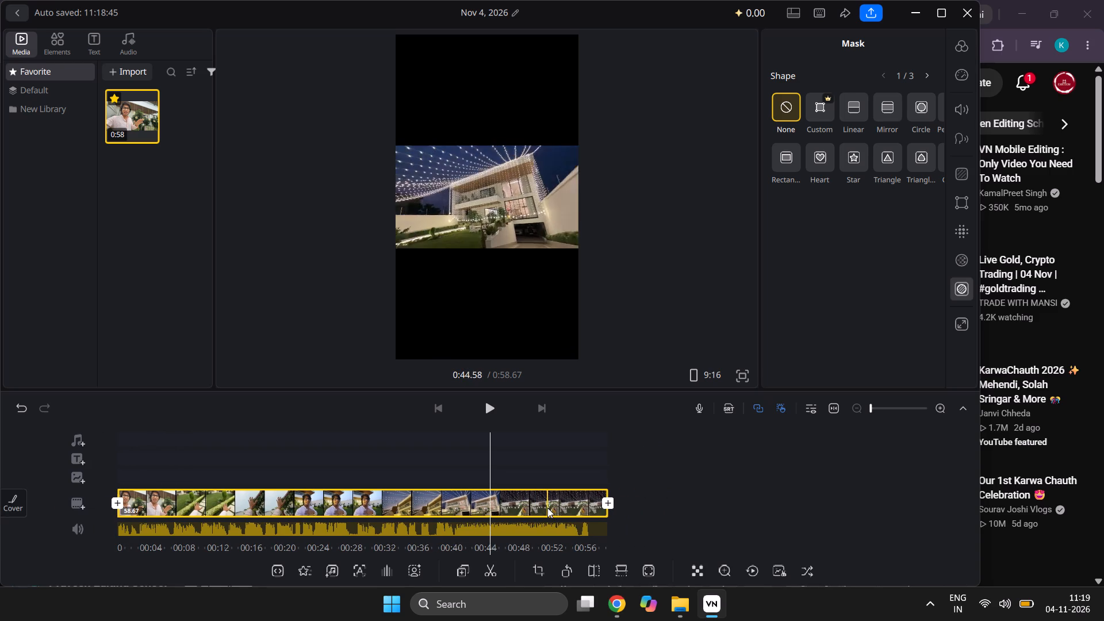
pyautogui.hscroll(-2, 547, 508)
pyautogui.click(488, 406)
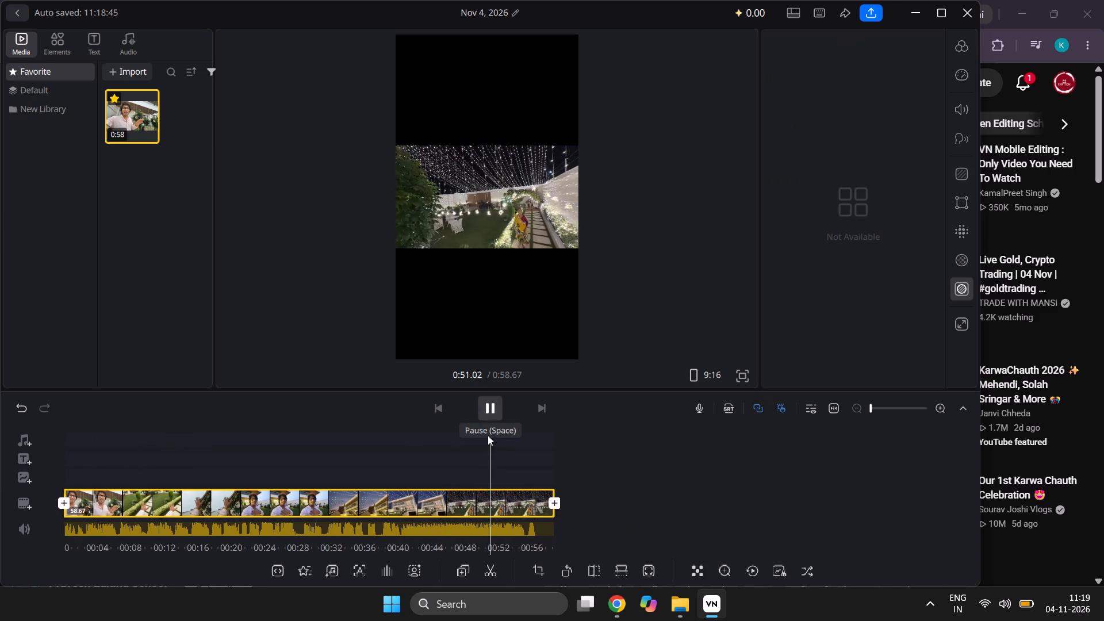
# Find the scene change near 0:40 and split the clip at 0:40.37.
pyautogui.hscroll(4, 435, 500)
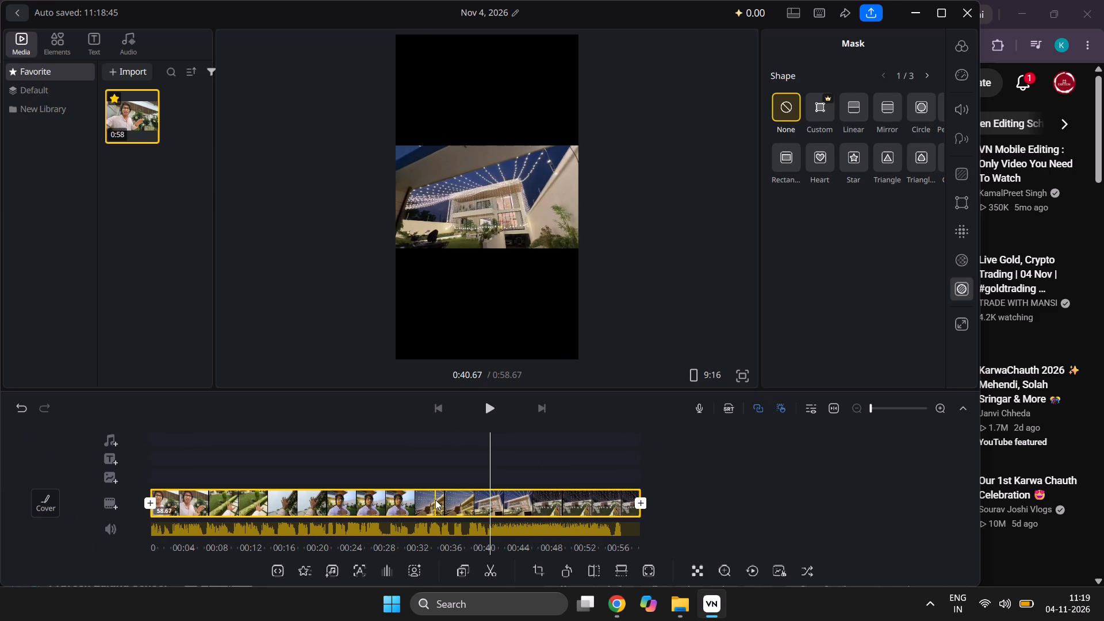
pyautogui.click(489, 406)
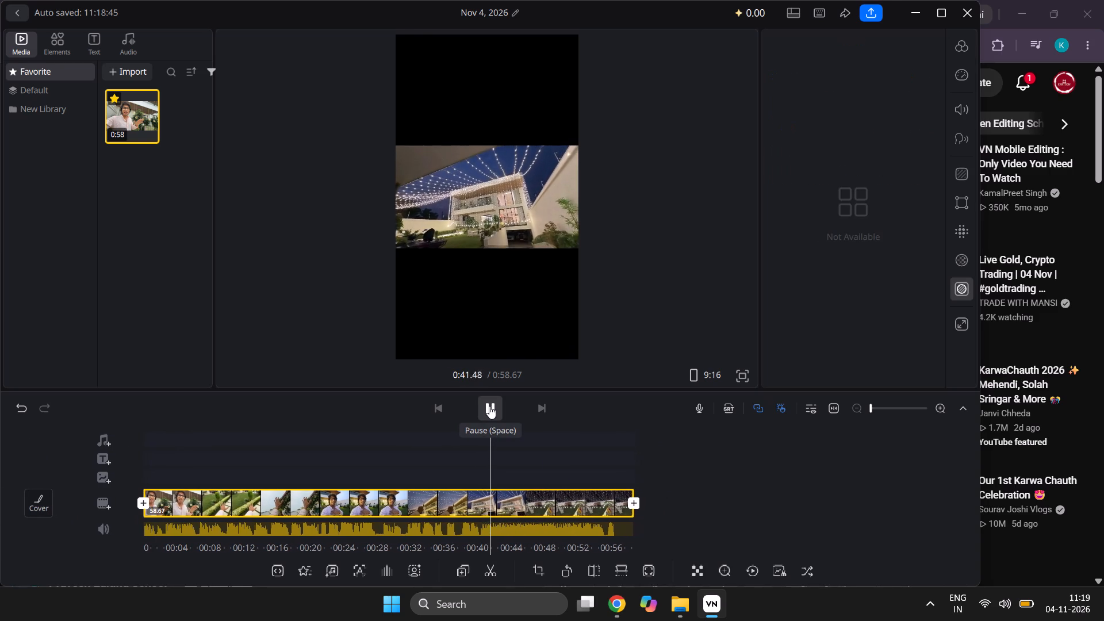
pyautogui.click(489, 406)
pyautogui.hscroll(3, 446, 500)
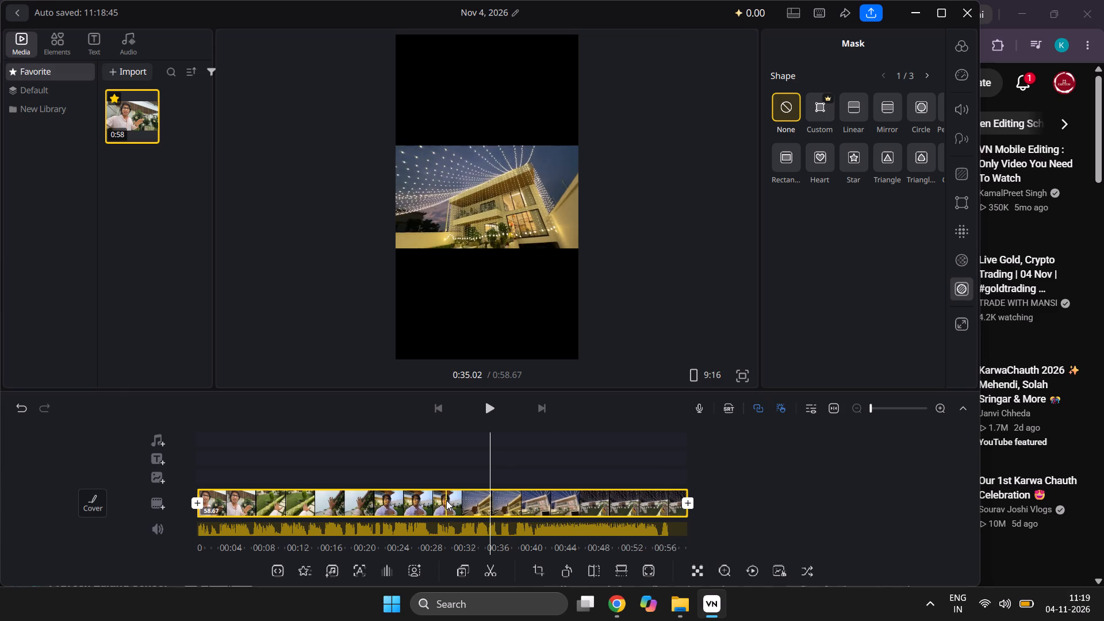
pyautogui.hscroll(1, 463, 499)
pyautogui.click(490, 399)
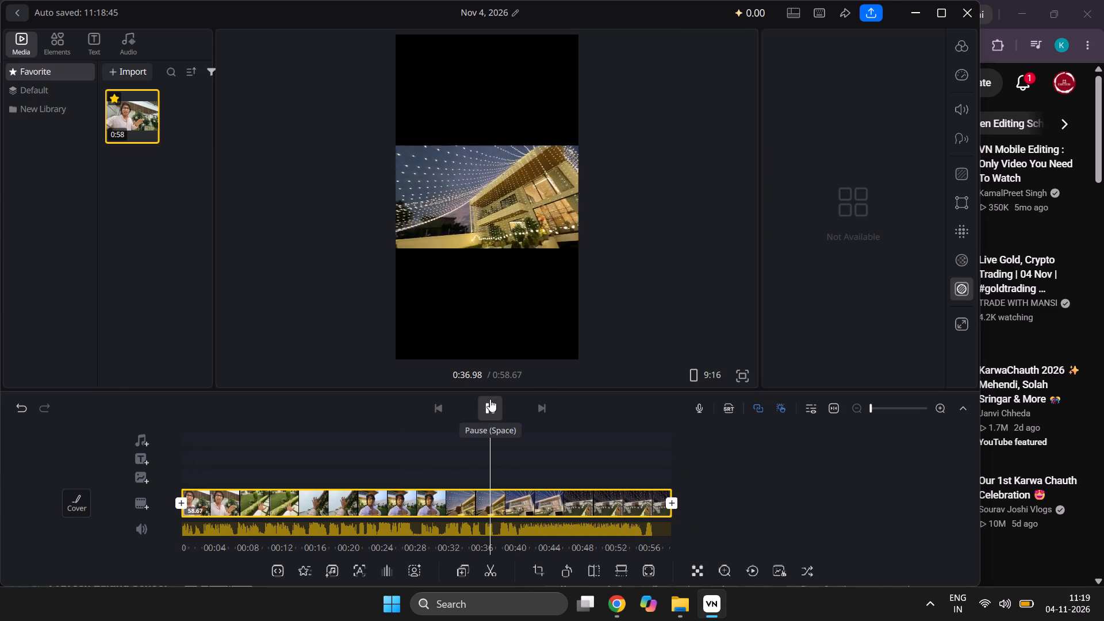
pyautogui.click(490, 399)
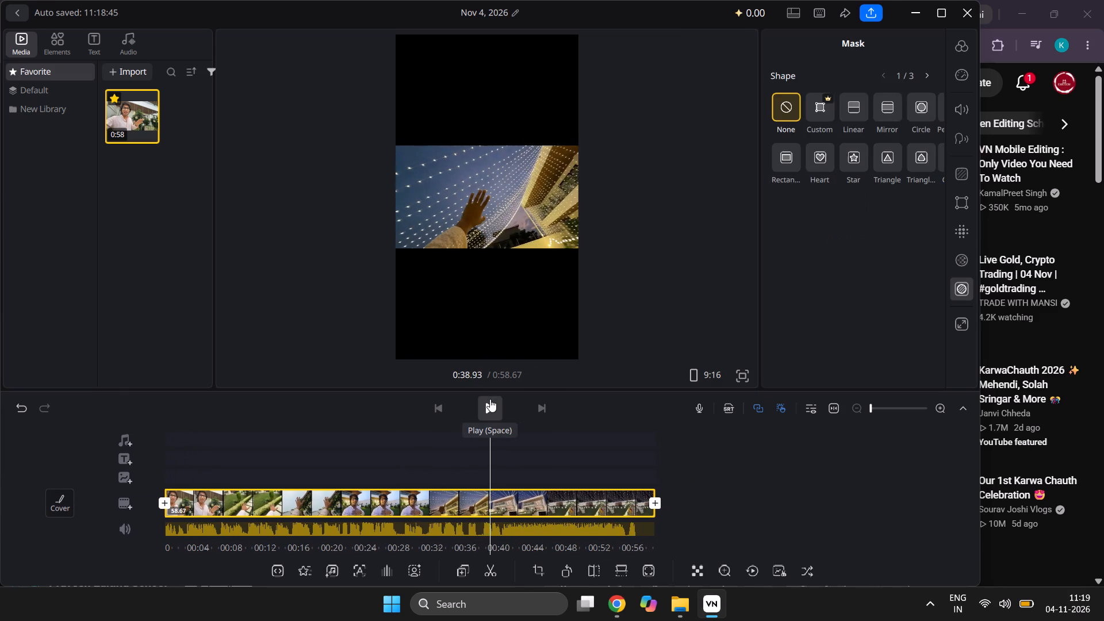
pyautogui.click(490, 399)
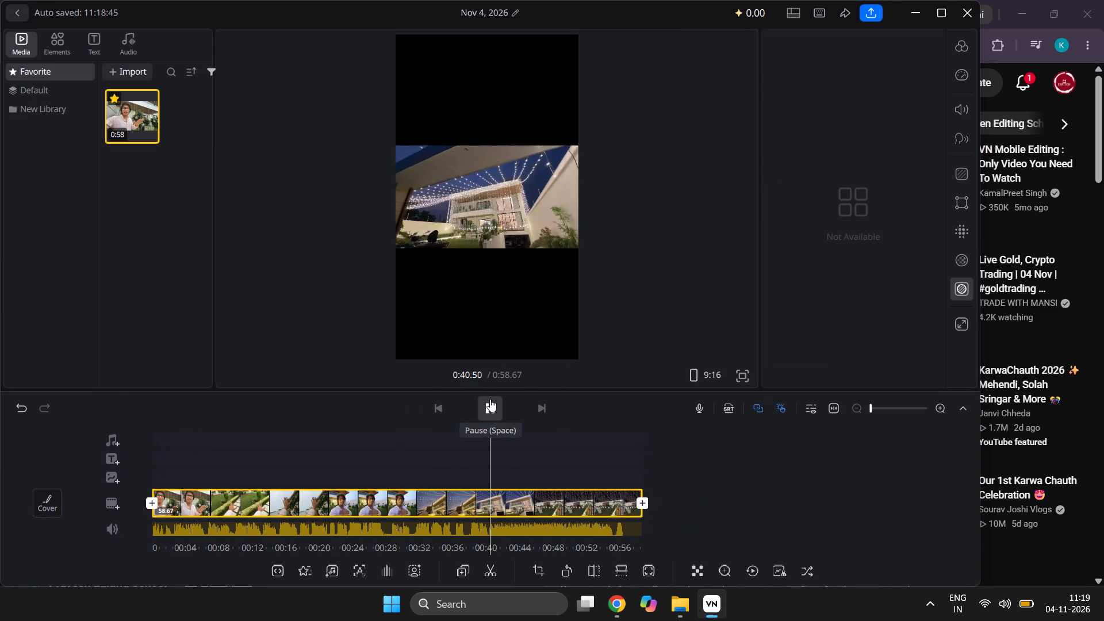
pyautogui.click(490, 399)
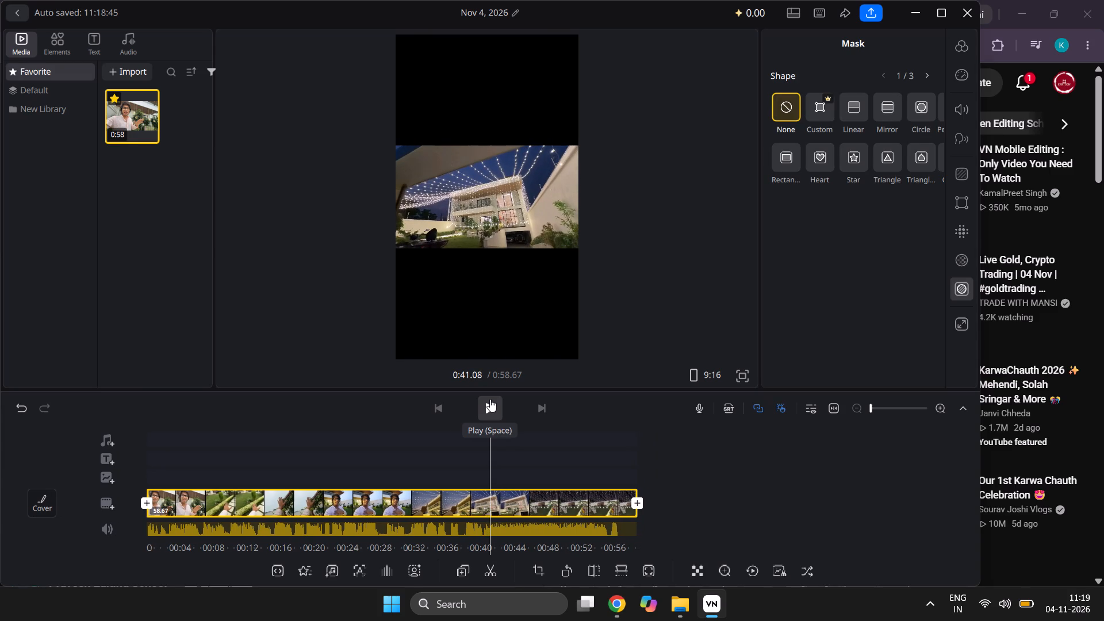
pyautogui.hscroll(1, 495, 492)
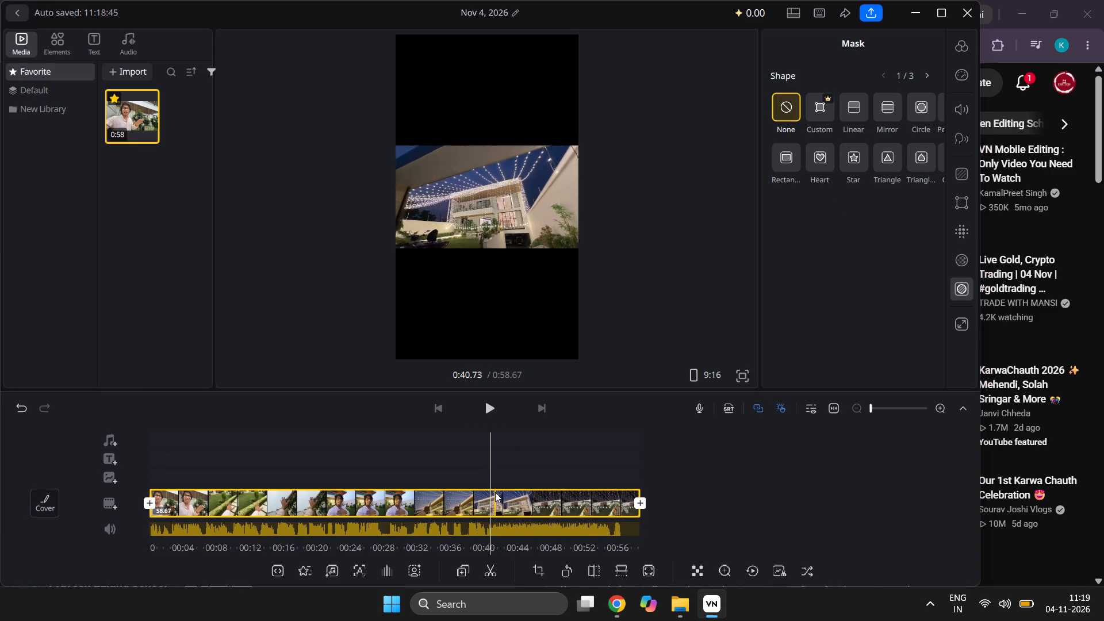
pyautogui.hscroll(1, 495, 492)
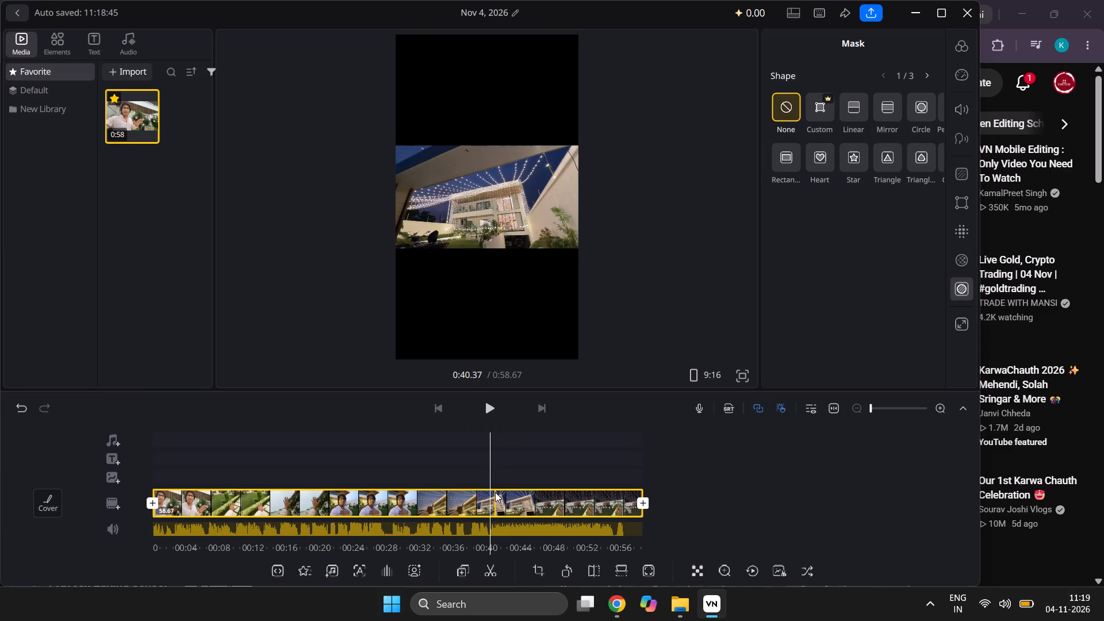
pyautogui.click(497, 574)
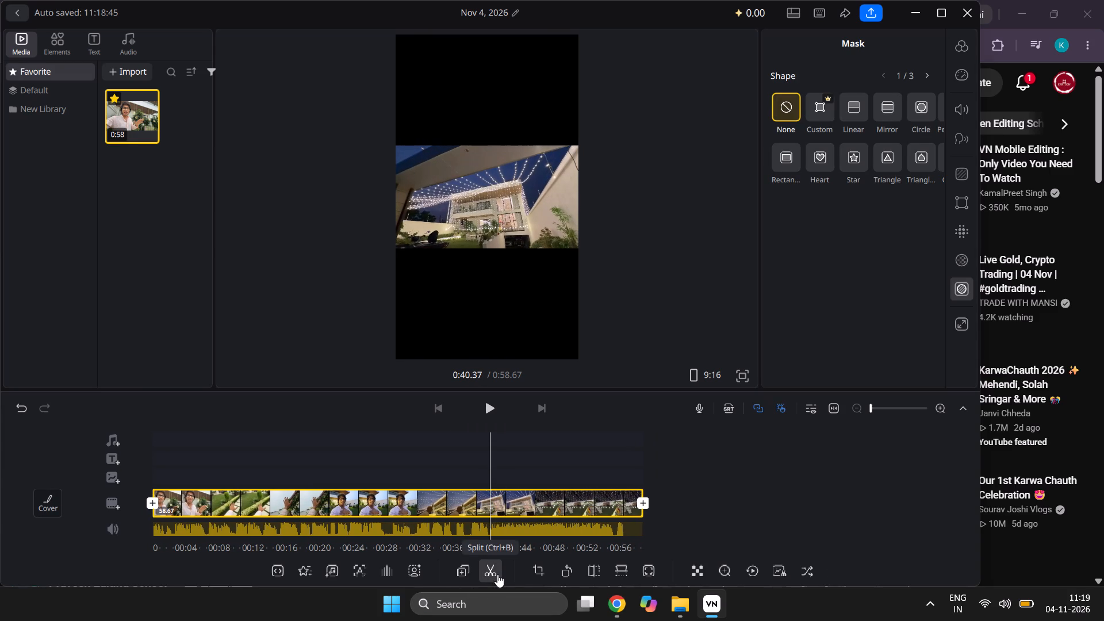
# Play and scrub to the scene change near 0:53 and split the clip at 0:52.99.
pyautogui.click(492, 412)
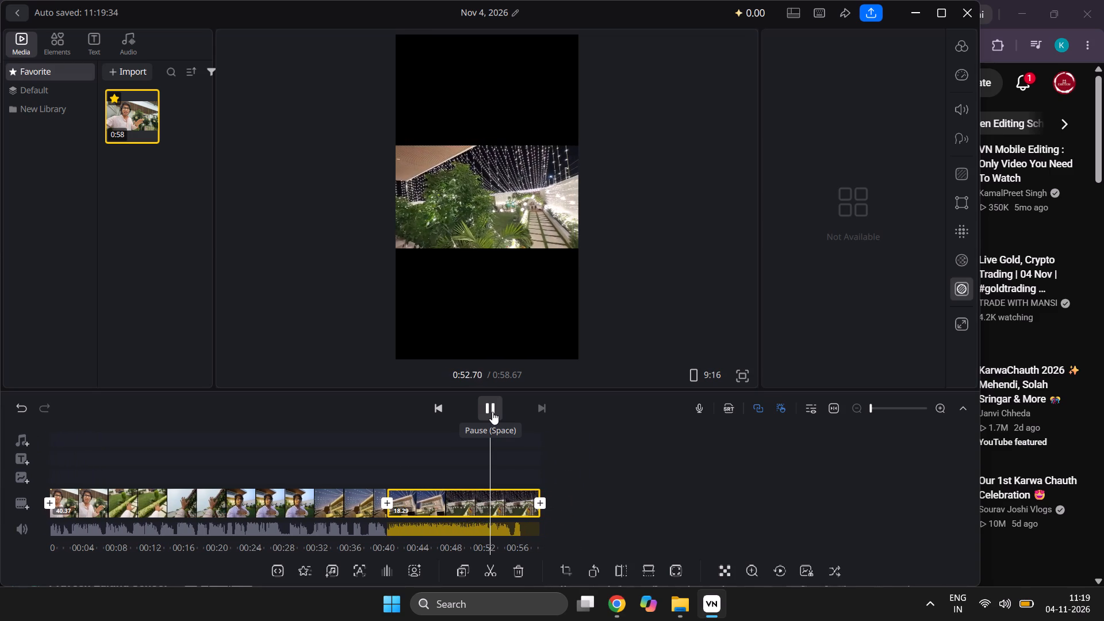
pyautogui.click(492, 412)
pyautogui.click(492, 412)
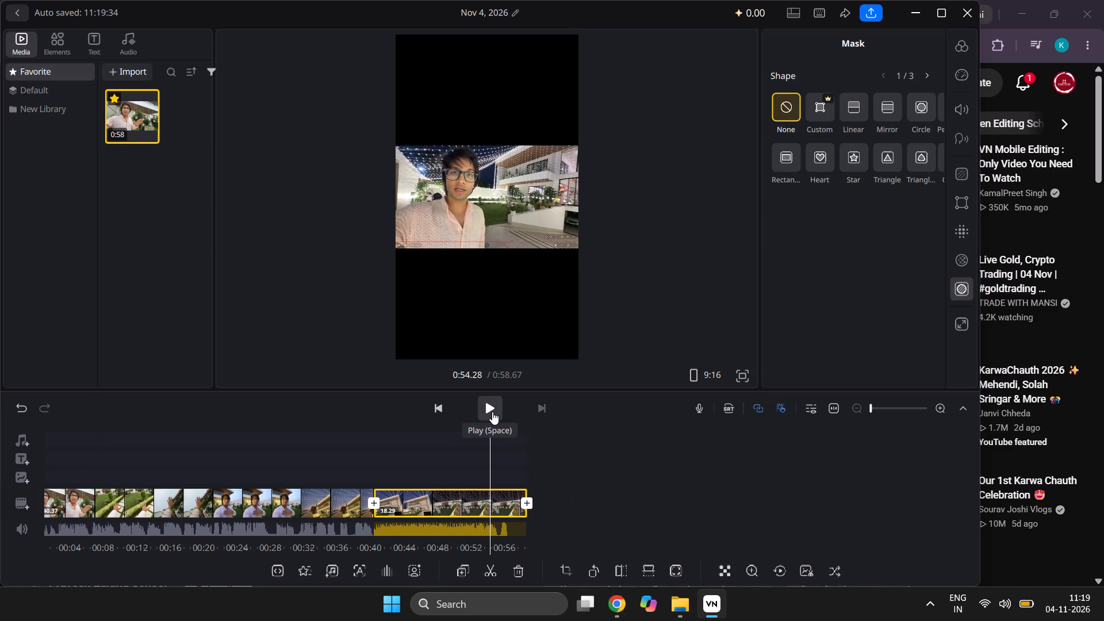
pyautogui.click(492, 412)
pyautogui.hscroll(1, 469, 519)
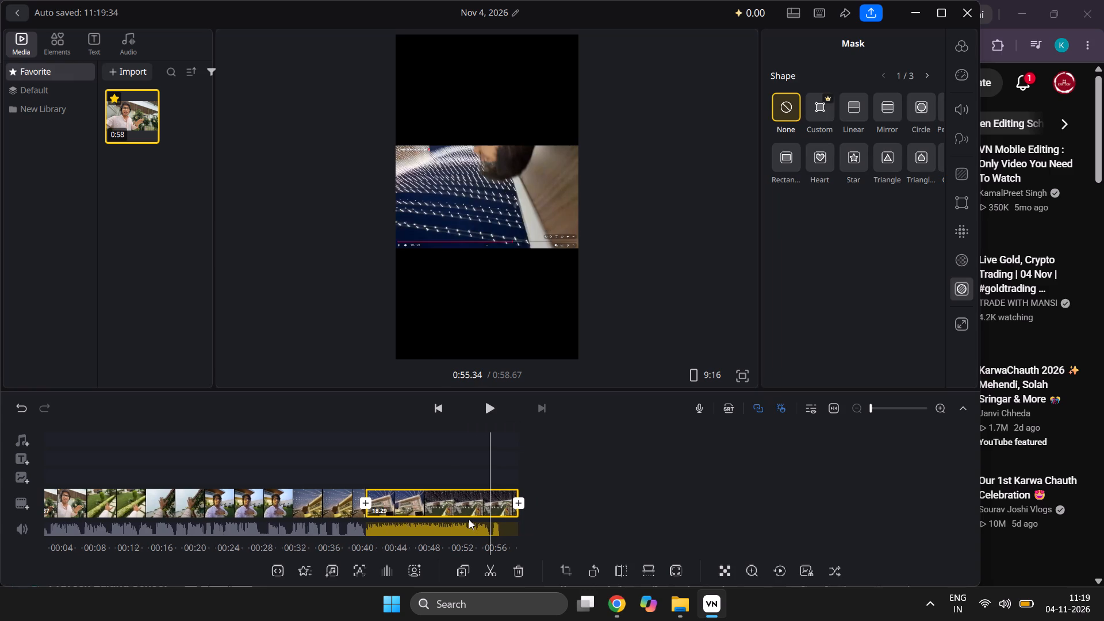
pyautogui.hscroll(1, 469, 519)
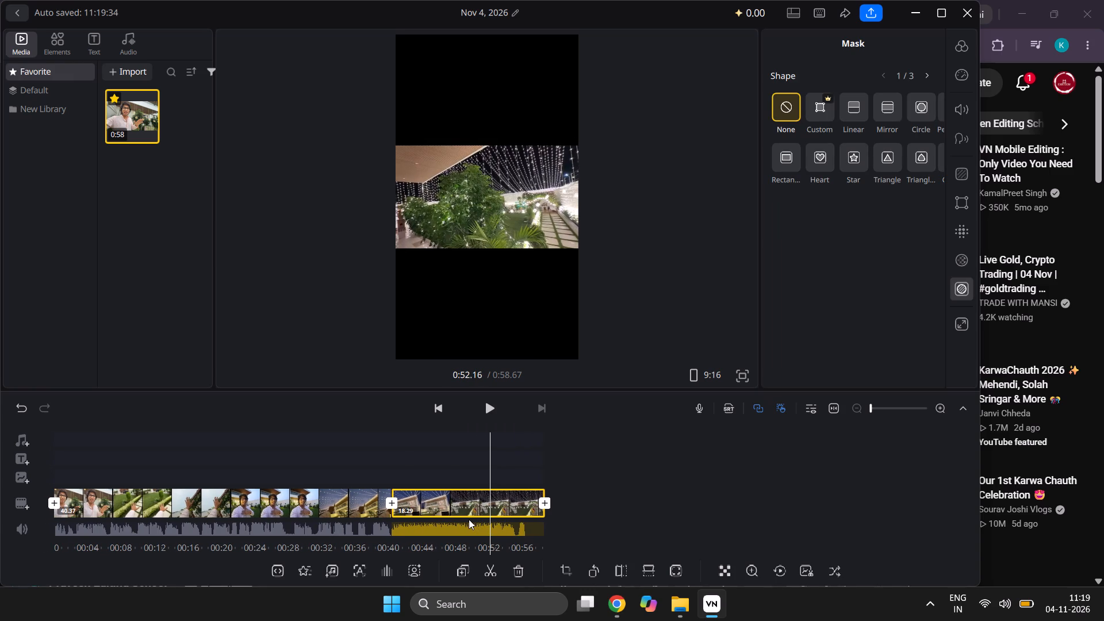
pyautogui.hscroll(-1, 458, 505)
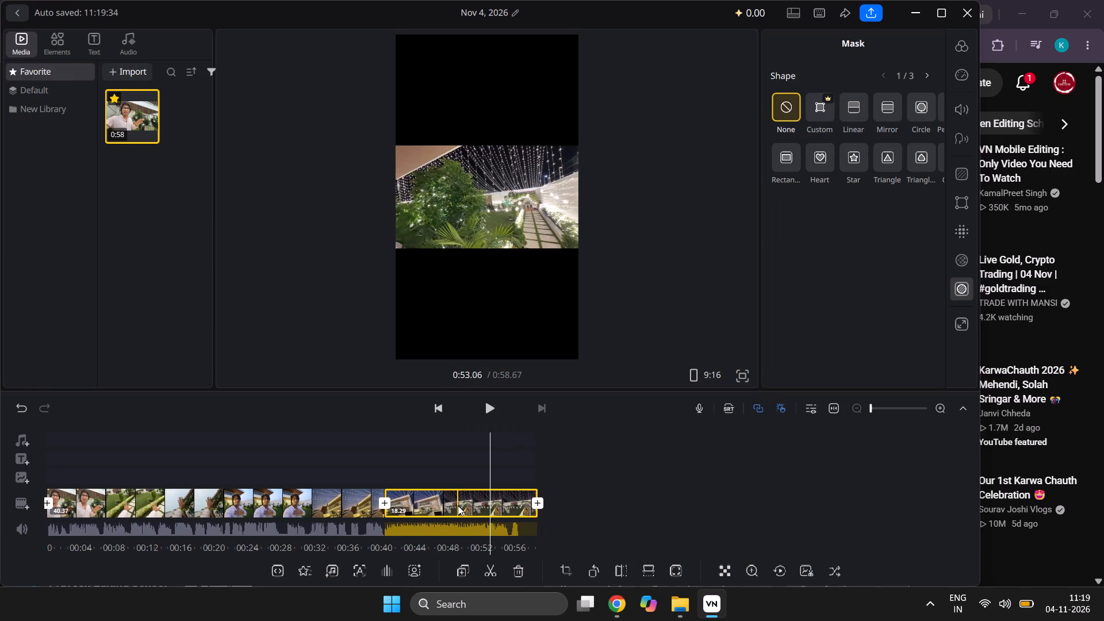
pyautogui.click(497, 581)
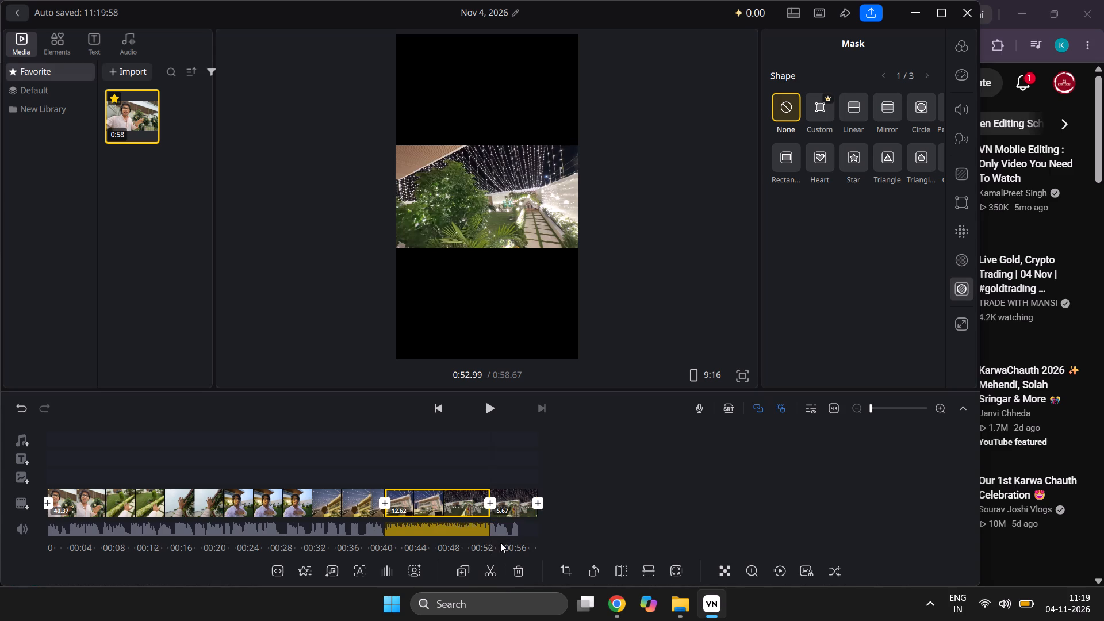
# Delete the final segment after the 0:52.99 split.
pyautogui.click(521, 495)
pyautogui.doubleClick(511, 504)
pyautogui.click(614, 476)
pyautogui.click(515, 499)
pyautogui.click(454, 499)
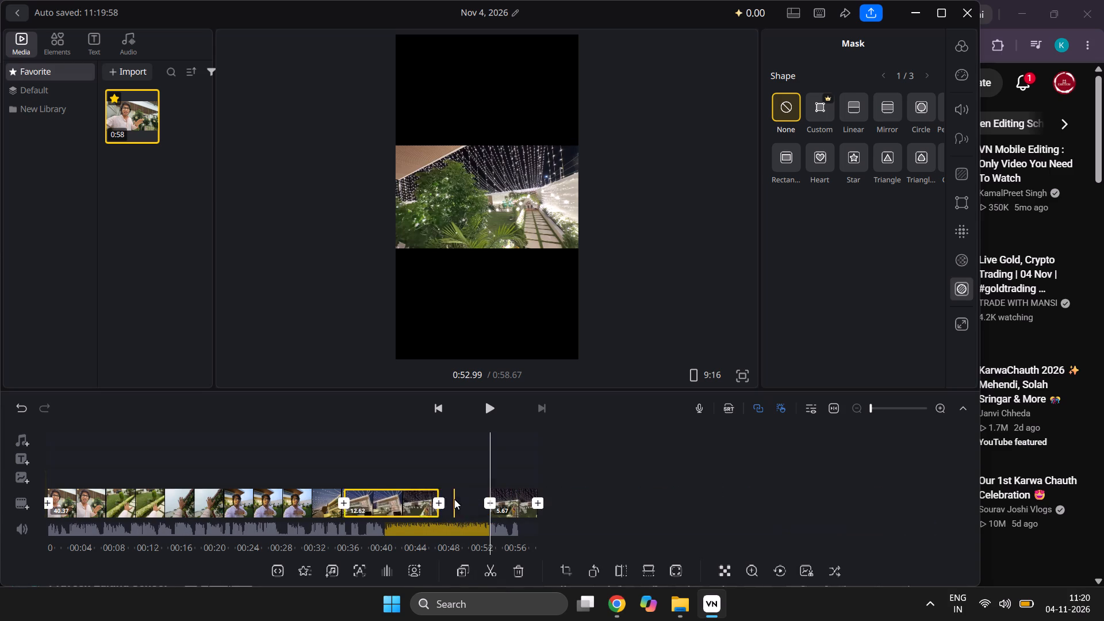
pyautogui.click(327, 515)
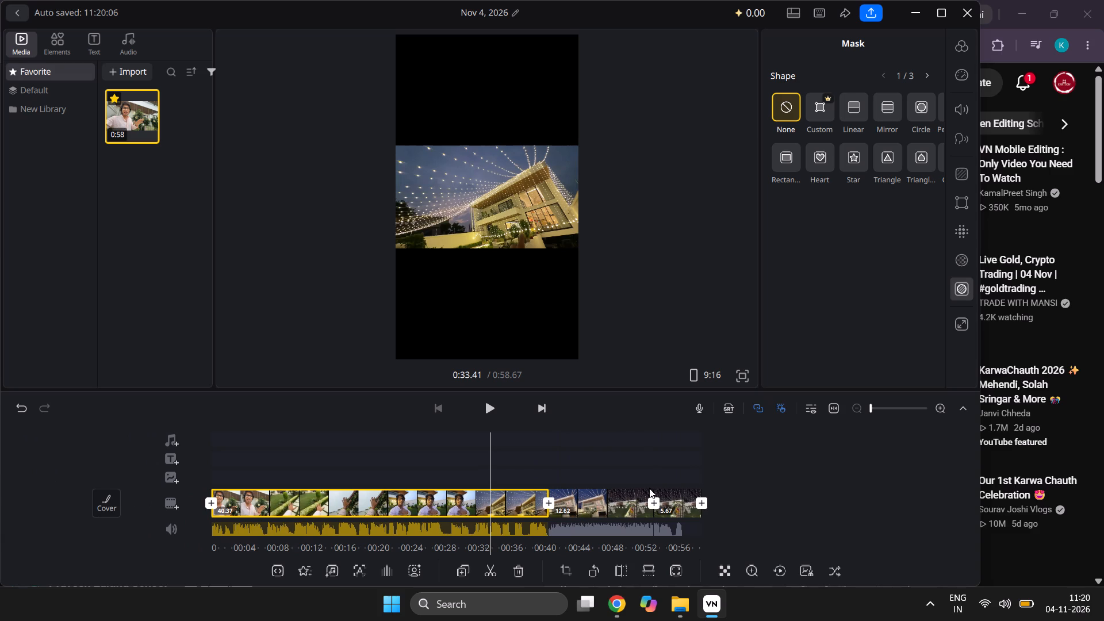
pyautogui.click(670, 503)
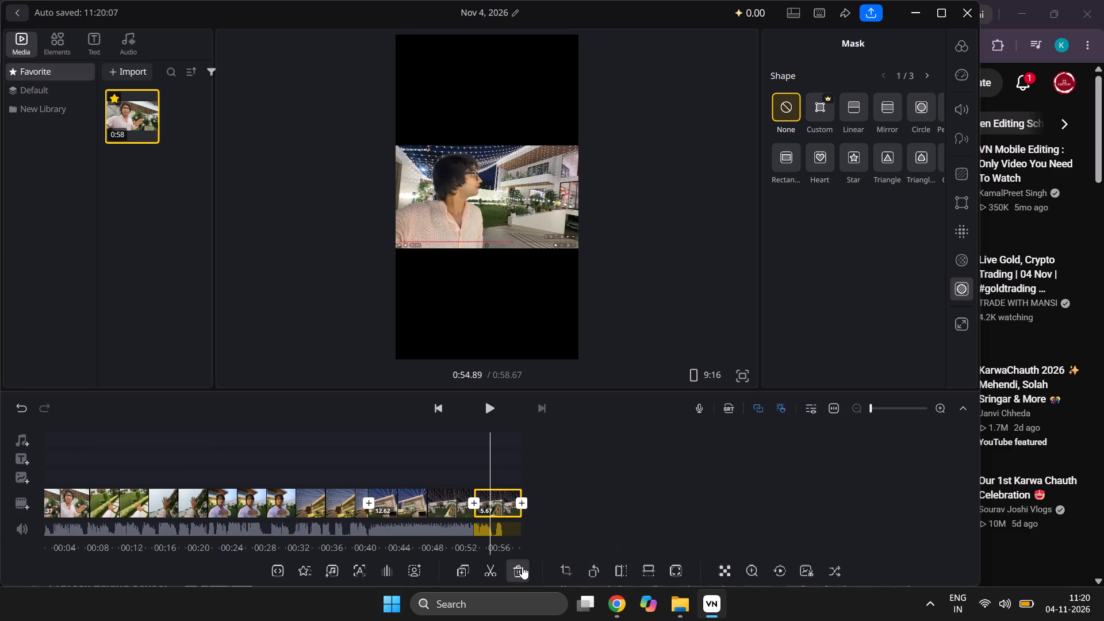
pyautogui.click(522, 566)
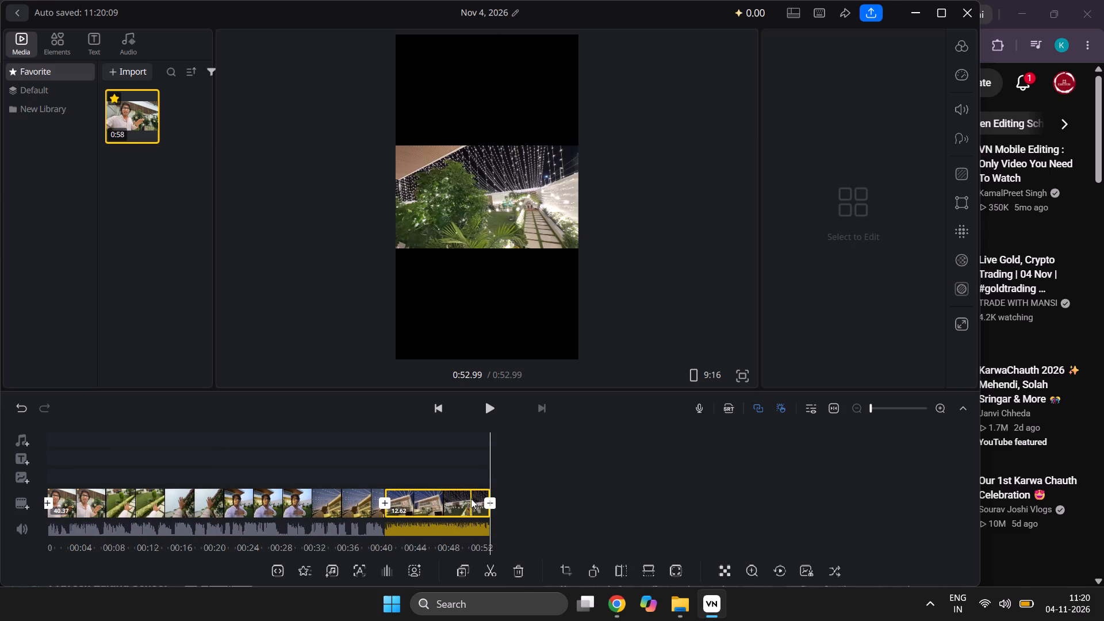
# Mute the audio of the second clip, which starts at 0:40.37.
pyautogui.hscroll(1, 476, 494)
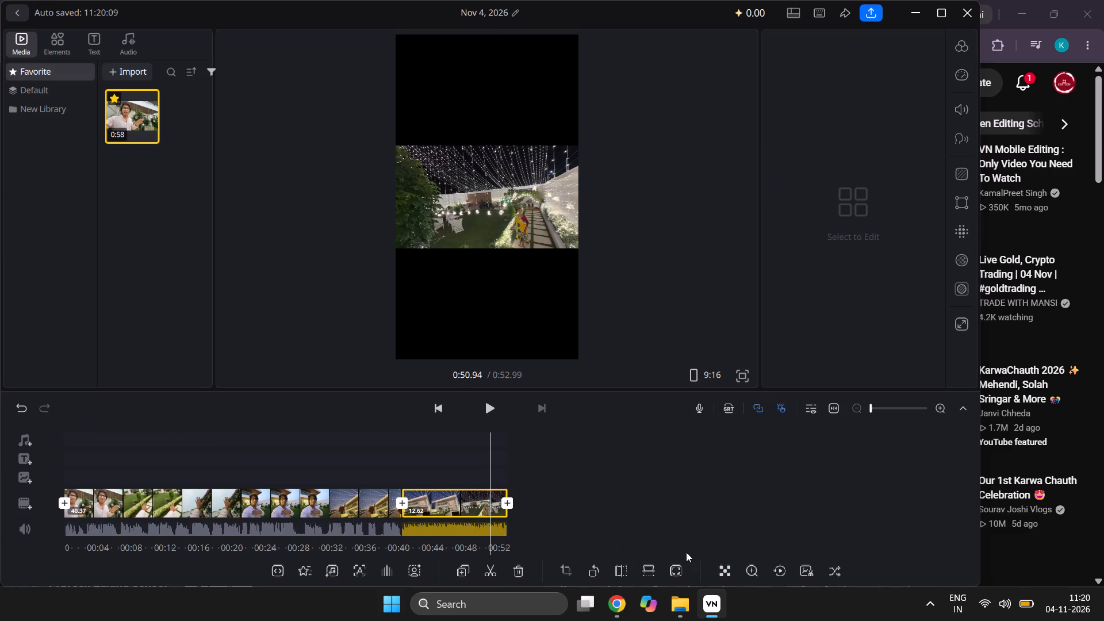
pyautogui.click(963, 119)
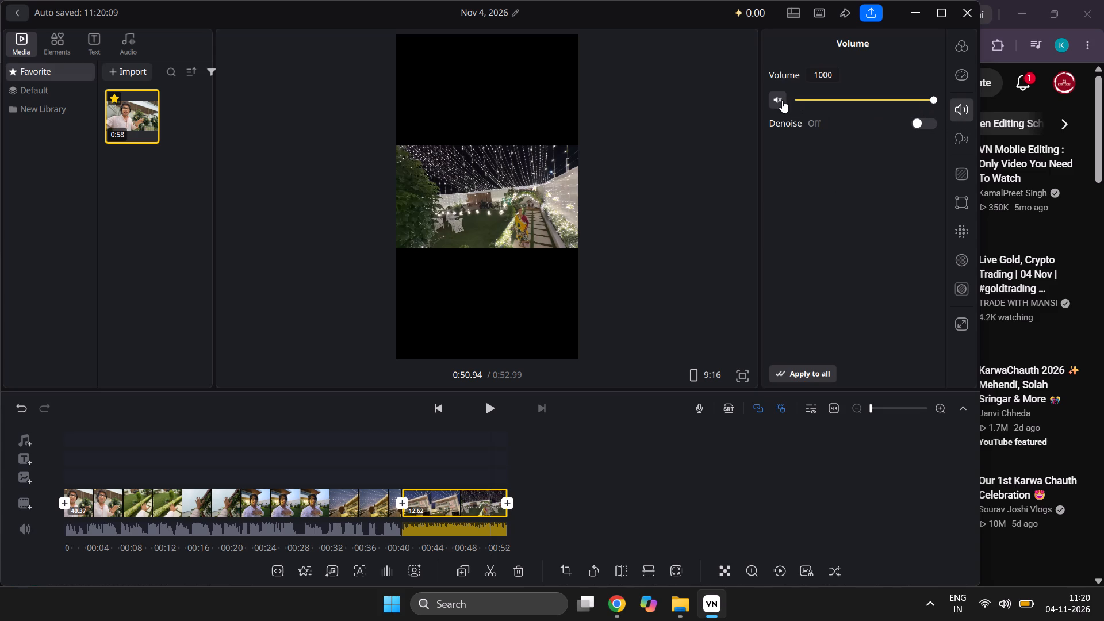
pyautogui.click(781, 99)
pyautogui.click(683, 463)
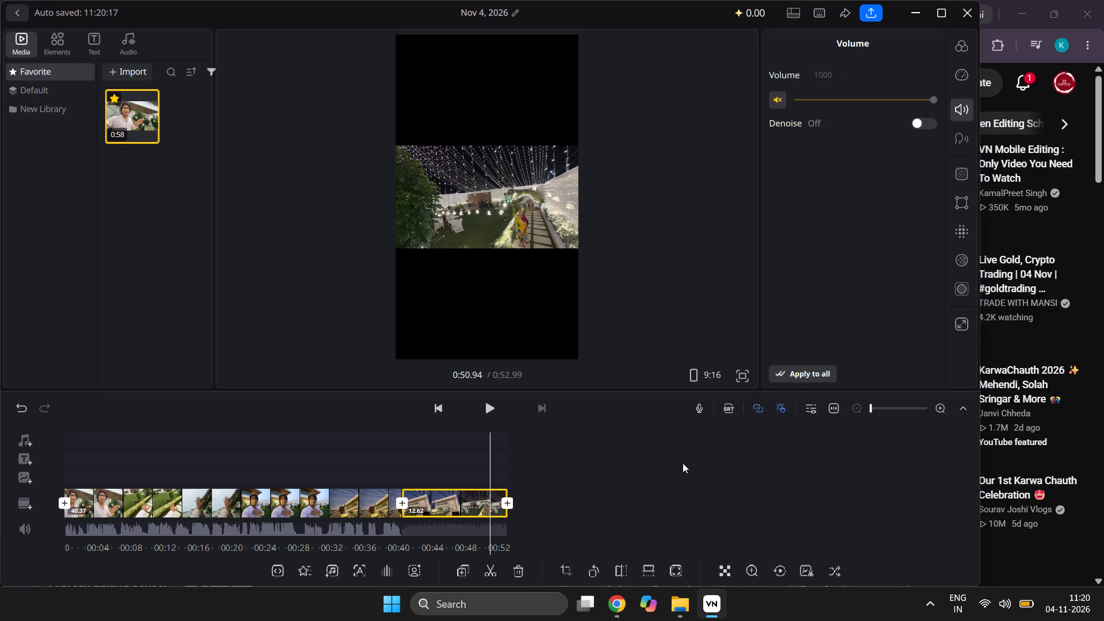
# Play across the cut between the two clips to check the muted second clip.
pyautogui.click(489, 412)
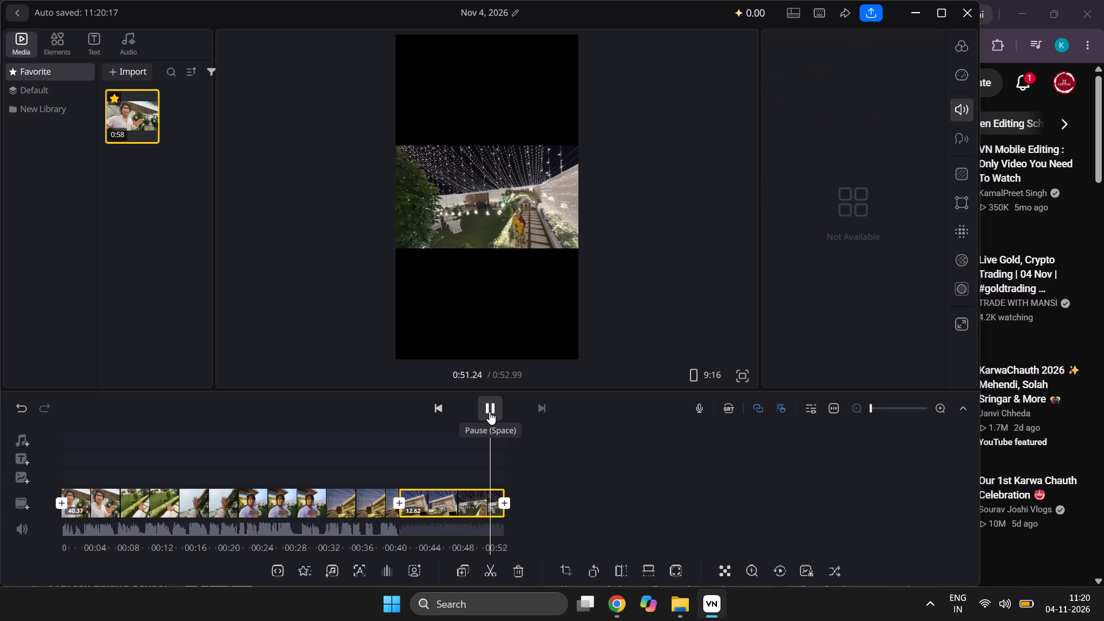
pyautogui.click(342, 498)
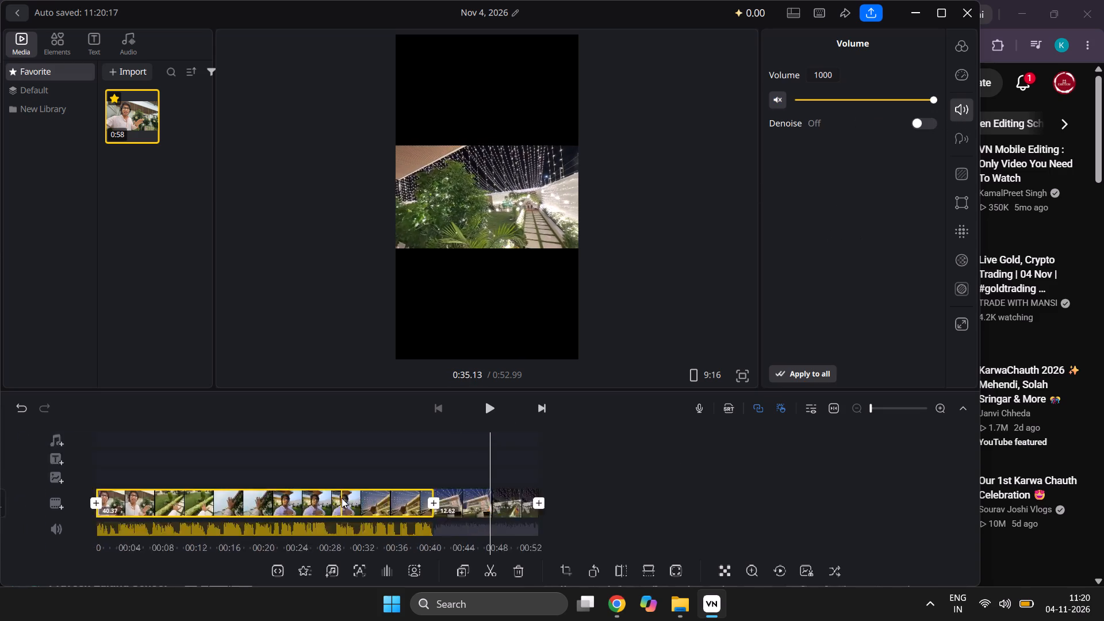
pyautogui.click(489, 405)
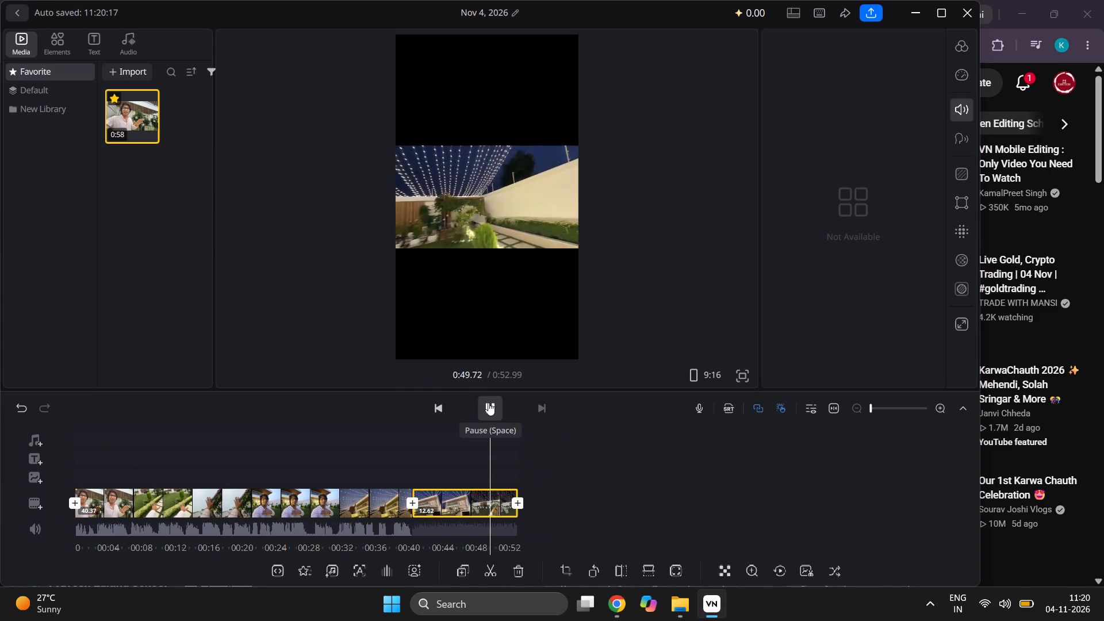
pyautogui.click(488, 402)
pyautogui.doubleClick(488, 402)
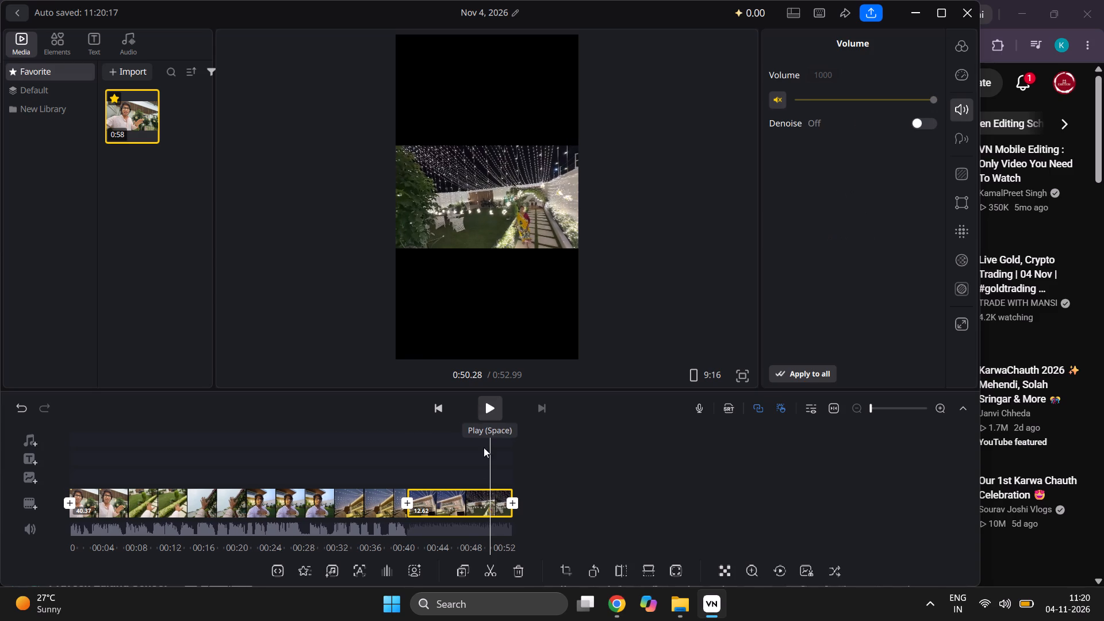
pyautogui.click(486, 408)
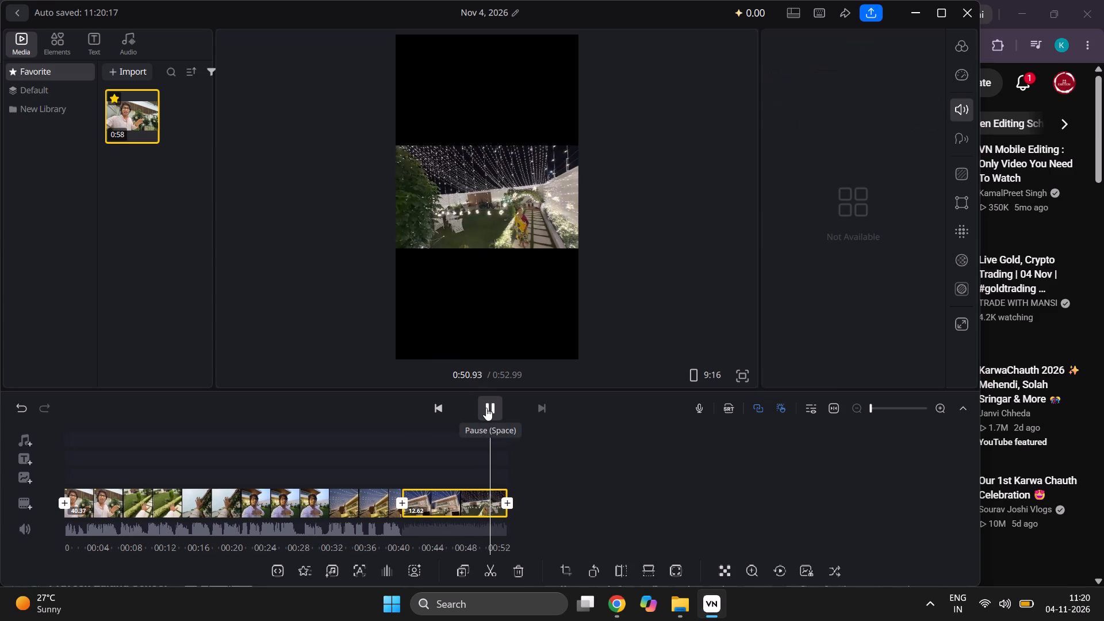
# Add a text title at 0:00.08 and place it in the black area just above the picture.
pyautogui.hscroll(7, 443, 504)
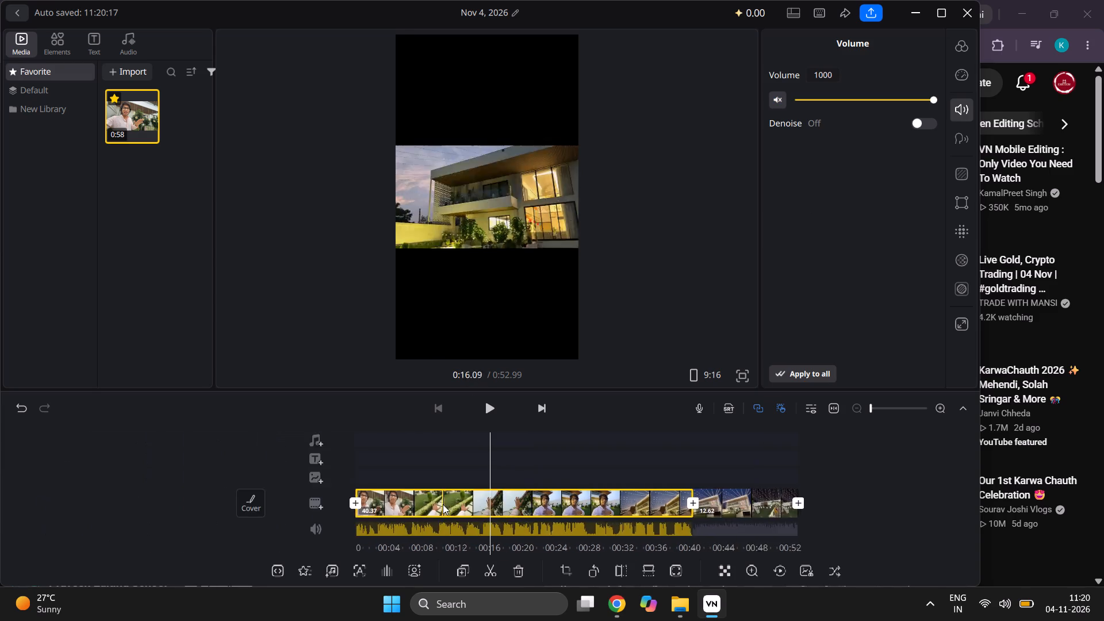
pyautogui.hscroll(5, 443, 504)
pyautogui.hscroll(2, 559, 510)
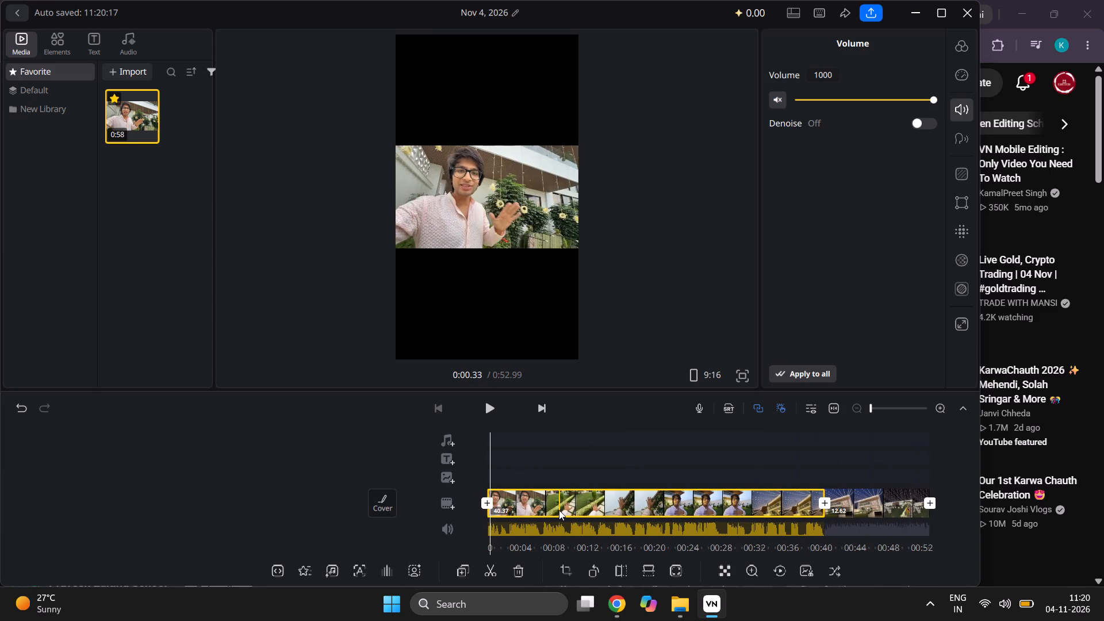
pyautogui.hscroll(1, 559, 510)
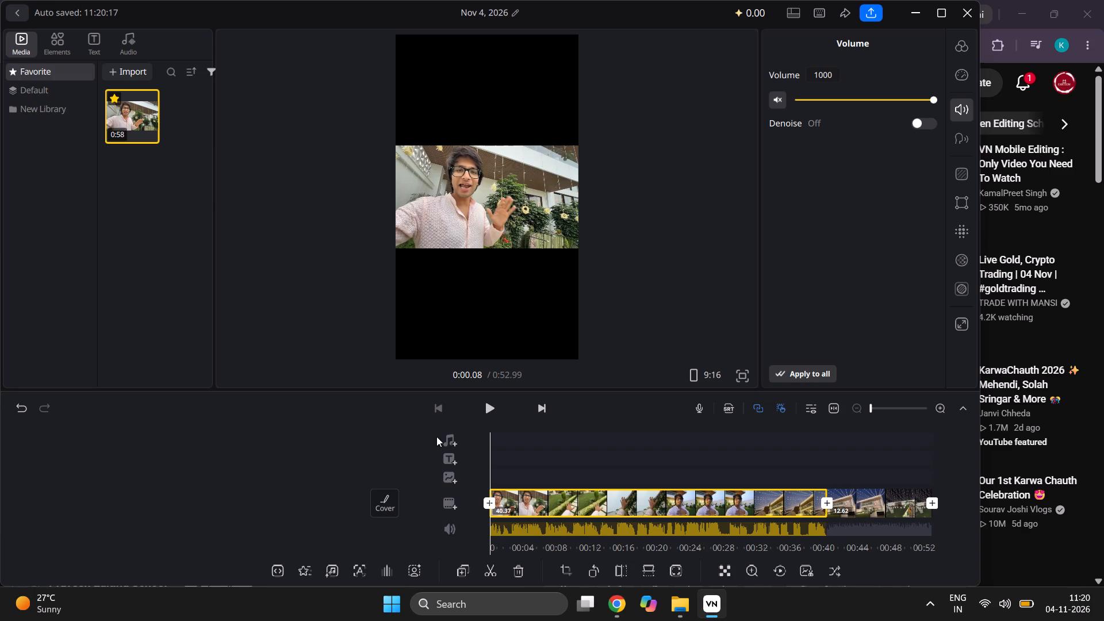
pyautogui.click(451, 455)
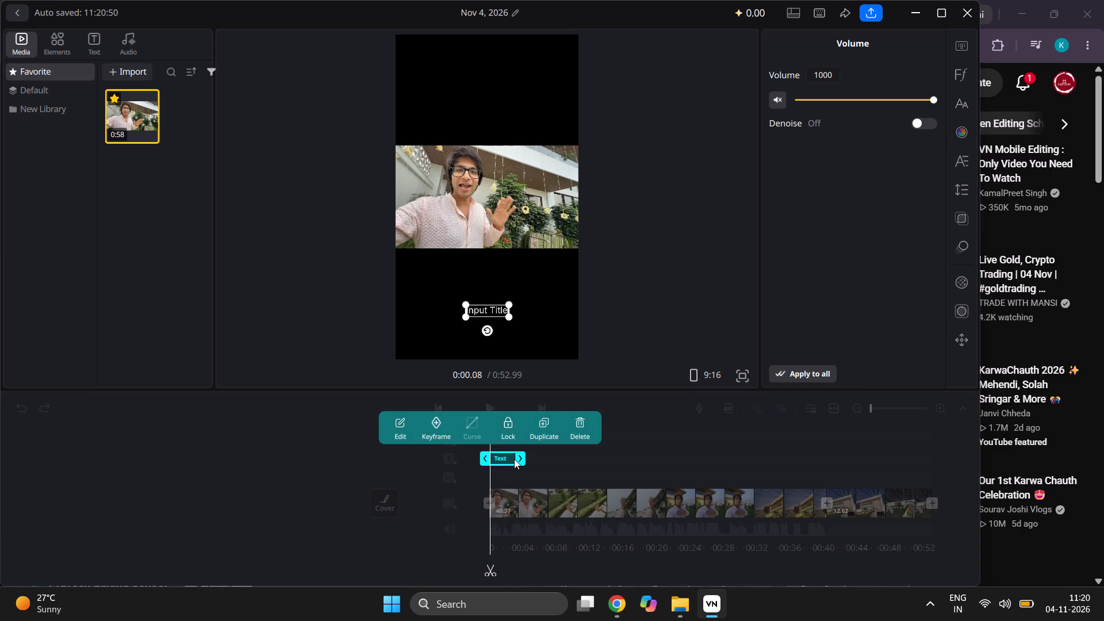
pyautogui.click(489, 305)
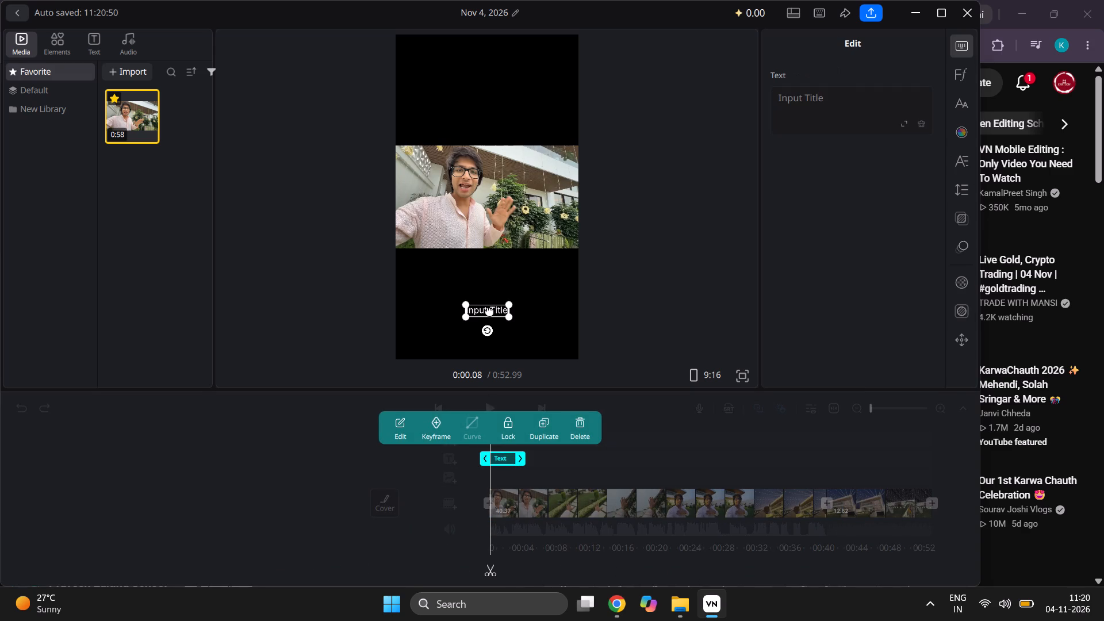
pyautogui.doubleClick(490, 311)
pyautogui.doubleClick(496, 306)
pyautogui.moveTo(496, 306); pyautogui.dragTo(485, 212)
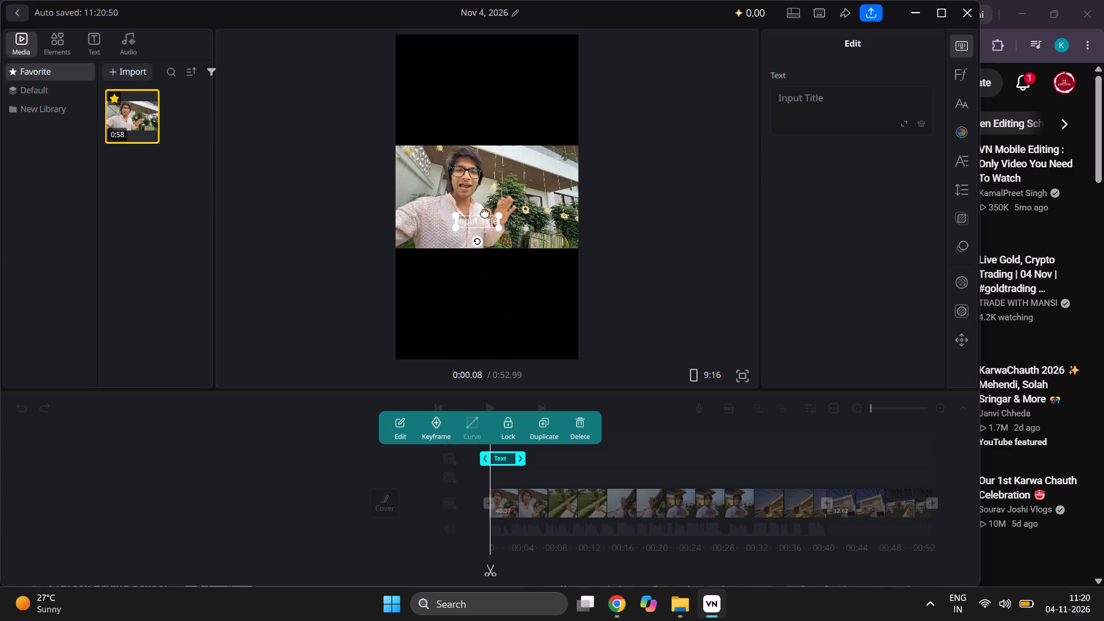
pyautogui.moveTo(485, 212); pyautogui.dragTo(475, 120)
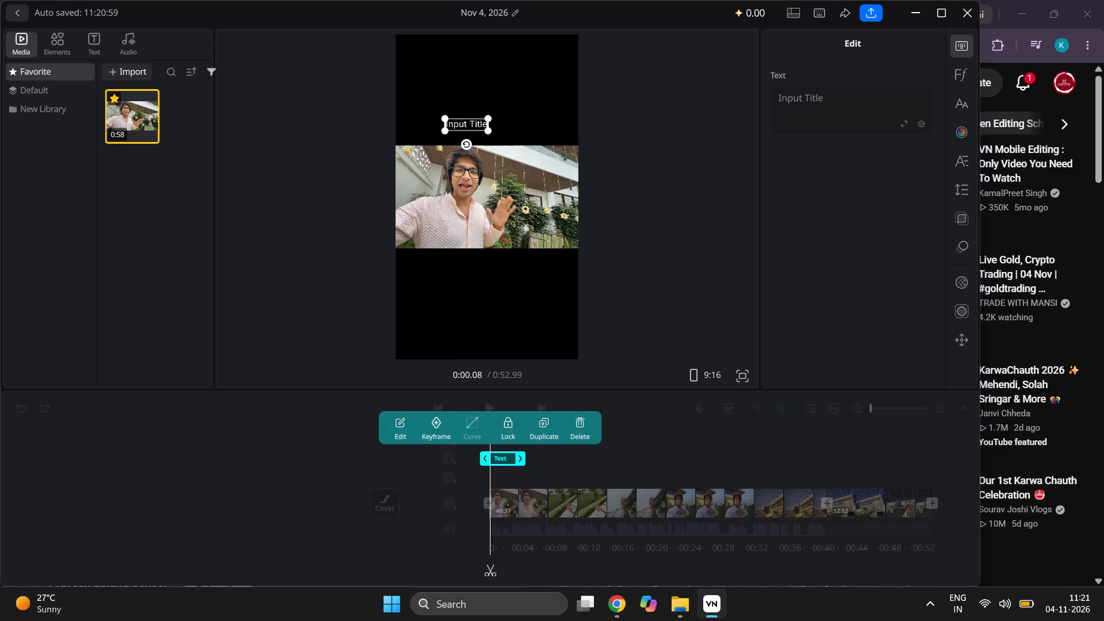
# Enter "Souvrau" as the title's text.
pyautogui.click(846, 108)
pyautogui.hotkey('shift', 's')
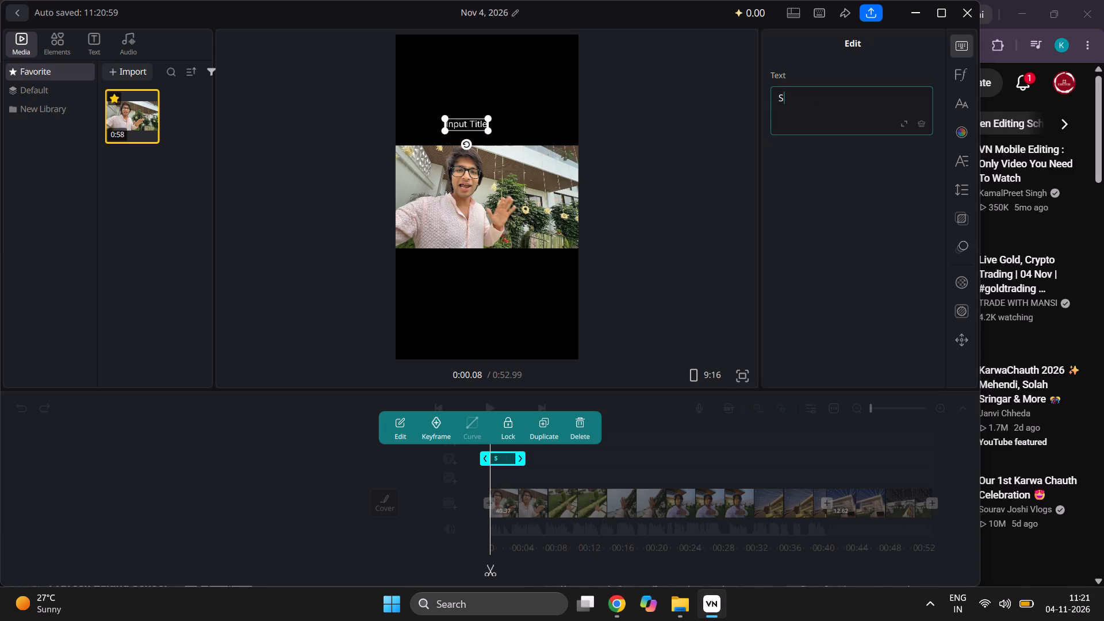
pyautogui.write('ouvray')
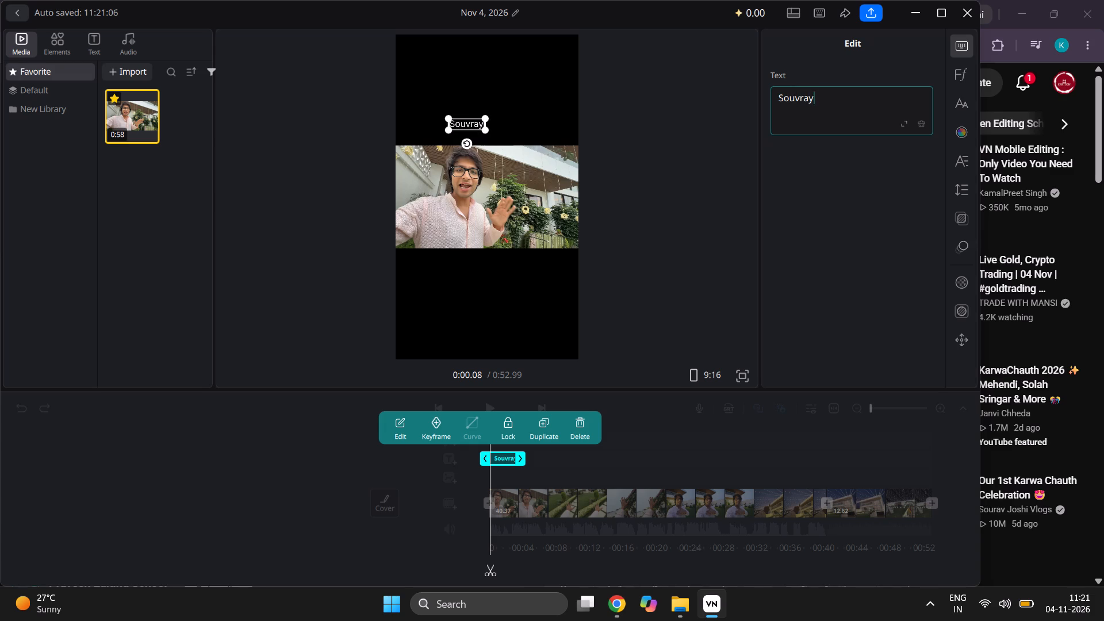
pyautogui.press('BackSpace')
pyautogui.write('u')
pyautogui.press('space')
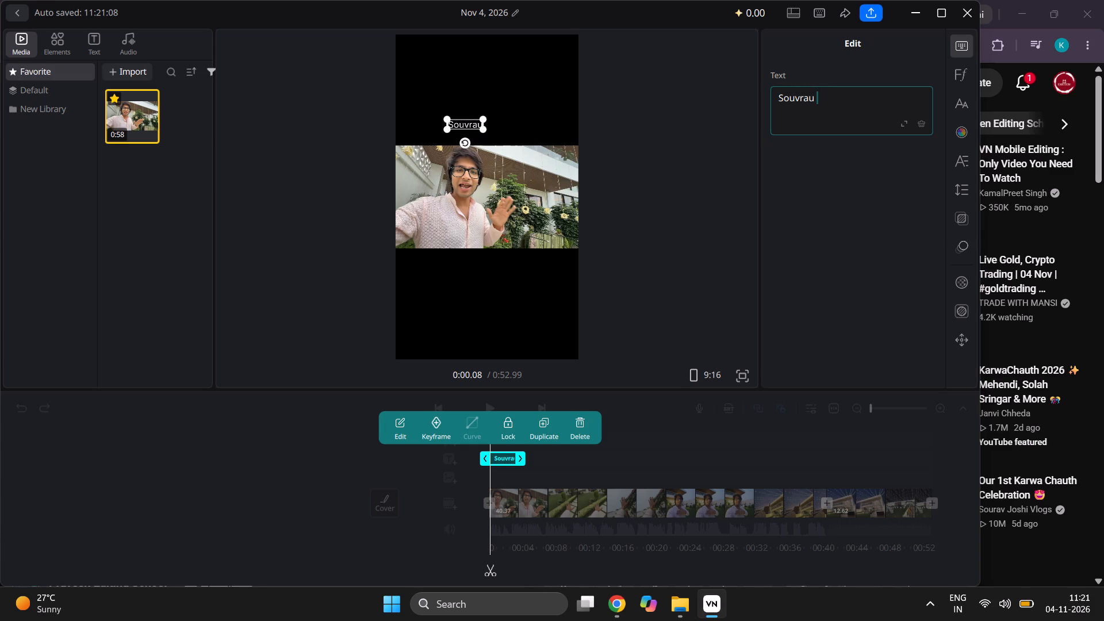
# Switch to Chrome and examine the YouTube search history for the name's spelling, returning to VN after checking.
pyautogui.click(623, 590)
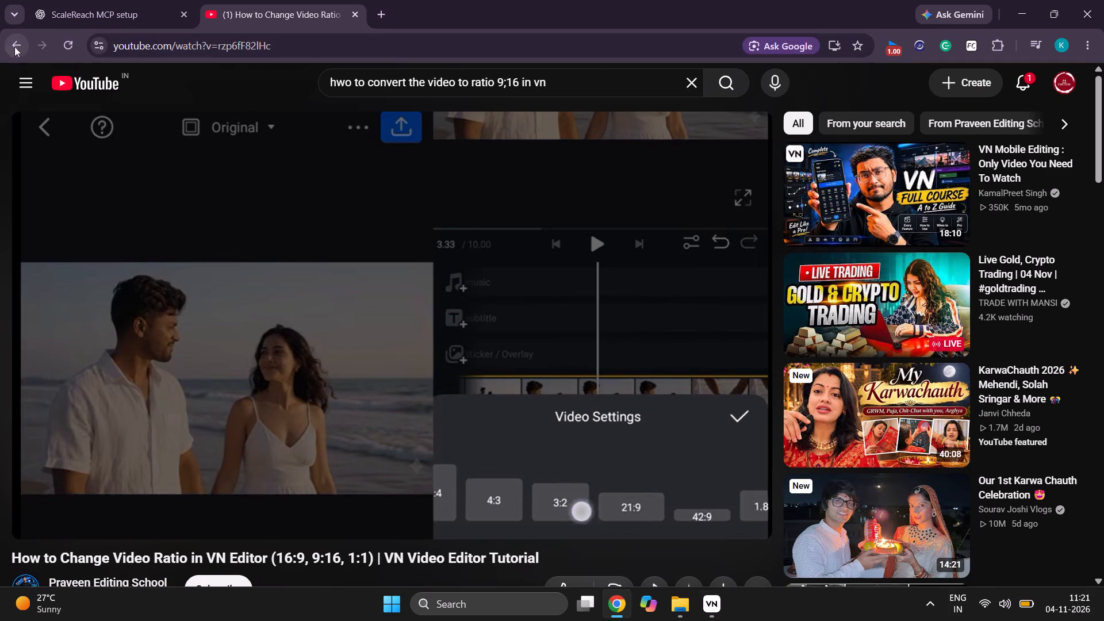
pyautogui.click(691, 78)
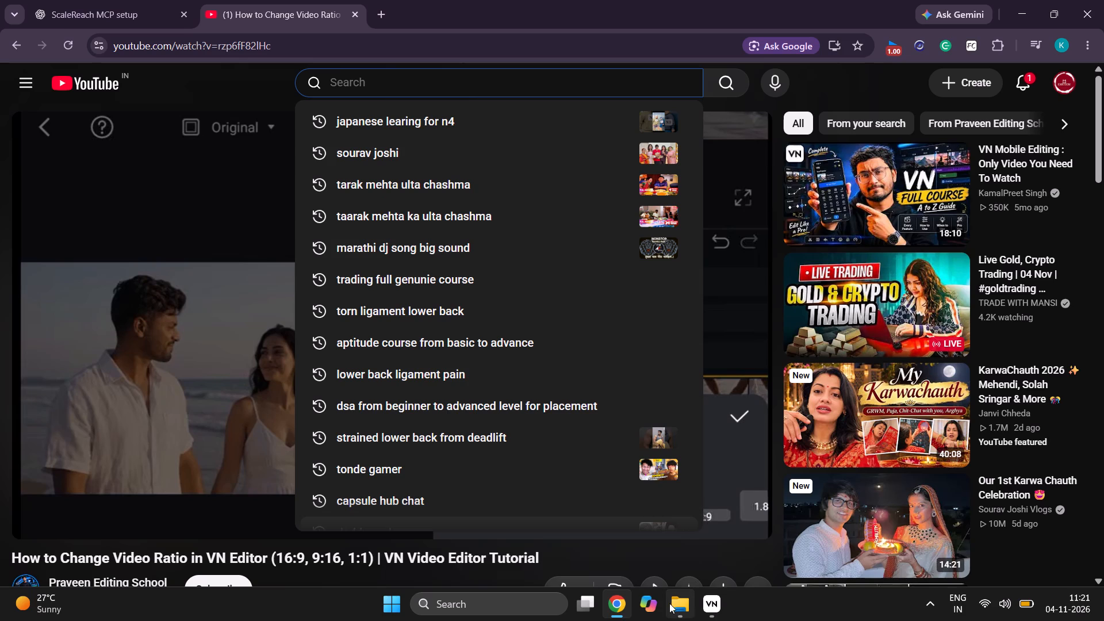
pyautogui.click(721, 609)
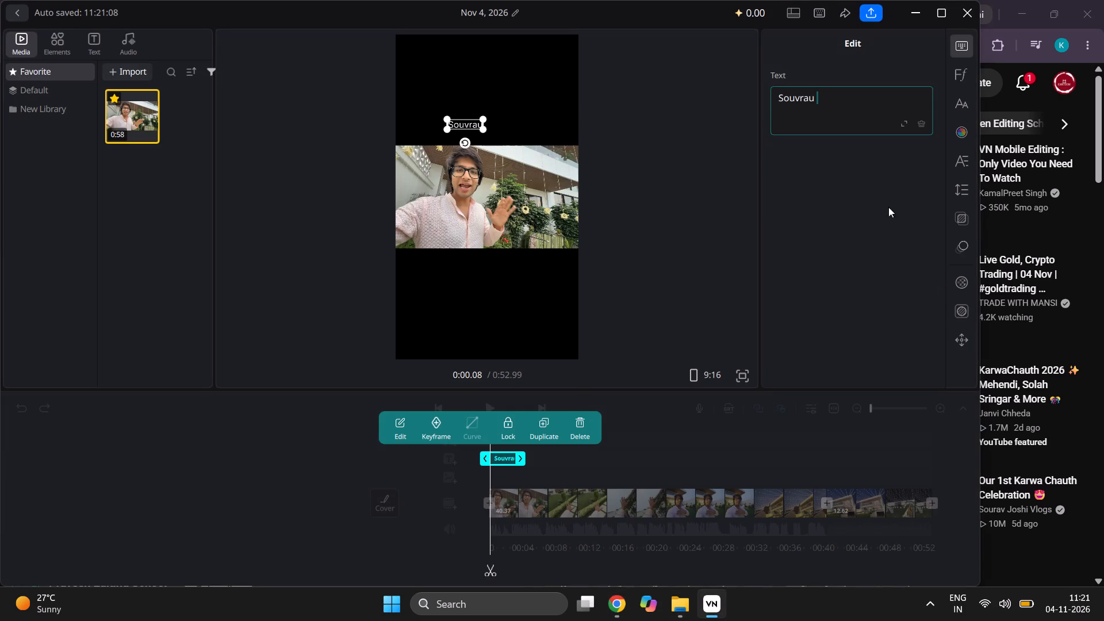
pyautogui.click(622, 609)
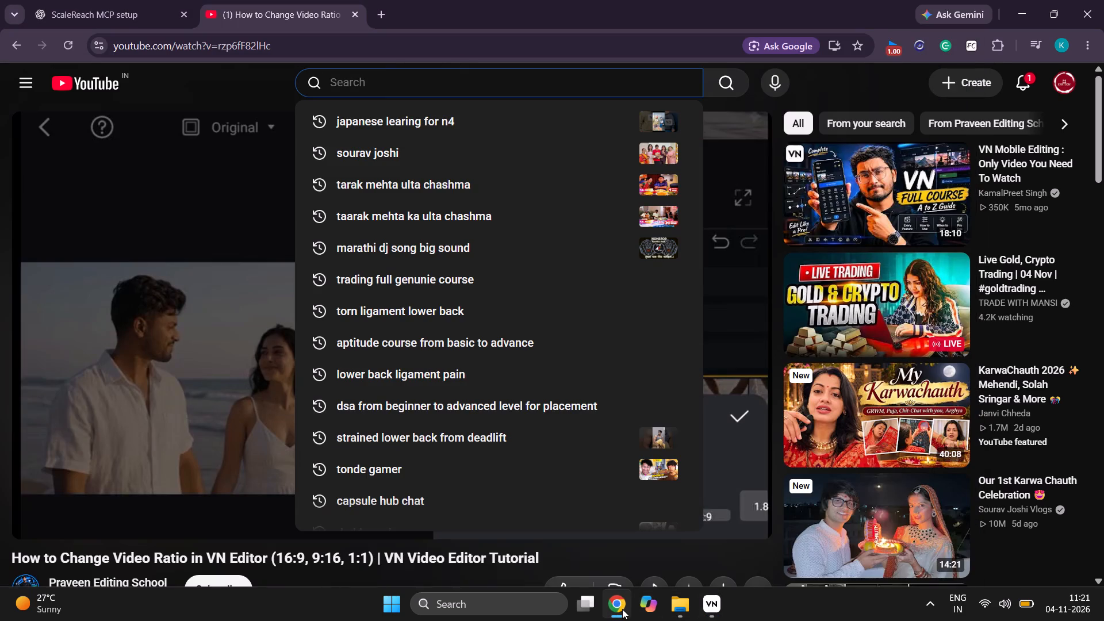
pyautogui.click(713, 616)
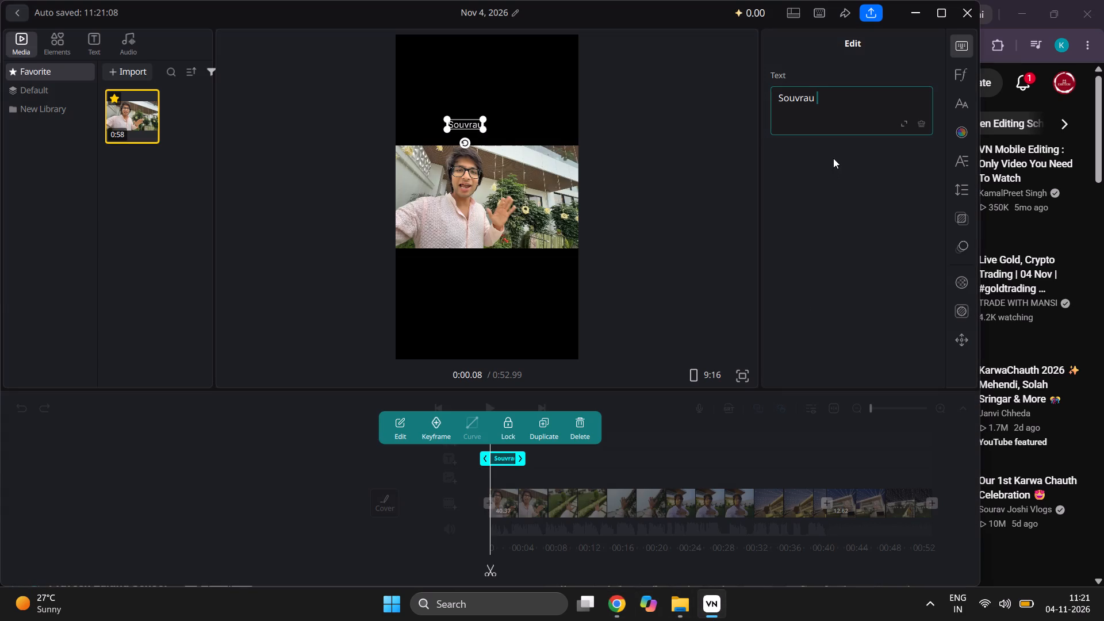
# Correct the name in the title text to "Souvrav".
pyautogui.press('BackSpace')
pyautogui.press('BackSpace')
pyautogui.write('v')
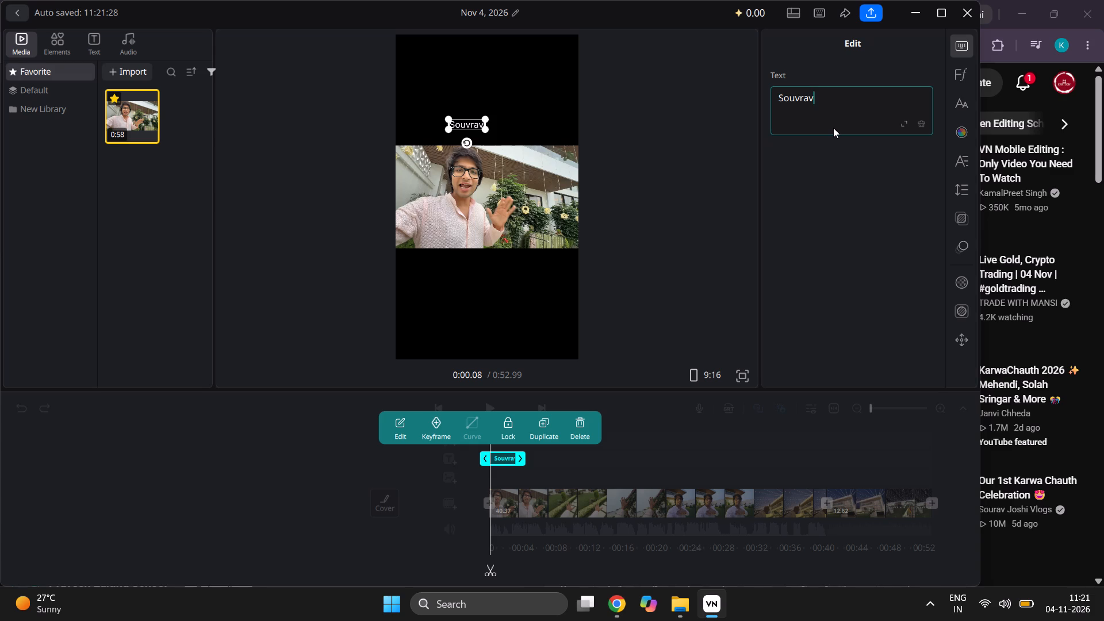
pyautogui.press('space')
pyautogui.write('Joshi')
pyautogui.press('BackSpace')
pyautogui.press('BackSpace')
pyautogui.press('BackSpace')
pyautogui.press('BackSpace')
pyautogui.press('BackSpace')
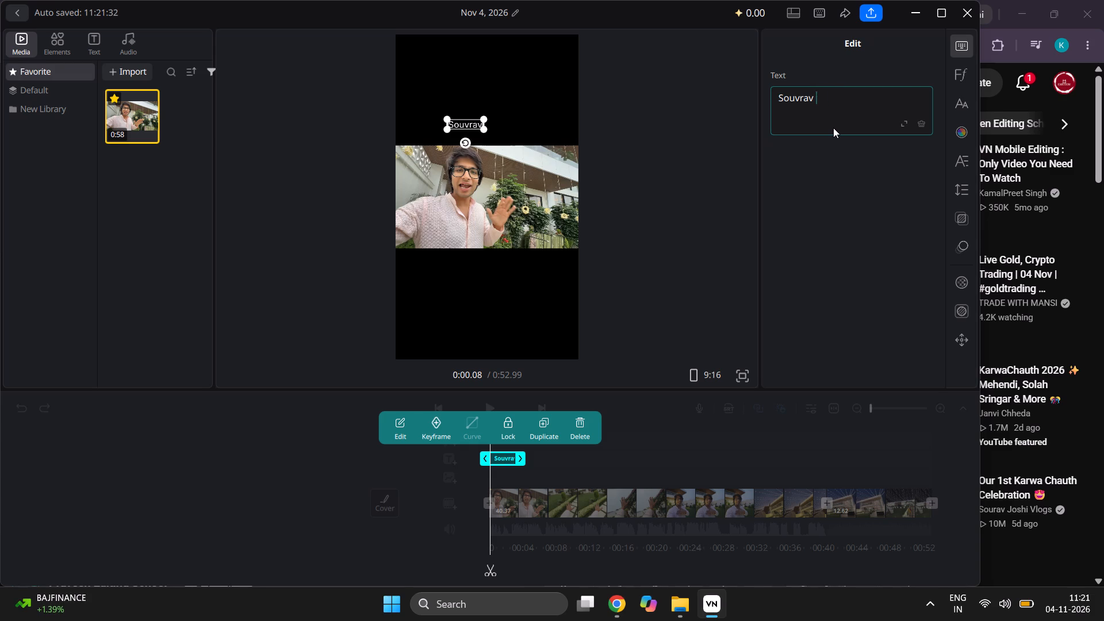
# Extend the title text so it reads "Souvrav bhai ne yeh kya kardiya".
pyautogui.write('bhai ne')
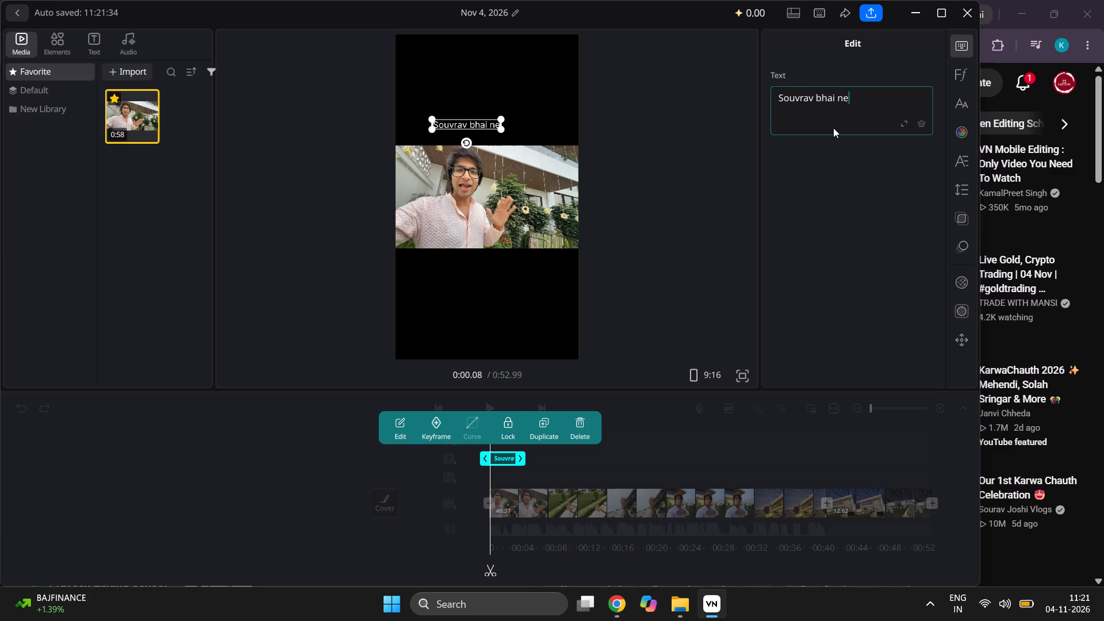
pyautogui.press('space')
pyautogui.write('yeh')
pyautogui.press('space')
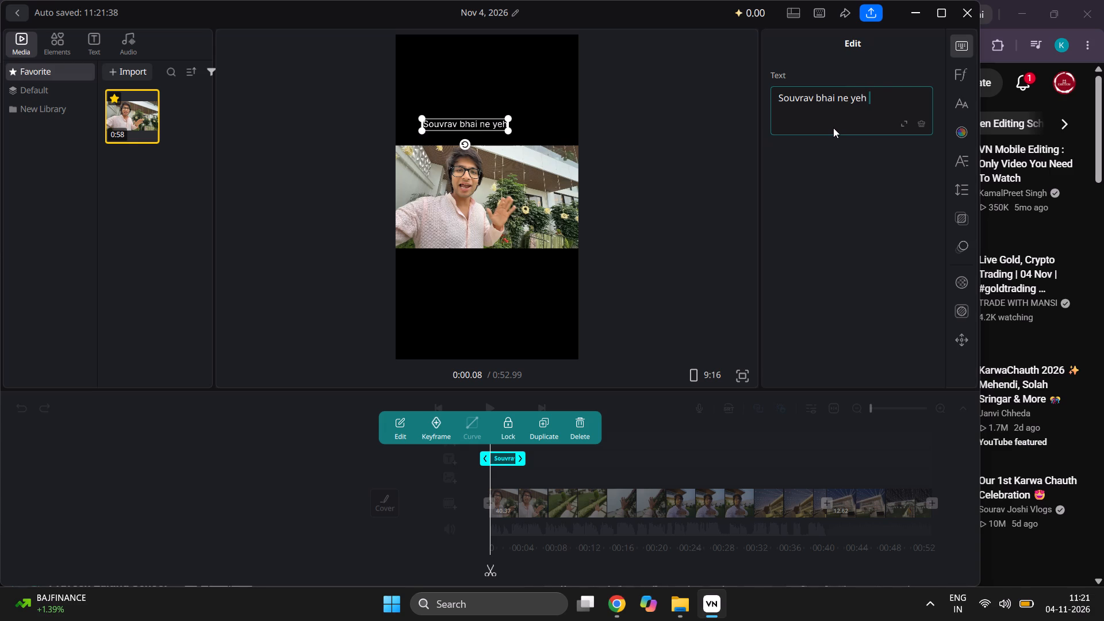
pyautogui.write('ya')
pyautogui.press('space')
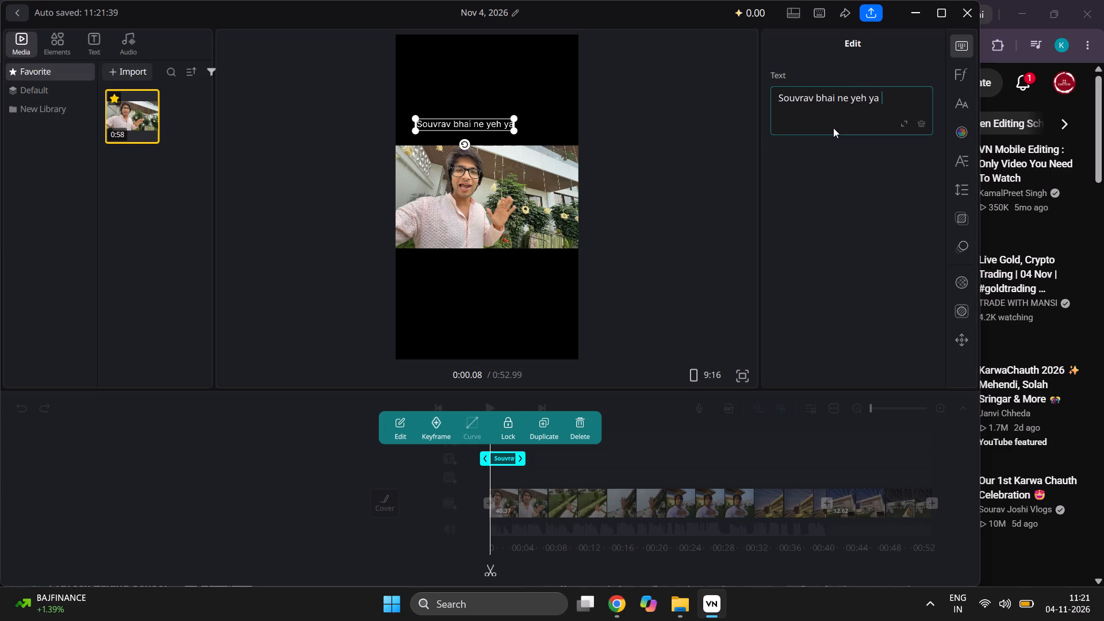
pyautogui.press('BackSpace')
pyautogui.press('BackSpace')
pyautogui.press('BackSpace')
pyautogui.write('kya kardia')
pyautogui.press('BackSpace')
pyautogui.press('space')
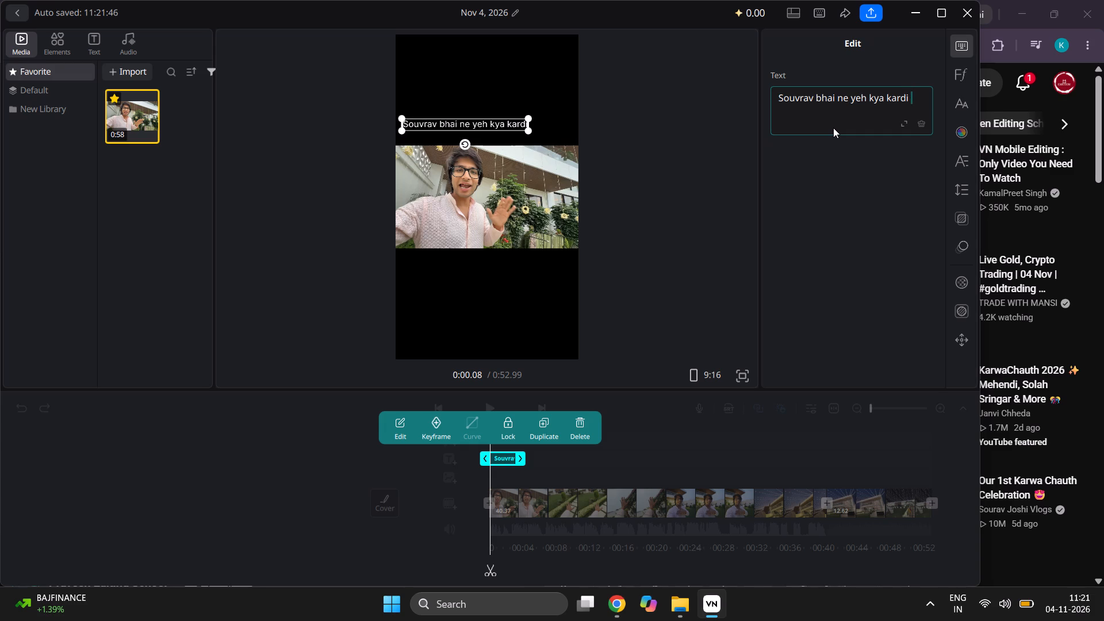
pyautogui.press('BackSpace')
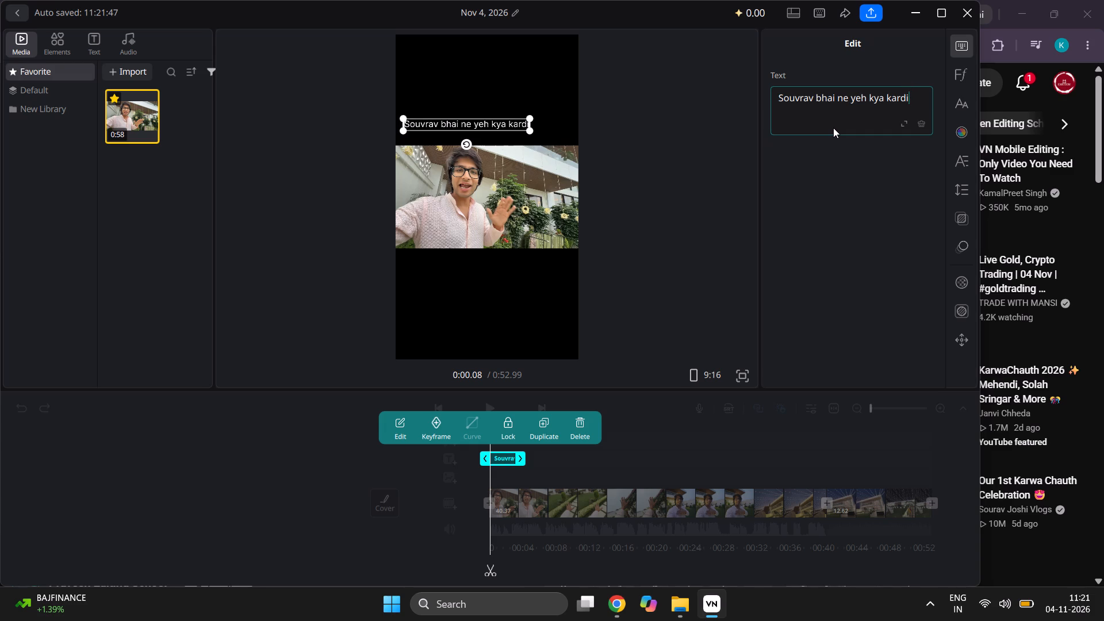
pyautogui.write('ya')
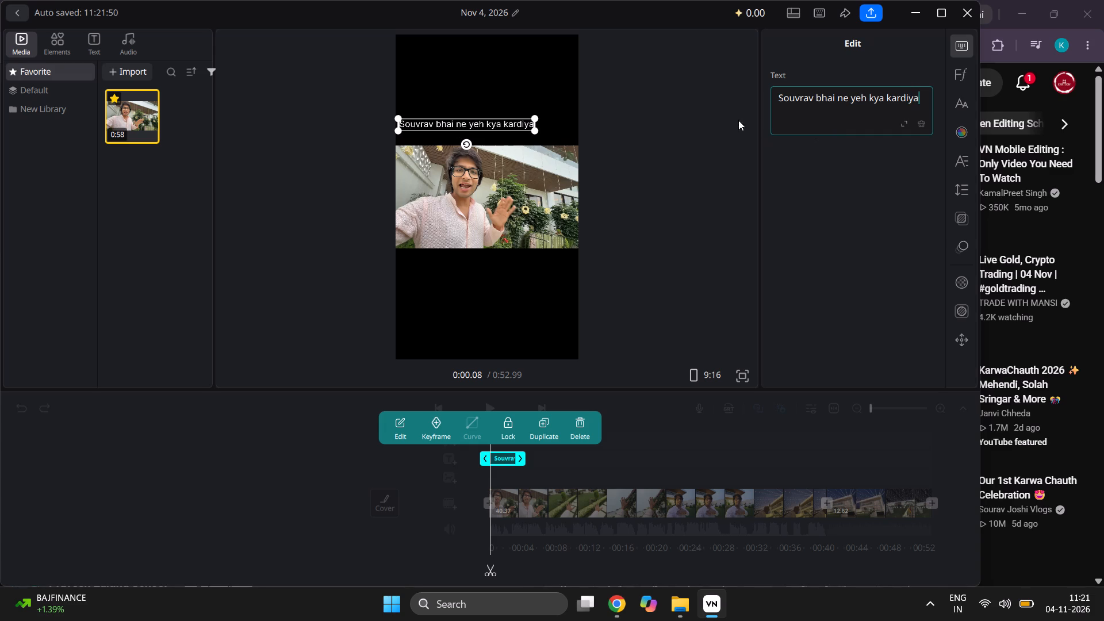
# Enlarge the title and its text box until the box is about as wide as the video frame.
pyautogui.moveTo(534, 129); pyautogui.dragTo(542, 139)
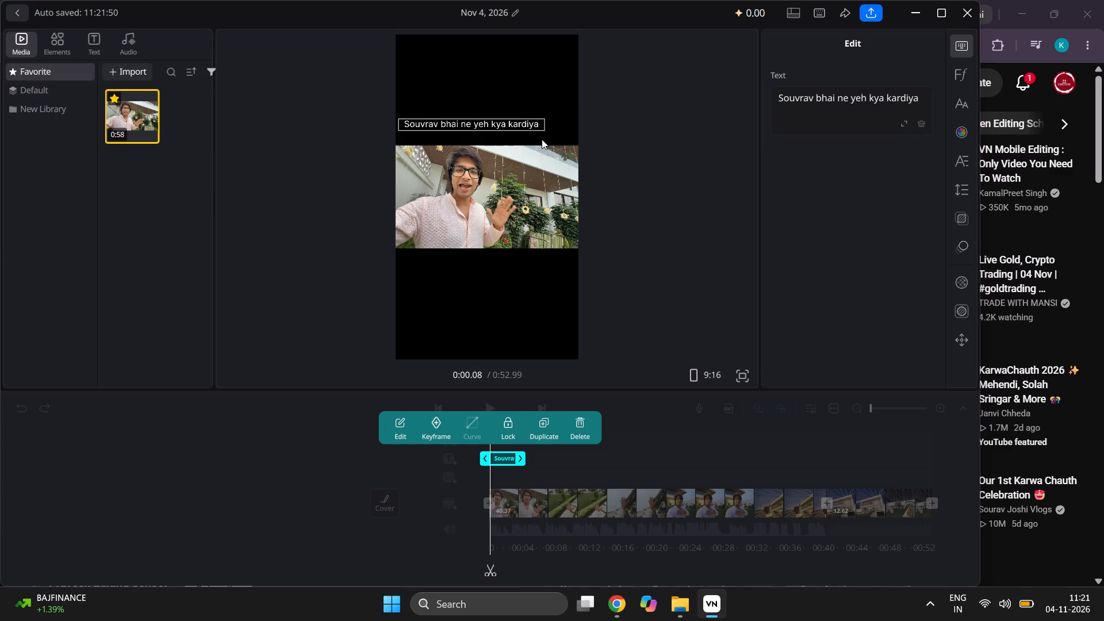
pyautogui.moveTo(542, 139); pyautogui.dragTo(563, 137)
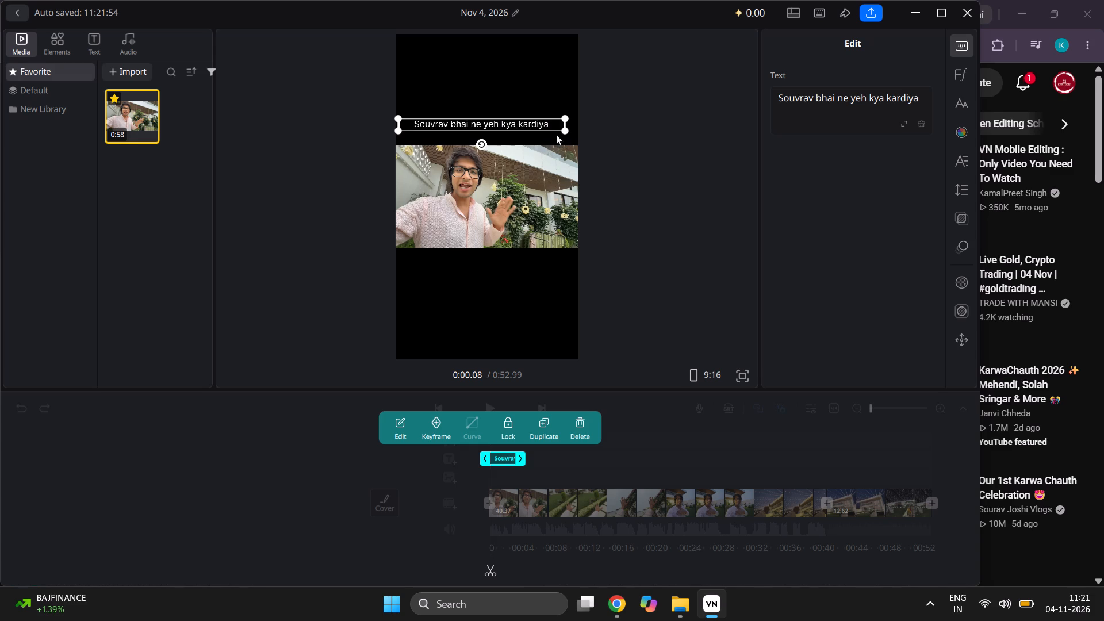
pyautogui.moveTo(477, 132); pyautogui.dragTo(477, 122)
pyautogui.click(477, 122)
pyautogui.moveTo(476, 117); pyautogui.dragTo(474, 108)
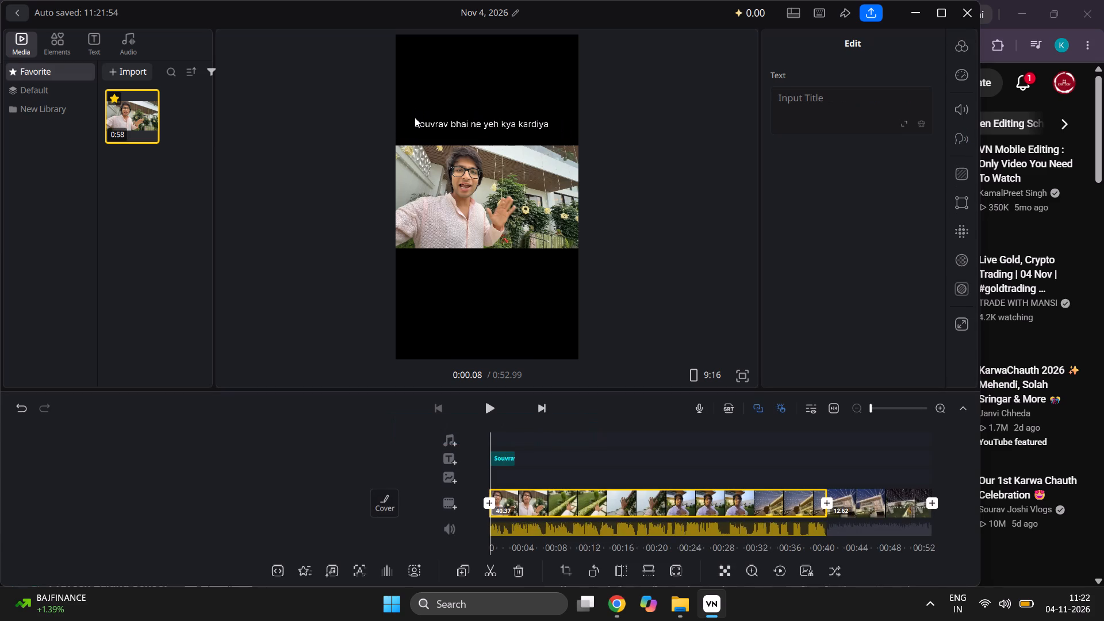
pyautogui.click(415, 117)
pyautogui.click(419, 119)
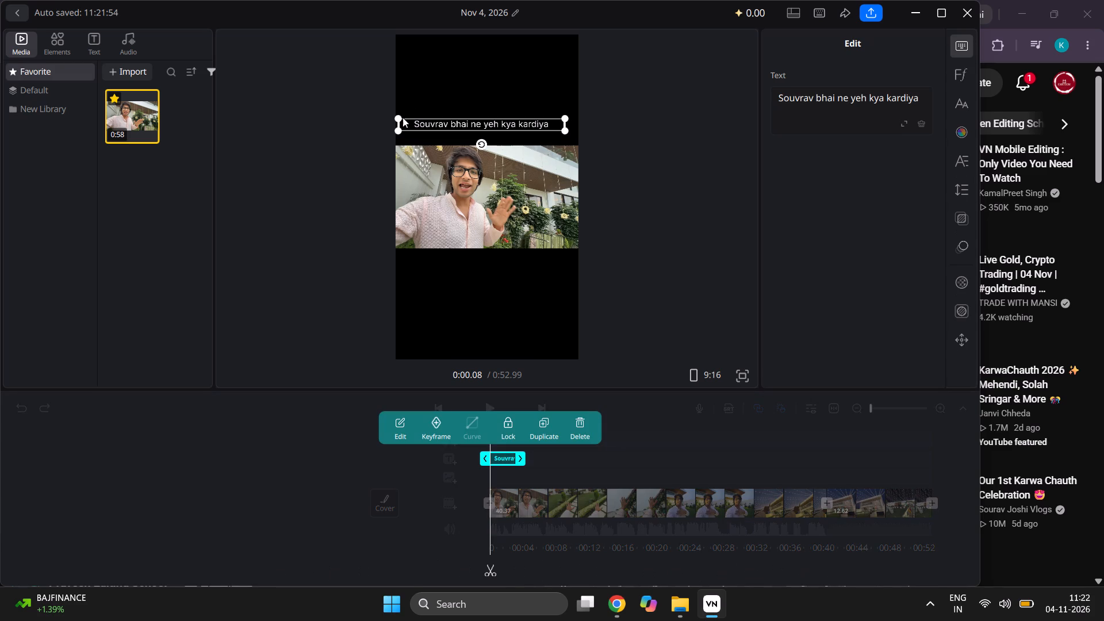
pyautogui.moveTo(397, 116); pyautogui.dragTo(382, 91)
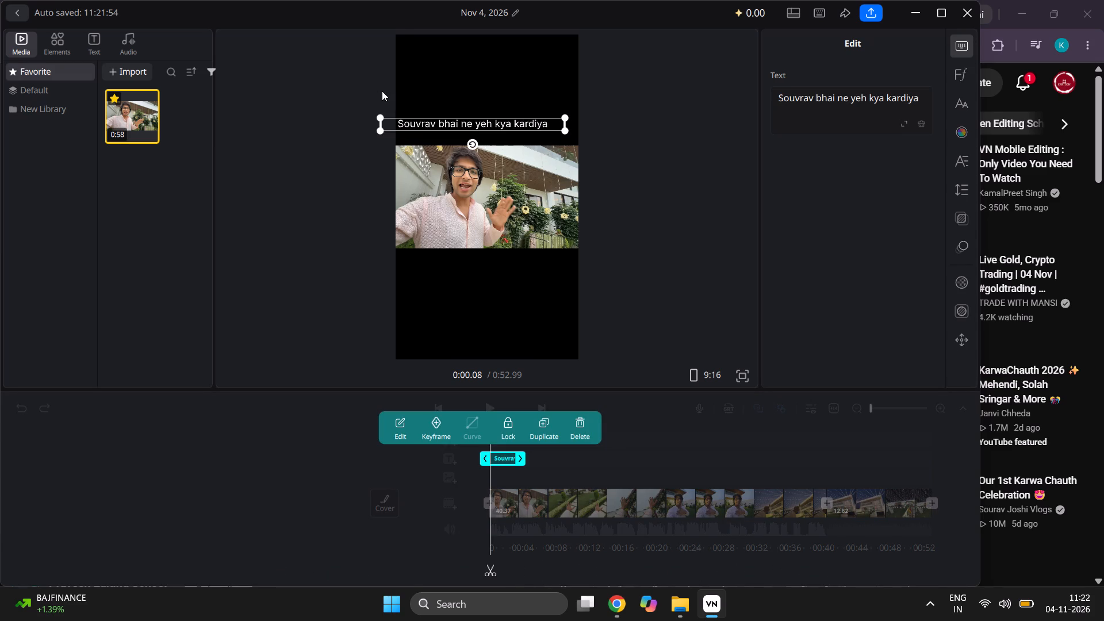
# Centre the title across the frame and raise it in the black area, leaving a gap above the picture.
pyautogui.moveTo(450, 117); pyautogui.dragTo(477, 118)
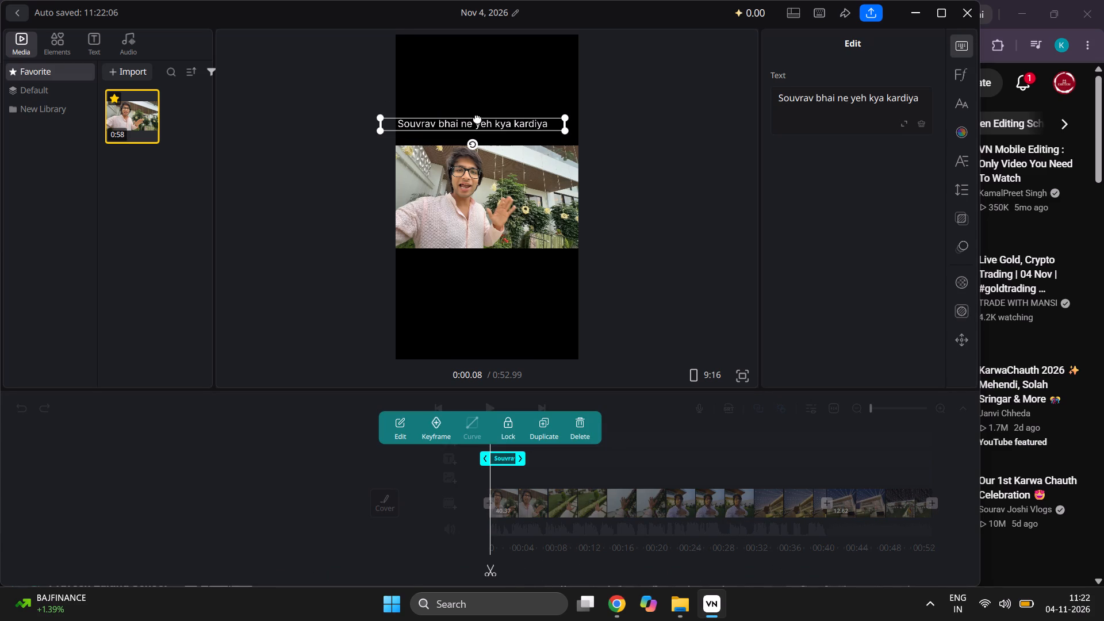
pyautogui.moveTo(477, 118); pyautogui.dragTo(484, 120)
pyautogui.click(484, 120)
pyautogui.moveTo(484, 120); pyautogui.dragTo(505, 119)
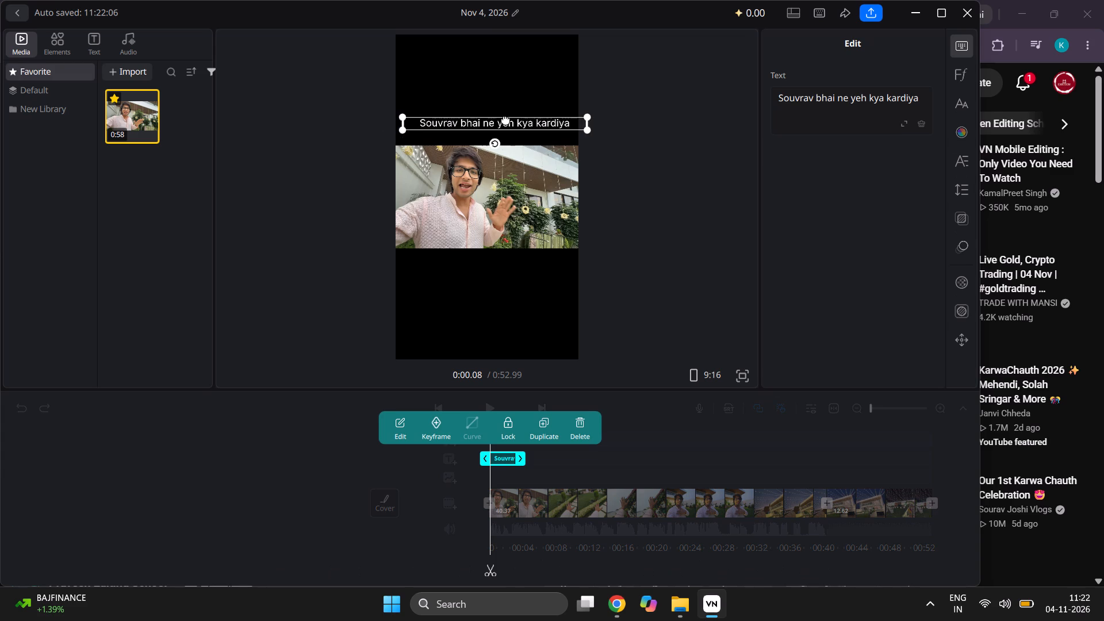
pyautogui.moveTo(505, 119); pyautogui.dragTo(496, 129)
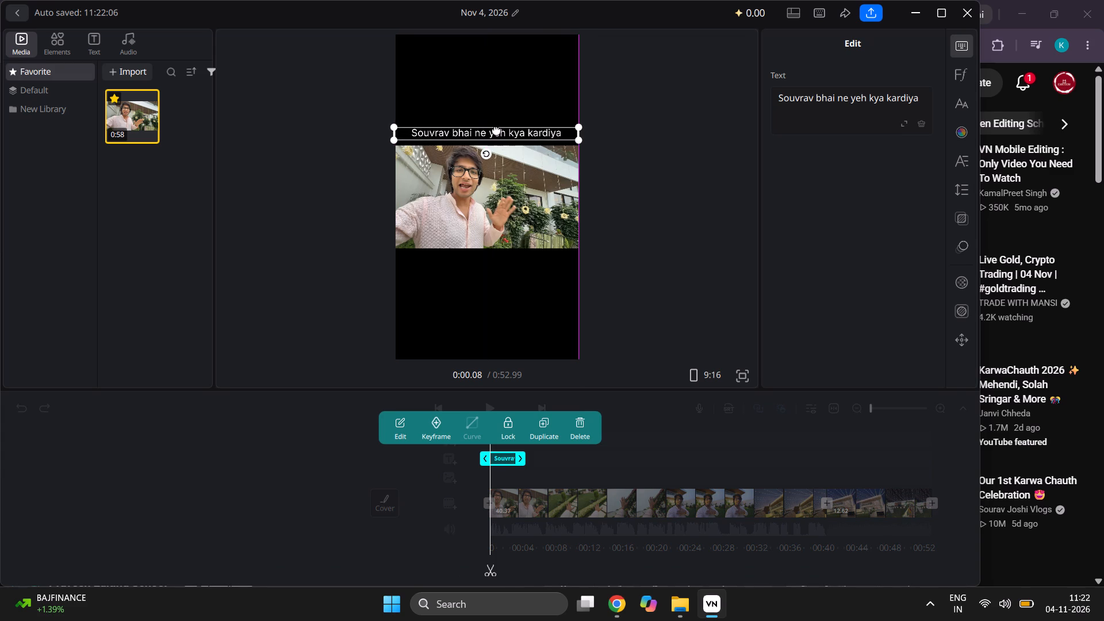
pyautogui.moveTo(496, 129); pyautogui.dragTo(499, 126)
pyautogui.click(497, 130)
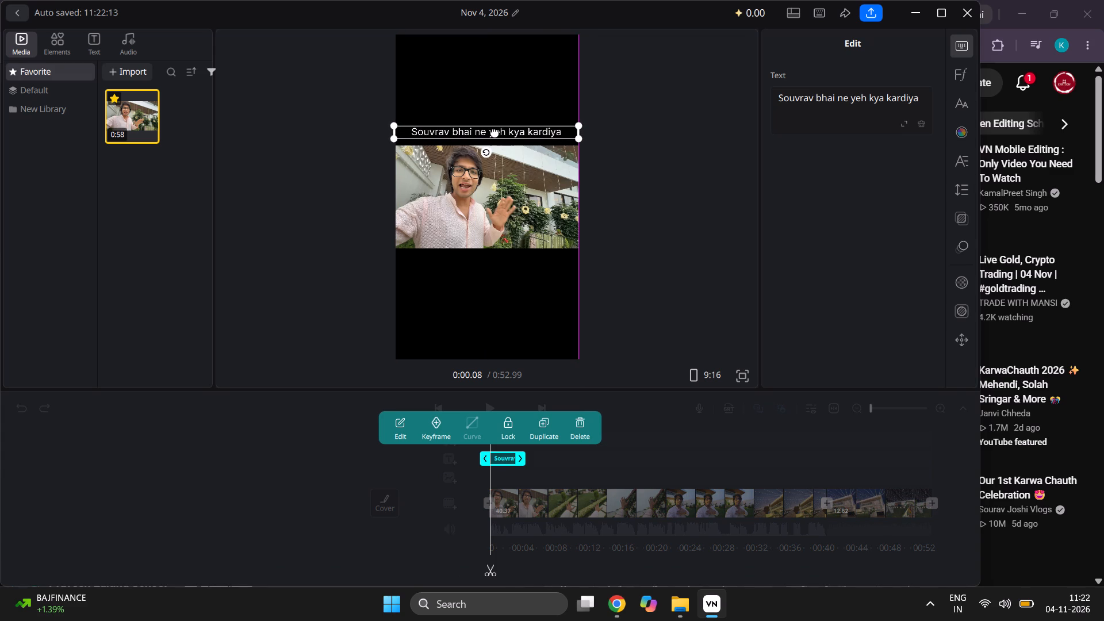
pyautogui.click(627, 137)
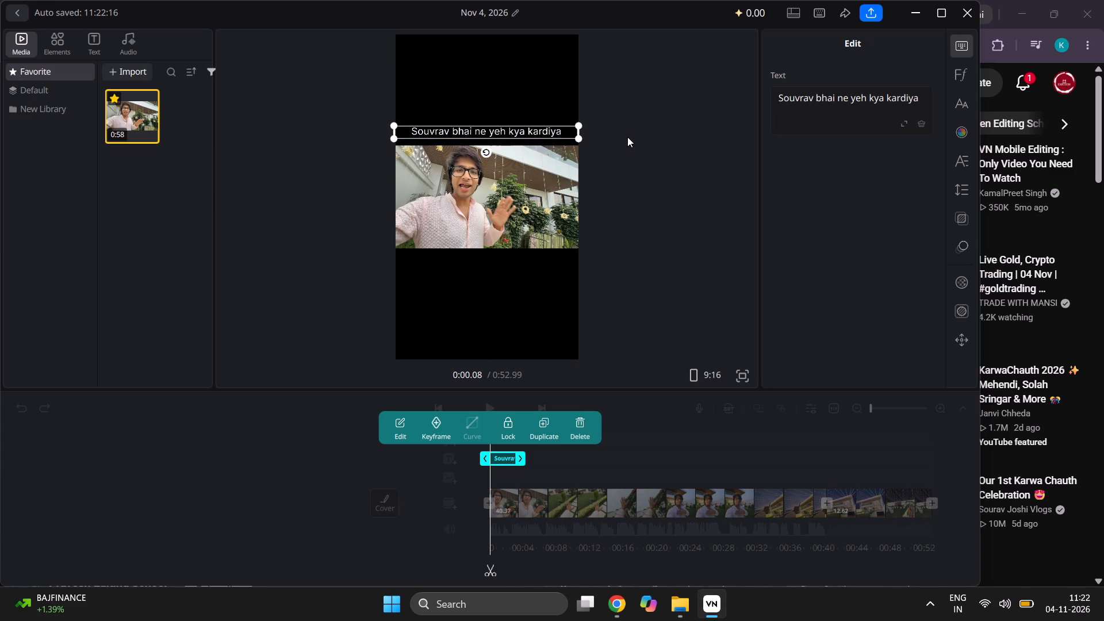
pyautogui.click(500, 131)
pyautogui.moveTo(499, 129); pyautogui.dragTo(499, 108)
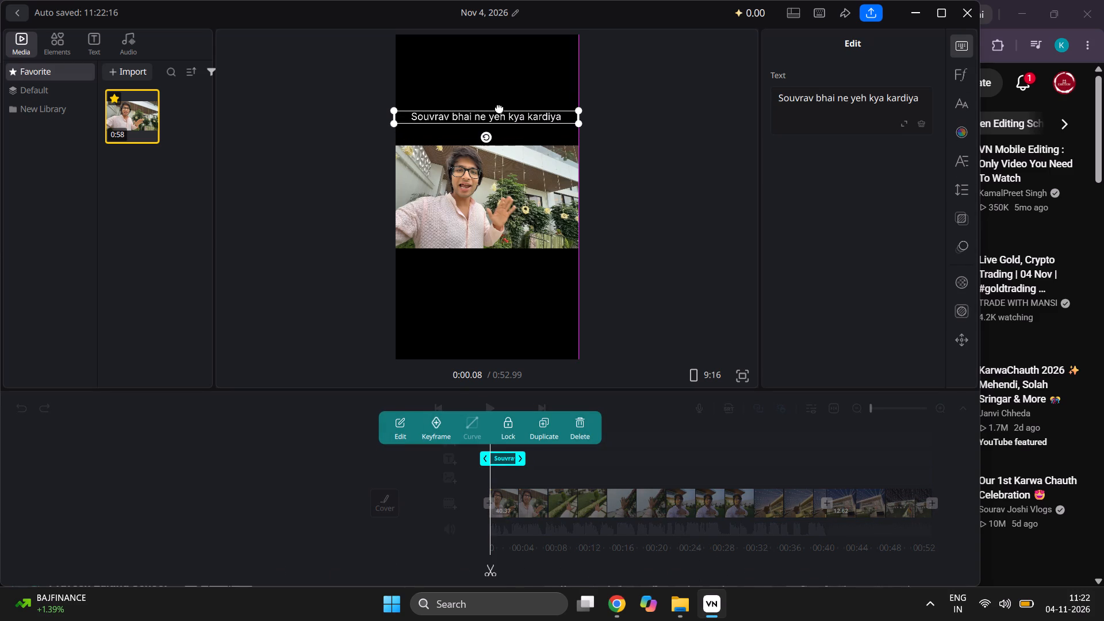
pyautogui.moveTo(499, 108); pyautogui.dragTo(499, 109)
pyautogui.click(499, 109)
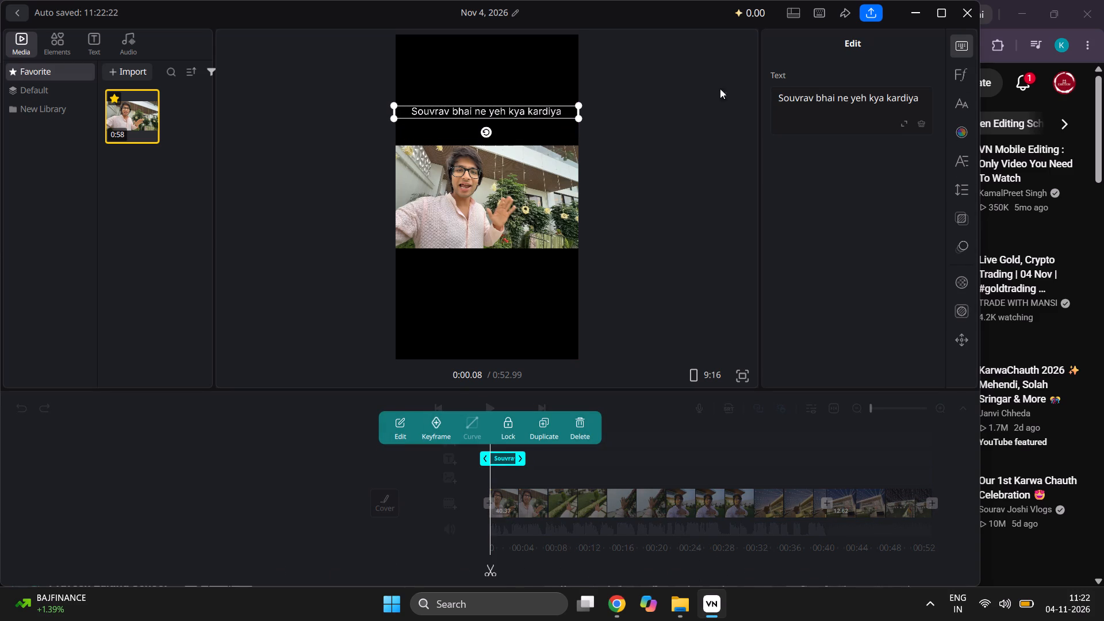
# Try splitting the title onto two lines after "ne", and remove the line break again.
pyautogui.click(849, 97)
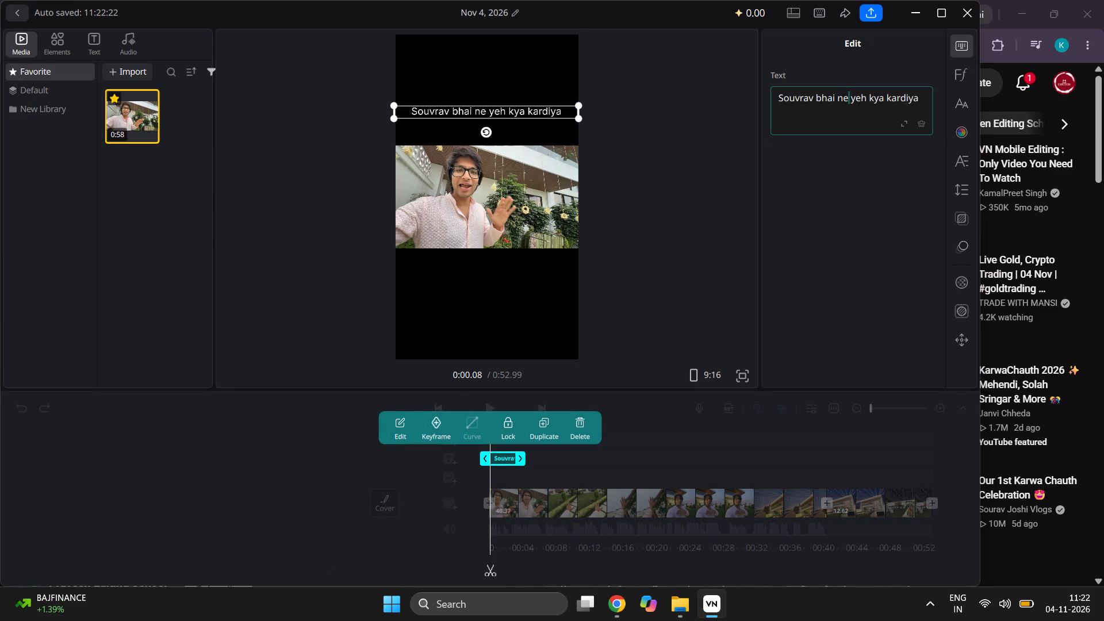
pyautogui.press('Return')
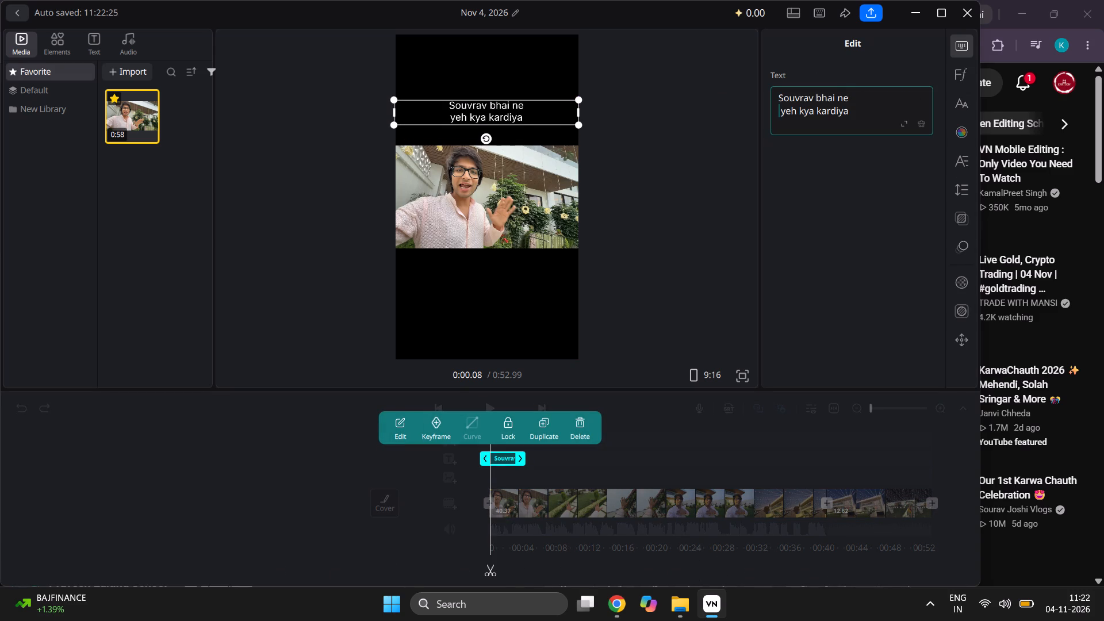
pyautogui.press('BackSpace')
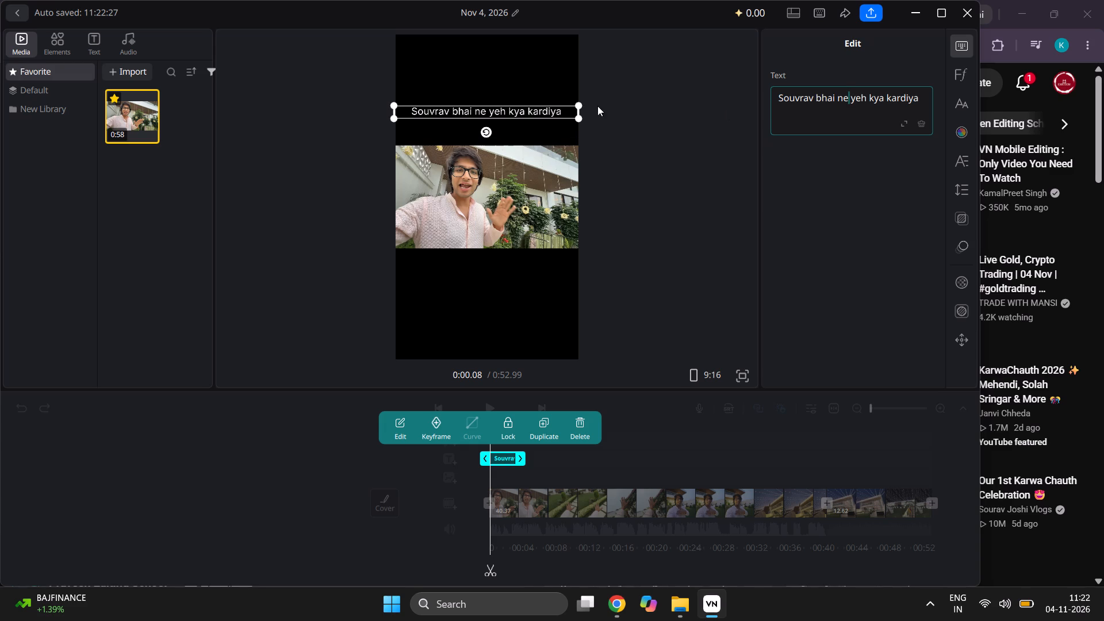
# Move the title slightly higher, enlarge it a little from its corner and recentre it across the frame.
pyautogui.click(567, 109)
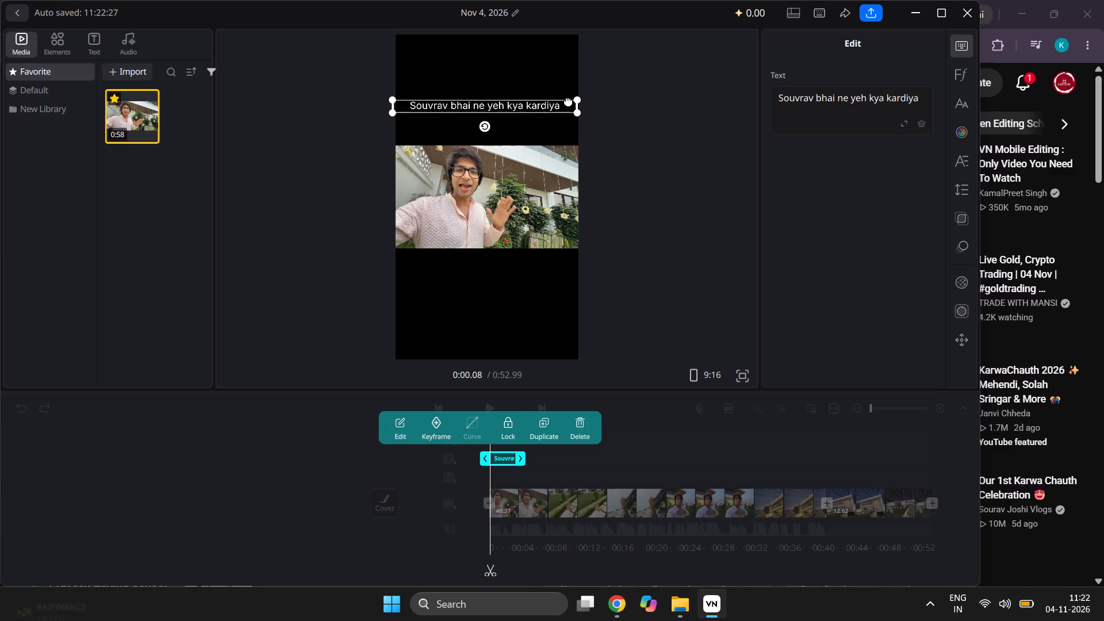
pyautogui.click(661, 139)
pyautogui.click(528, 102)
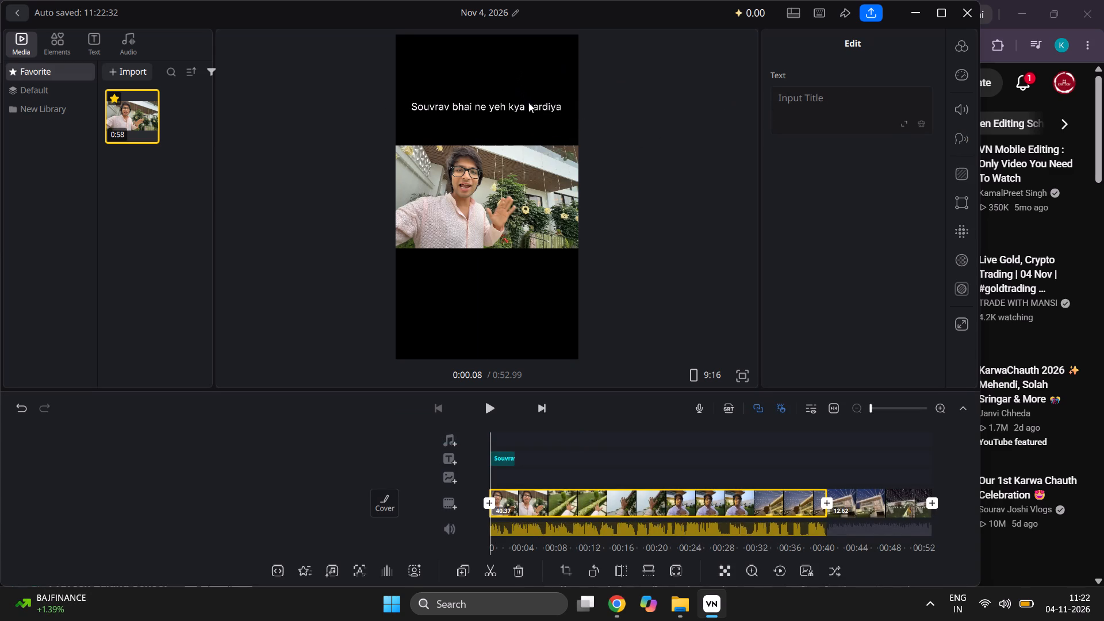
pyautogui.moveTo(576, 115); pyautogui.dragTo(582, 121)
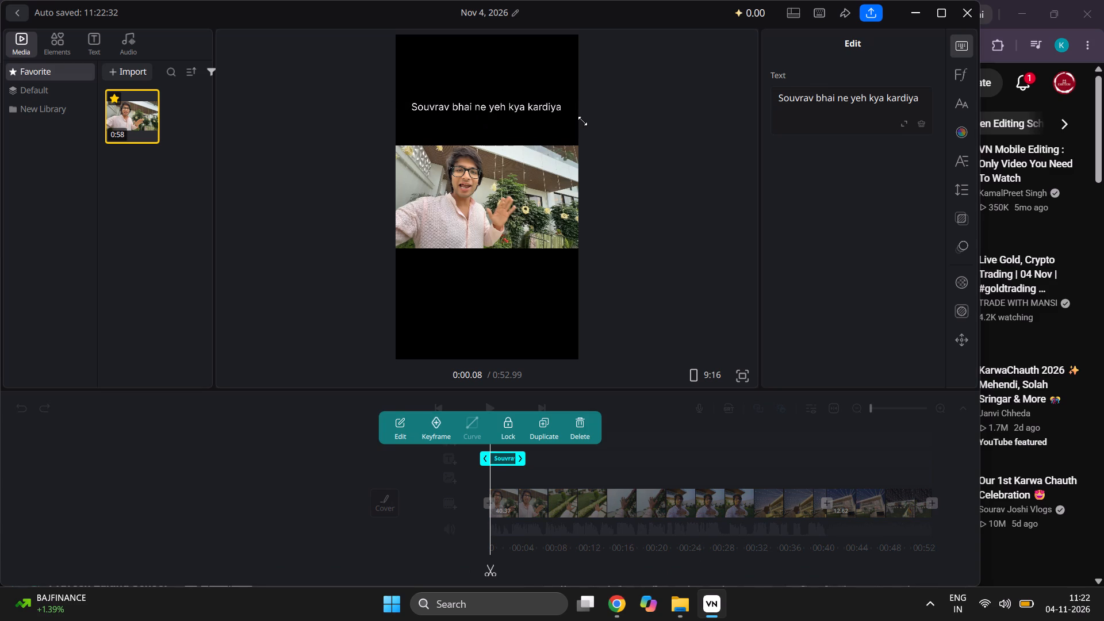
pyautogui.moveTo(582, 121); pyautogui.dragTo(584, 126)
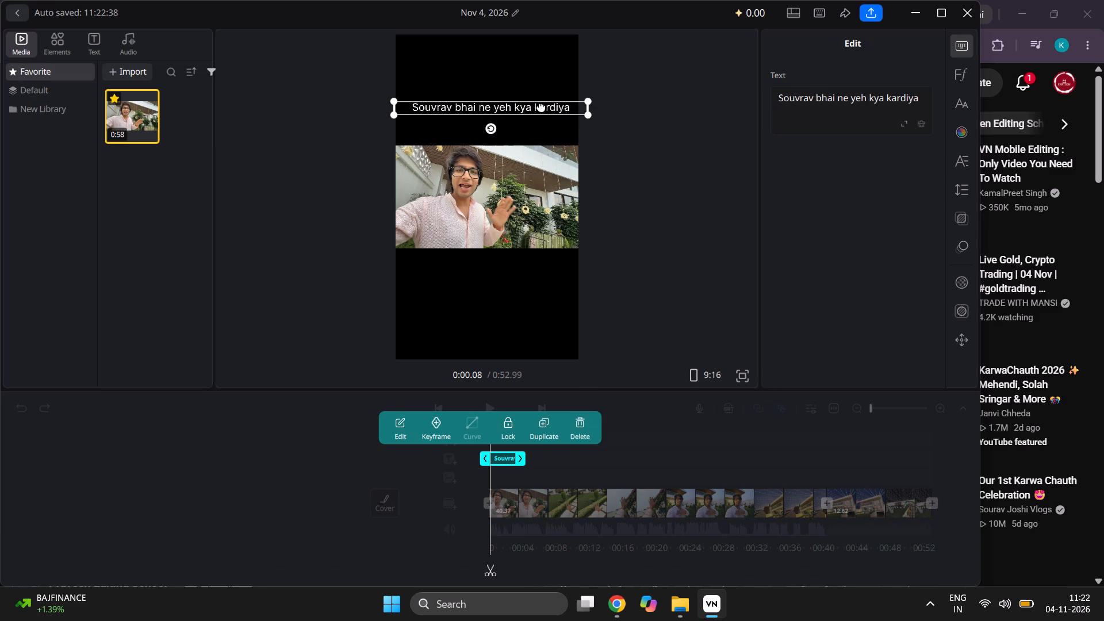
pyautogui.moveTo(541, 106); pyautogui.dragTo(533, 105)
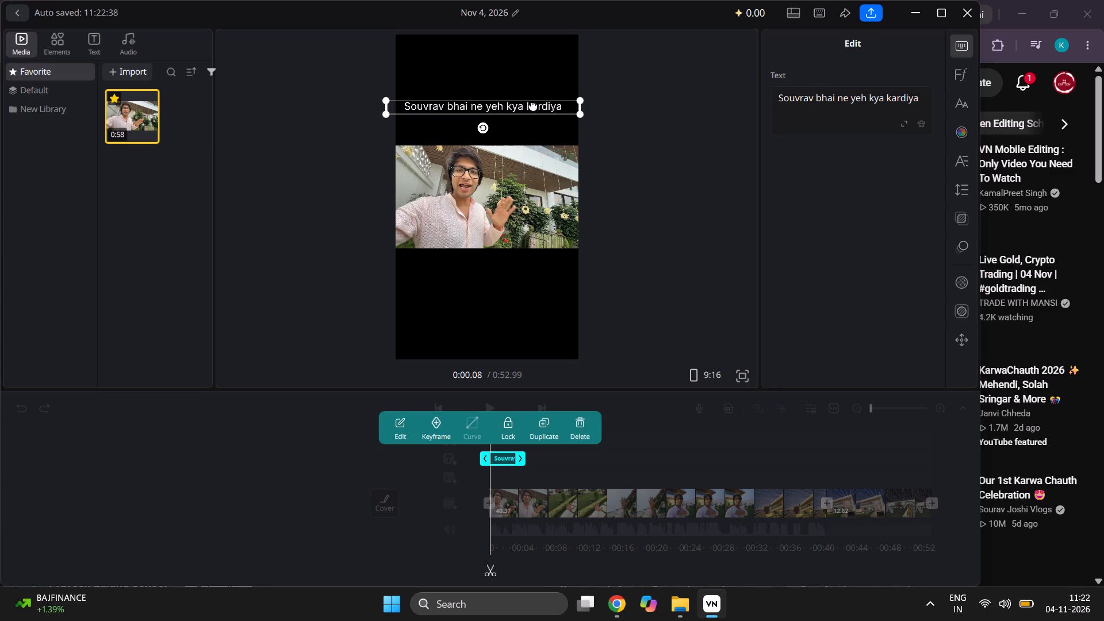
pyautogui.moveTo(533, 105); pyautogui.dragTo(534, 105)
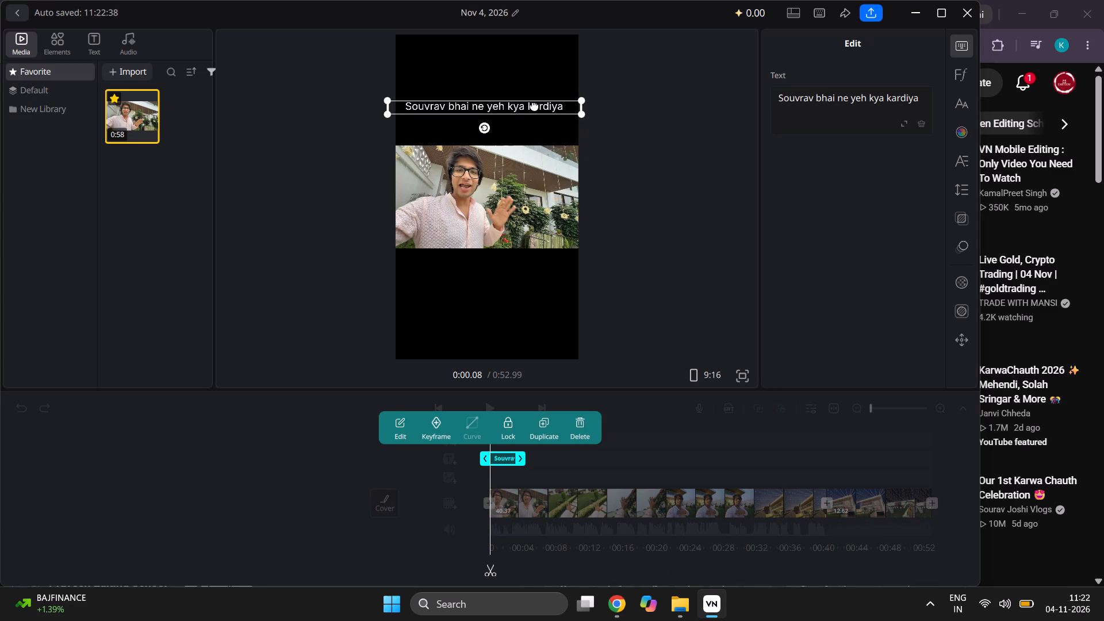
# Extend the title on the timeline to about 52.9 seconds so it spans both video clips.
pyautogui.click(651, 149)
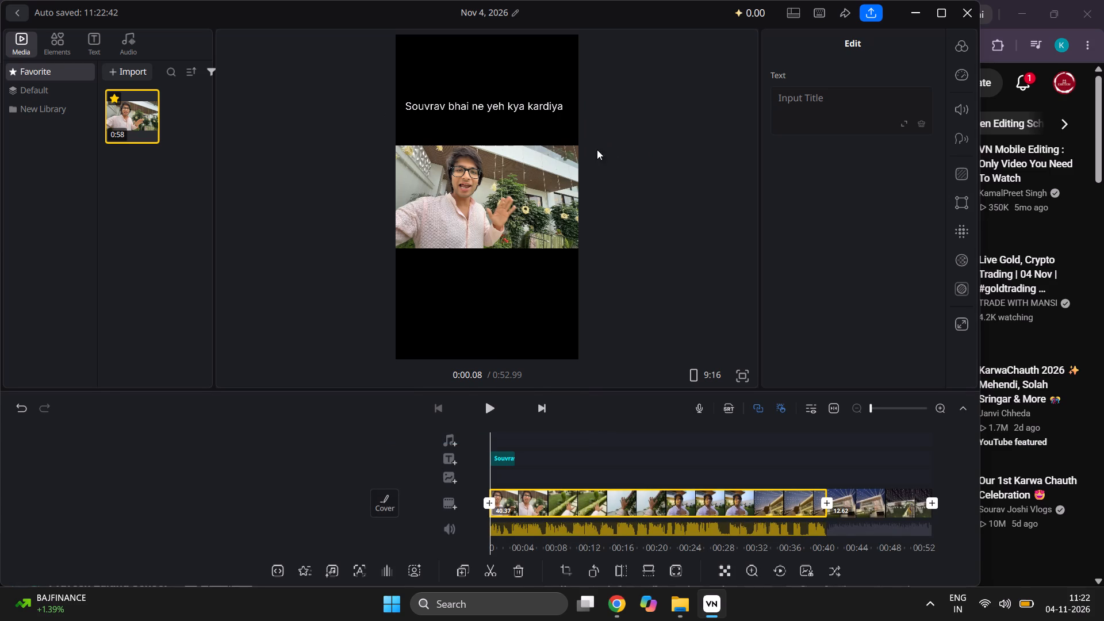
pyautogui.click(660, 163)
pyautogui.click(823, 100)
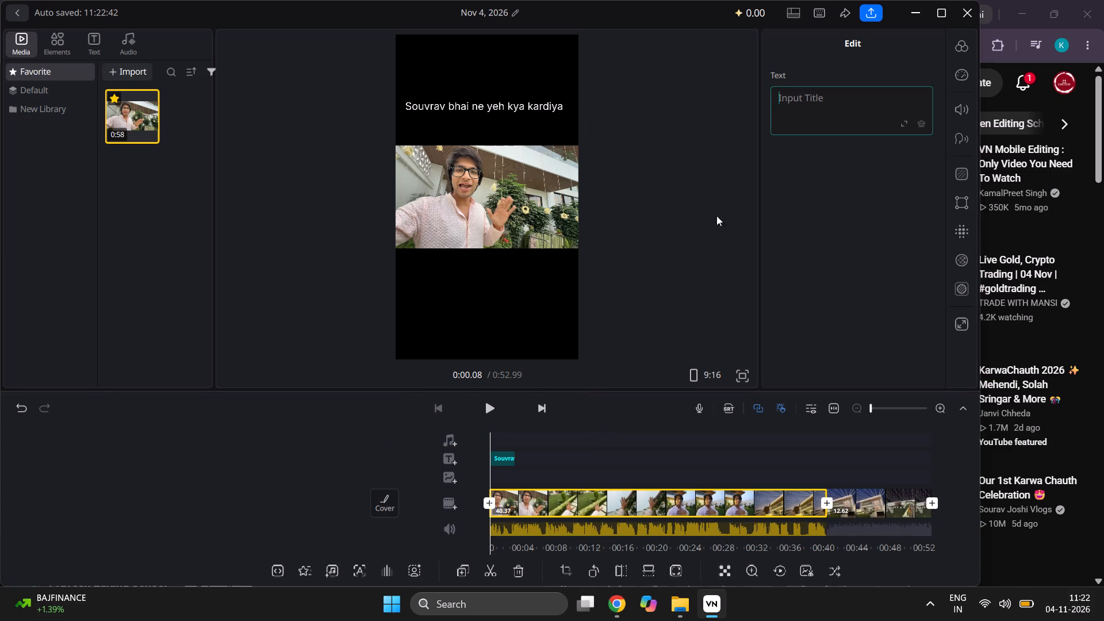
pyautogui.click(504, 457)
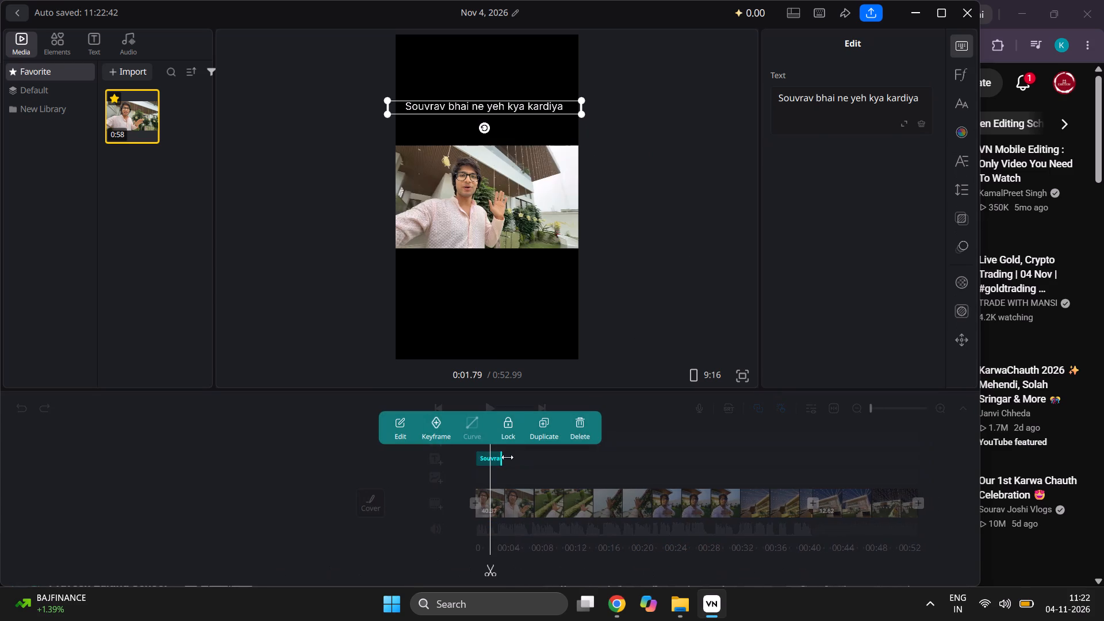
pyautogui.moveTo(501, 461); pyautogui.dragTo(780, 450)
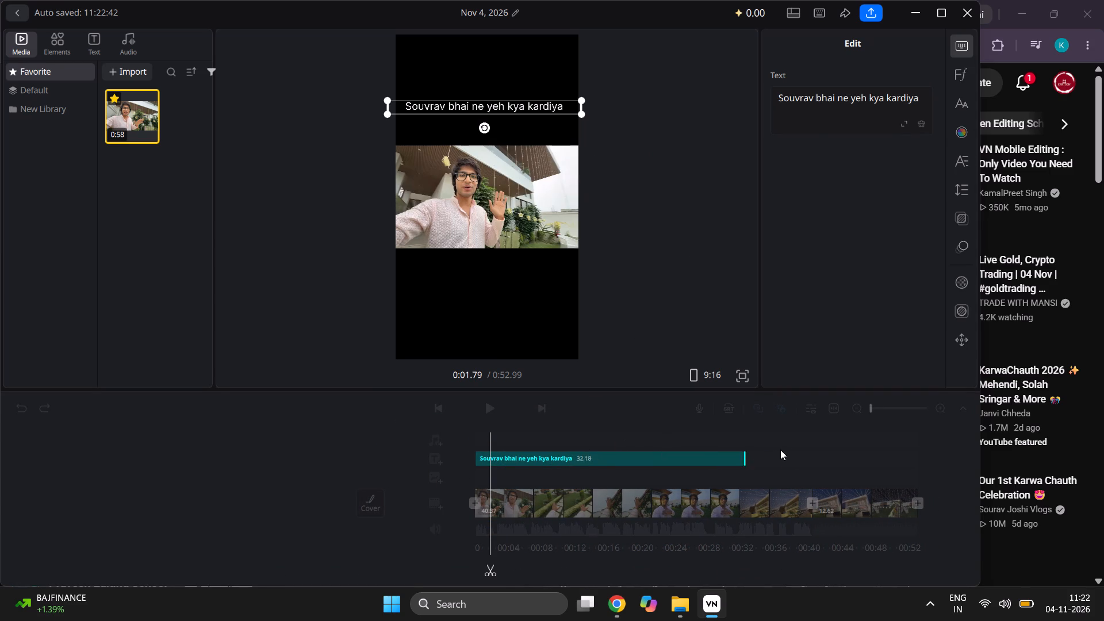
pyautogui.moveTo(780, 450); pyautogui.dragTo(905, 463)
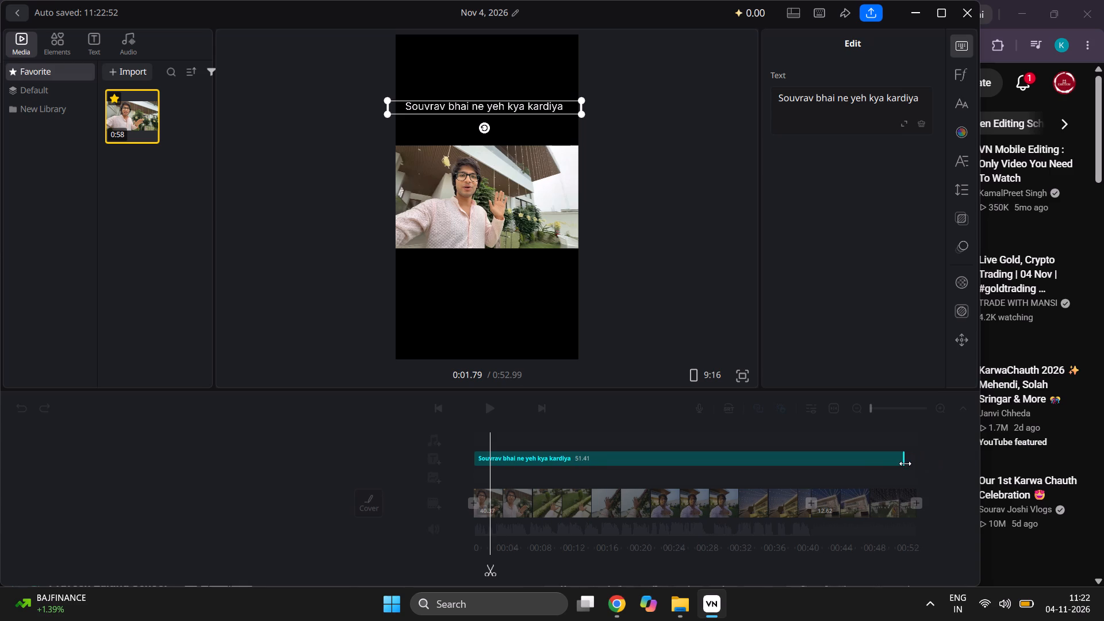
pyautogui.moveTo(905, 463); pyautogui.dragTo(917, 462)
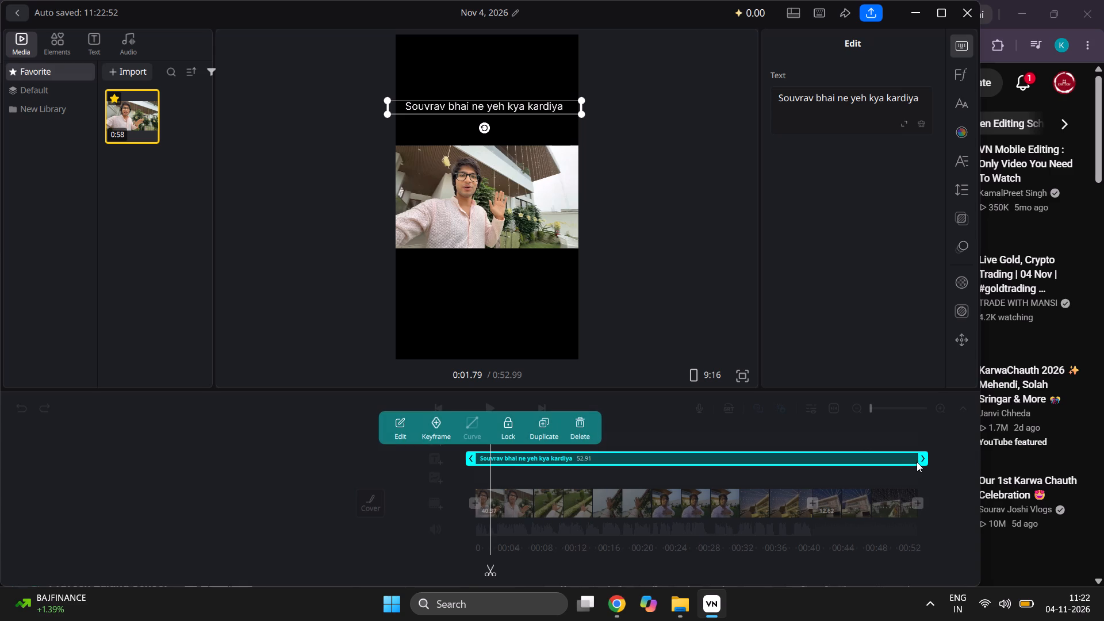
pyautogui.click(812, 269)
pyautogui.click(585, 312)
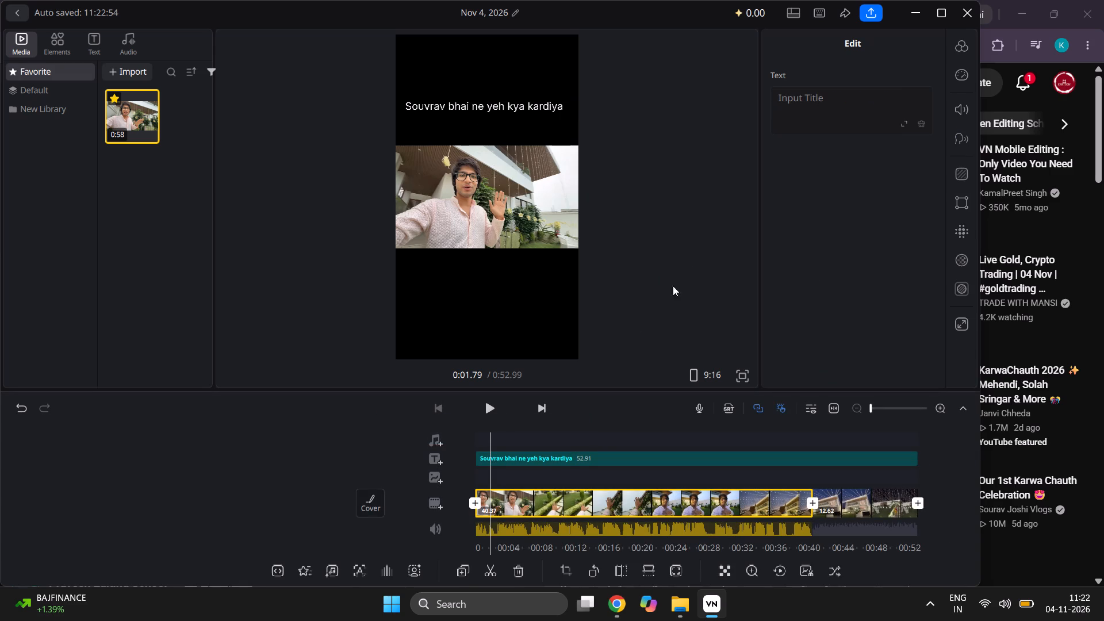
# Add a second text layer near the start of the video, at about 0.29 seconds, and open its text for editing.
pyautogui.hscroll(2, 519, 508)
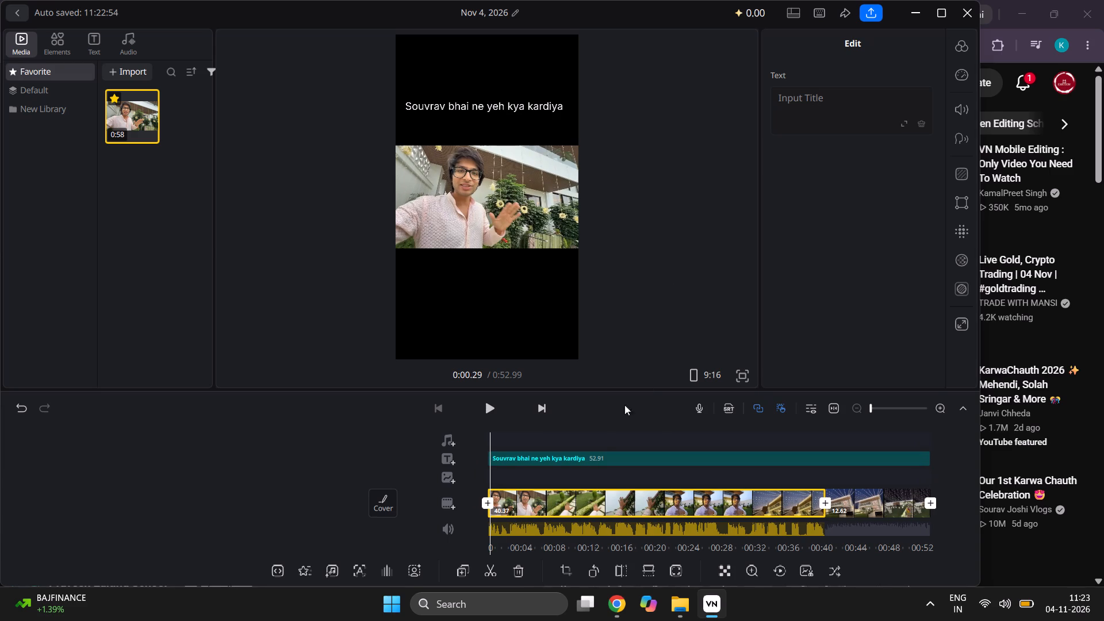
pyautogui.click(447, 460)
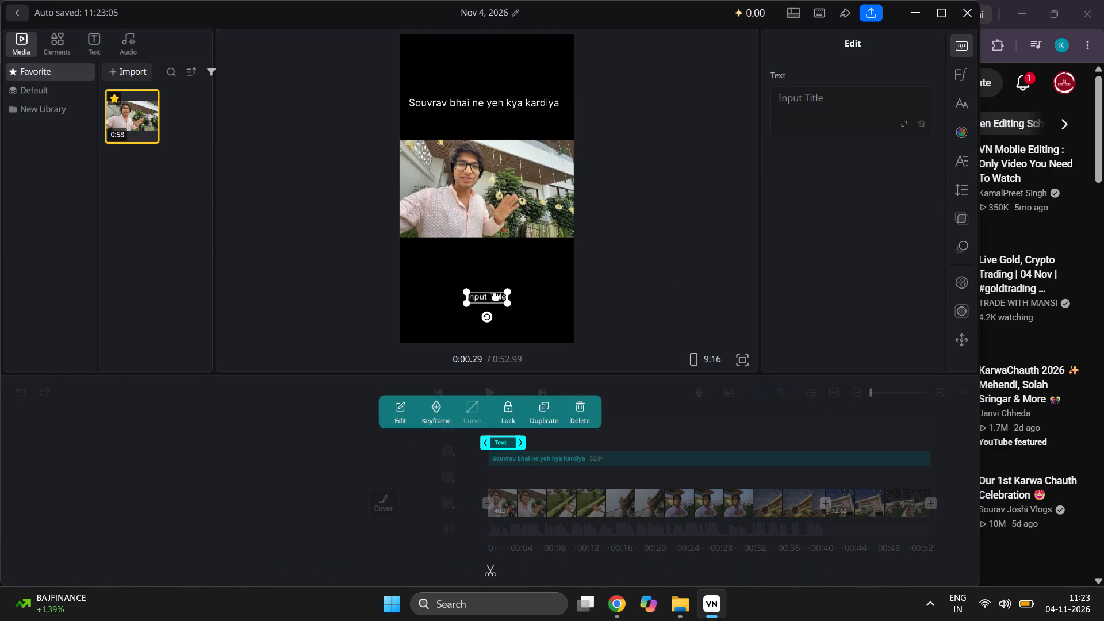
pyautogui.click(837, 99)
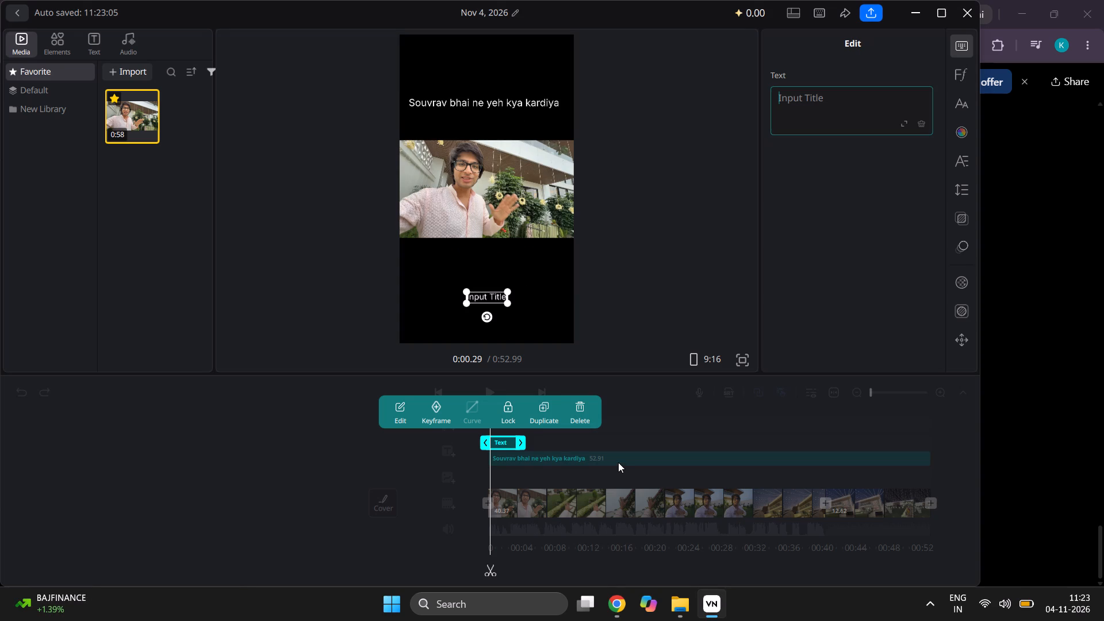
pyautogui.press('super+period')
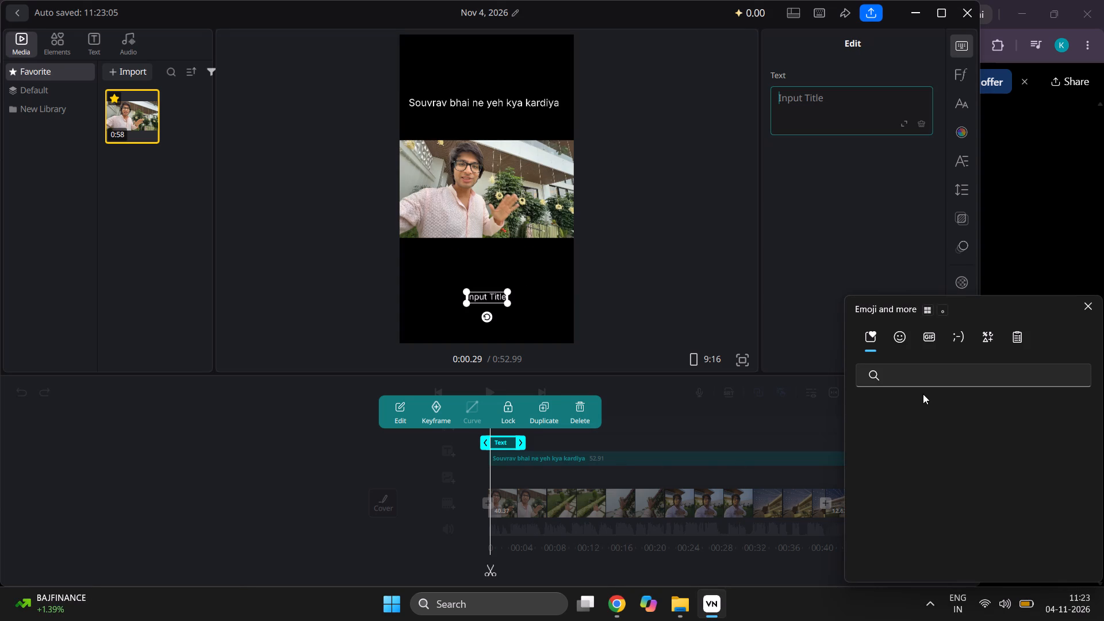
pyautogui.scroll(-1, 914, 478)
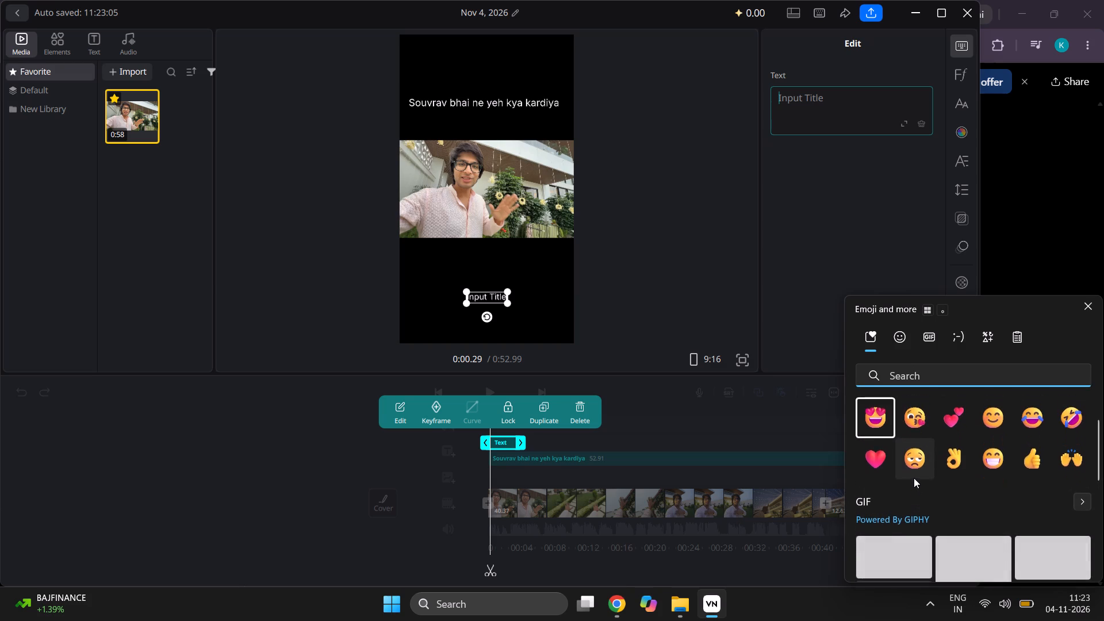
pyautogui.scroll(-1, 914, 478)
pyautogui.scroll(1, 914, 478)
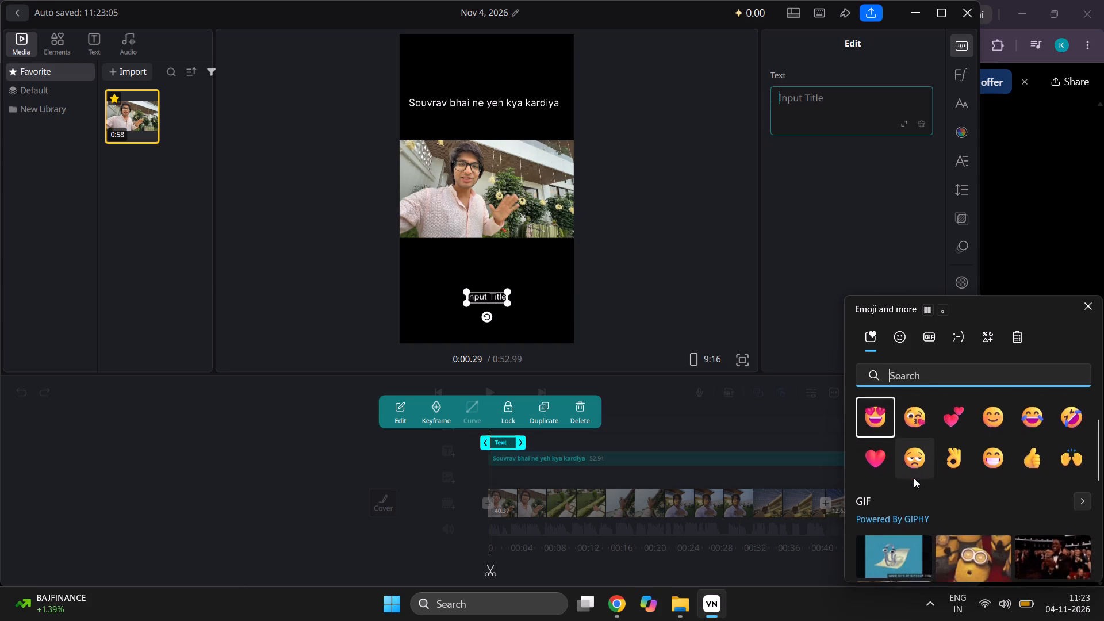
pyautogui.scroll(2, 914, 478)
pyautogui.scroll(-2, 898, 469)
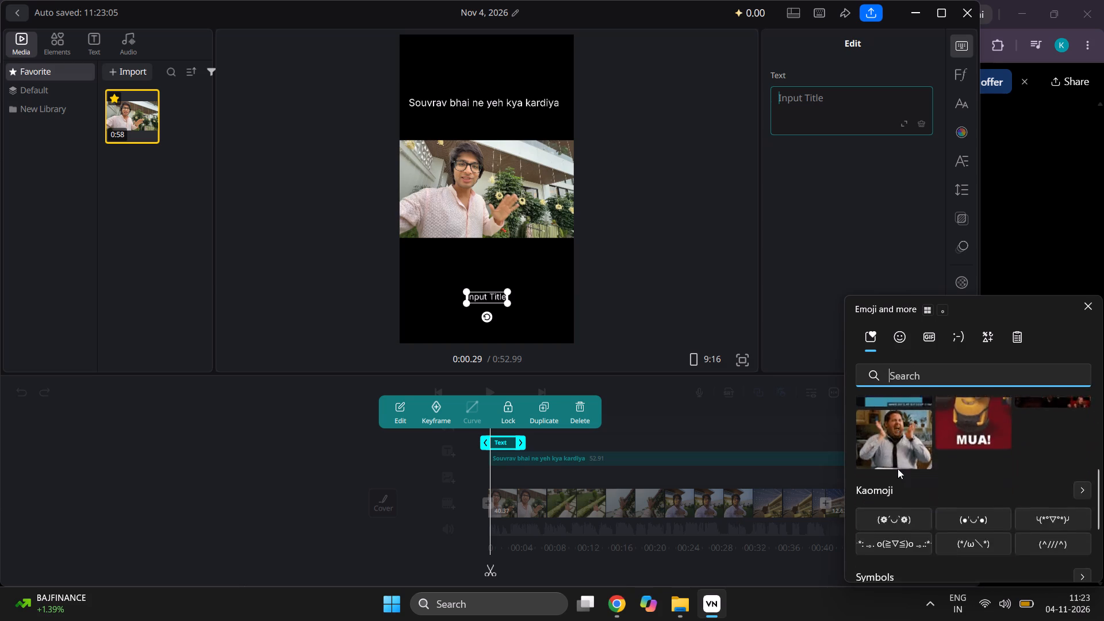
pyautogui.scroll(-2, 898, 469)
pyautogui.scroll(3, 898, 469)
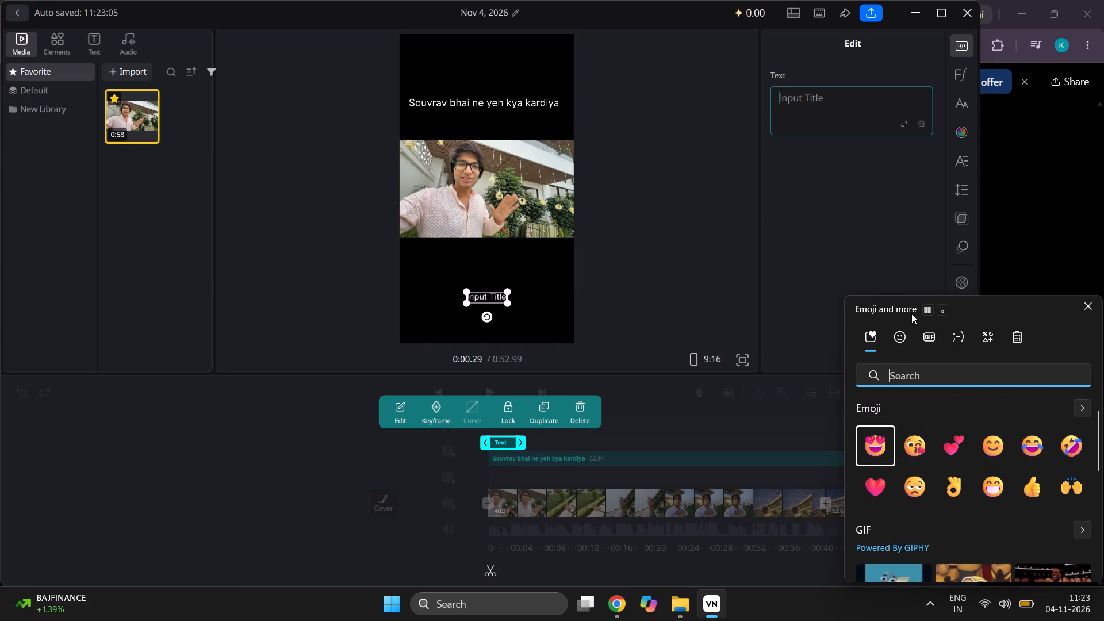
pyautogui.click(906, 328)
pyautogui.click(899, 333)
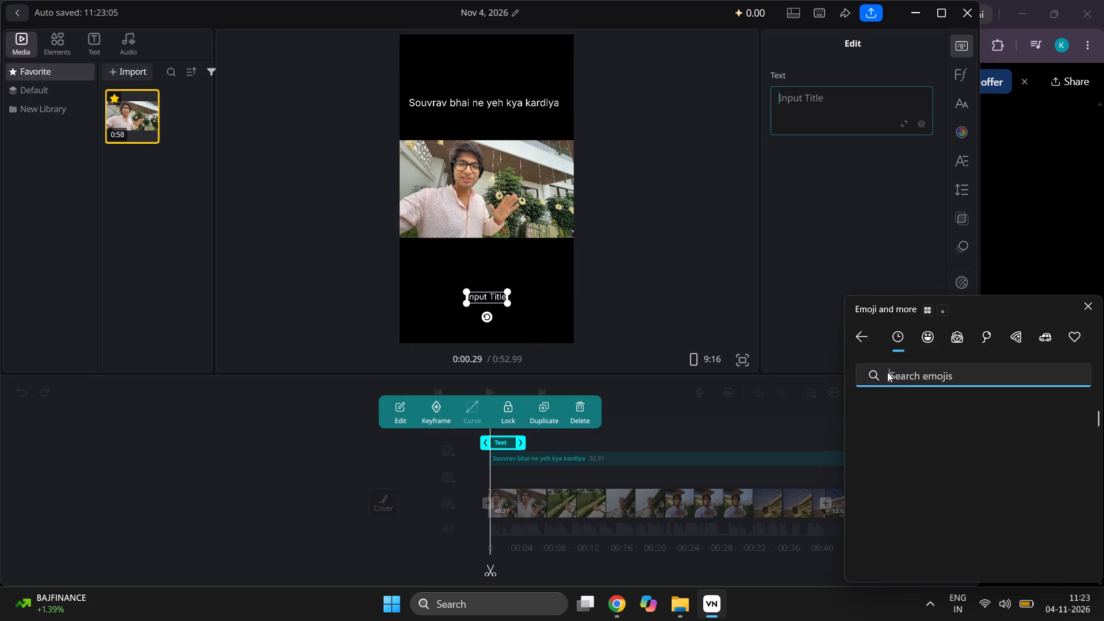
pyautogui.click(927, 336)
pyautogui.scroll(-1, 906, 421)
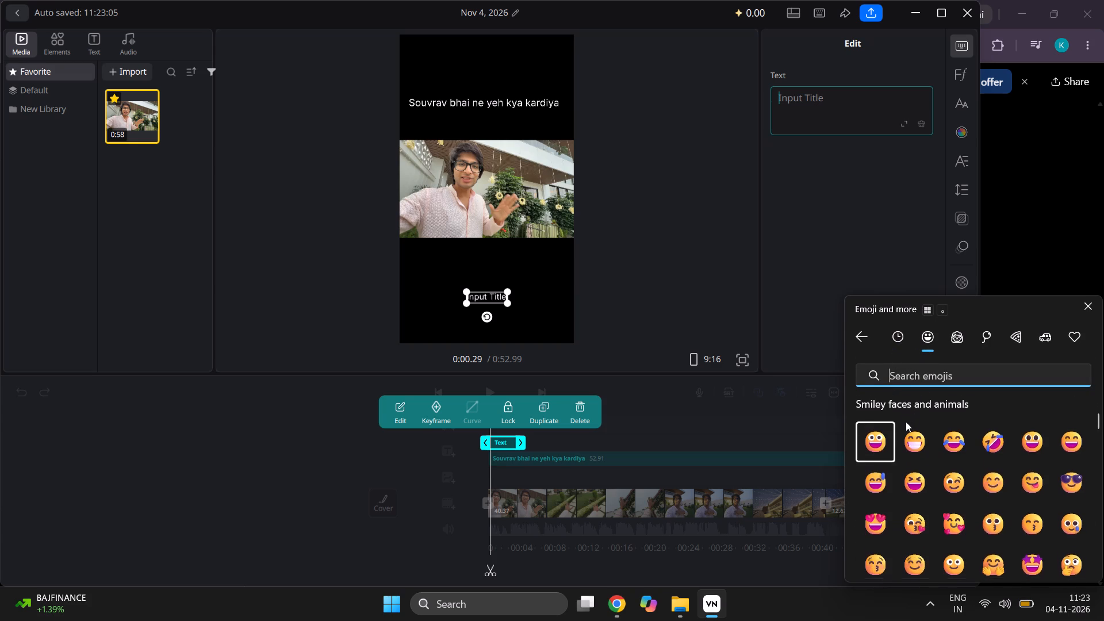
pyautogui.scroll(-2, 906, 421)
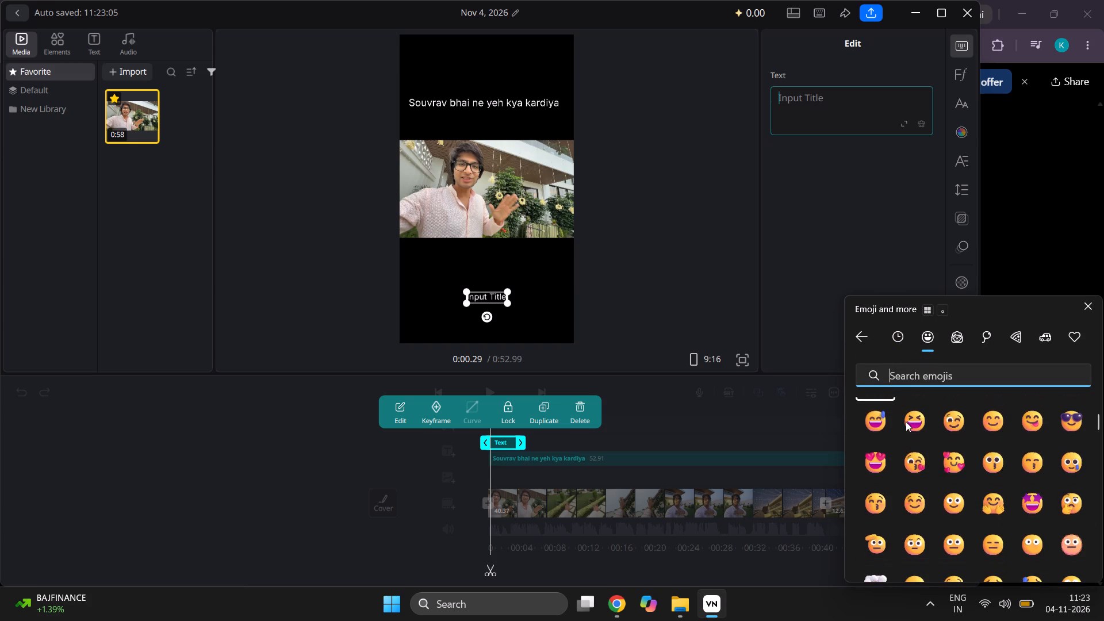
pyautogui.scroll(-3, 906, 421)
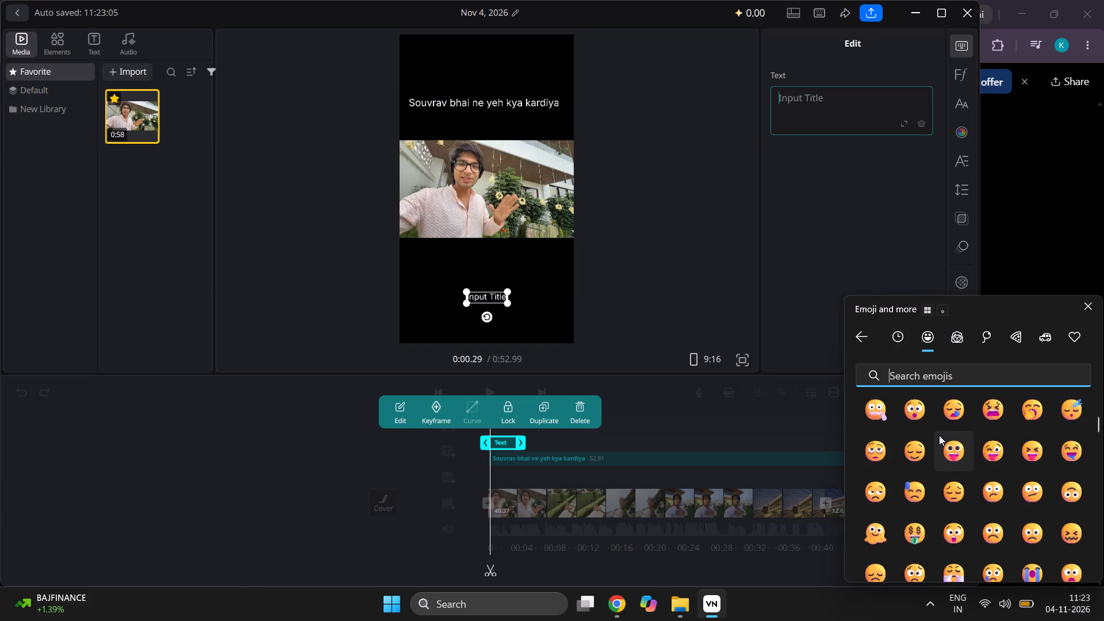
pyautogui.scroll(-3, 939, 435)
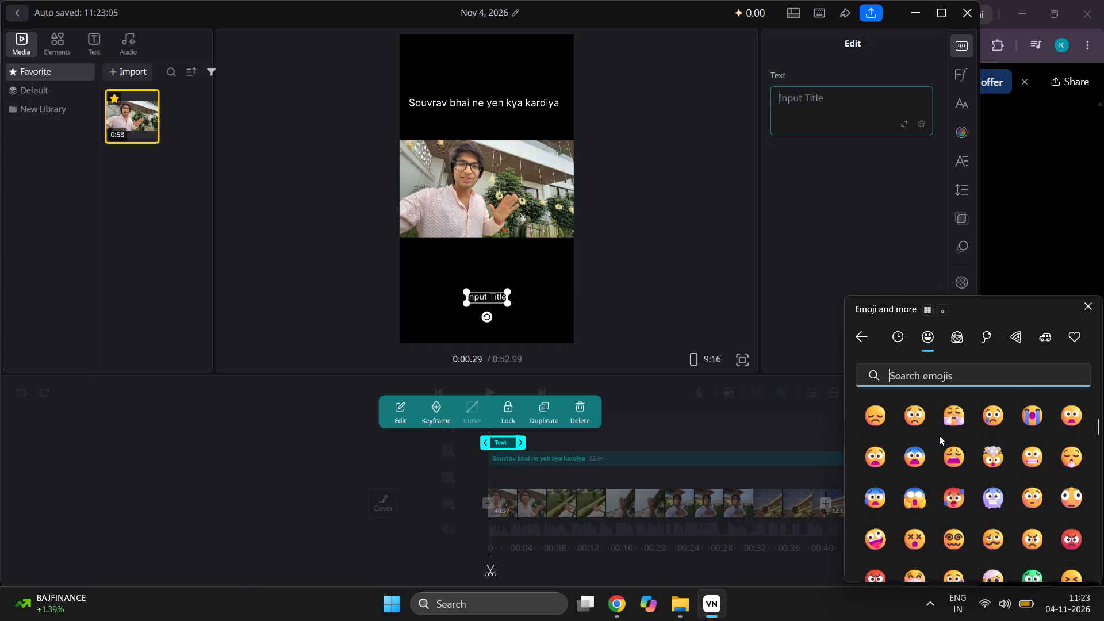
pyautogui.scroll(-2, 939, 435)
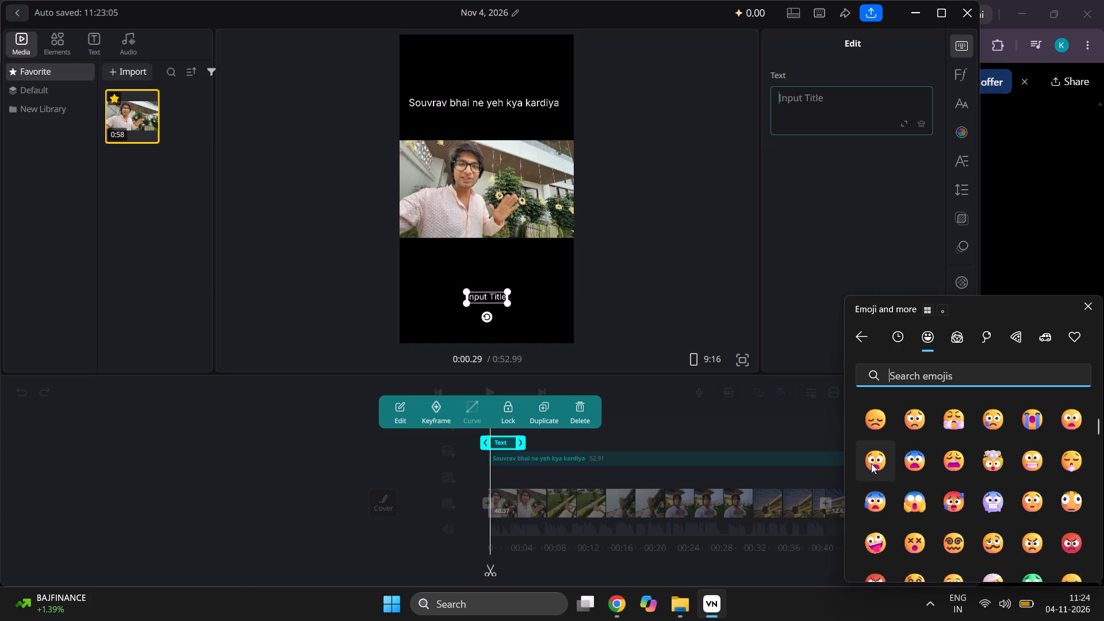
pyautogui.click(873, 460)
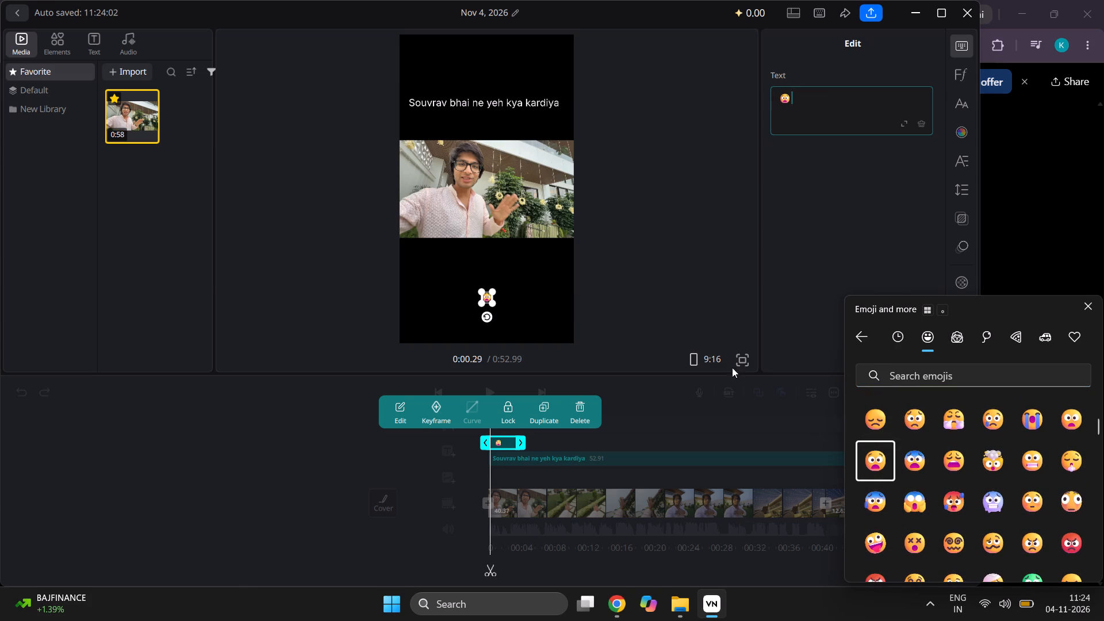
# Widen the emoji's text box and enlarge the emoji to about twice its original size.
pyautogui.click(493, 301)
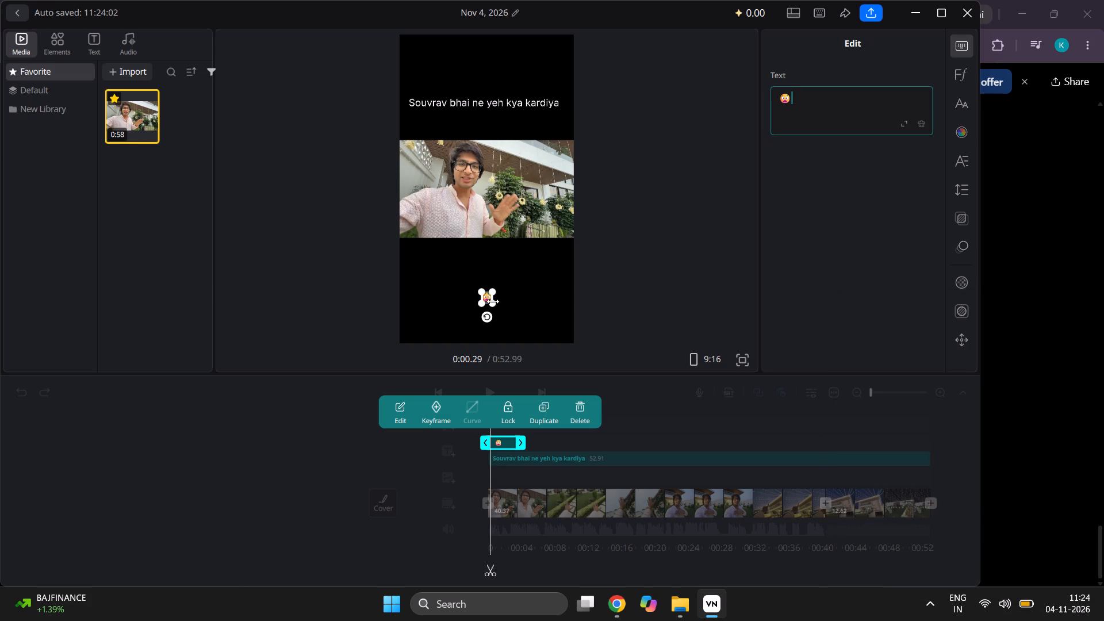
pyautogui.moveTo(492, 304); pyautogui.dragTo(514, 320)
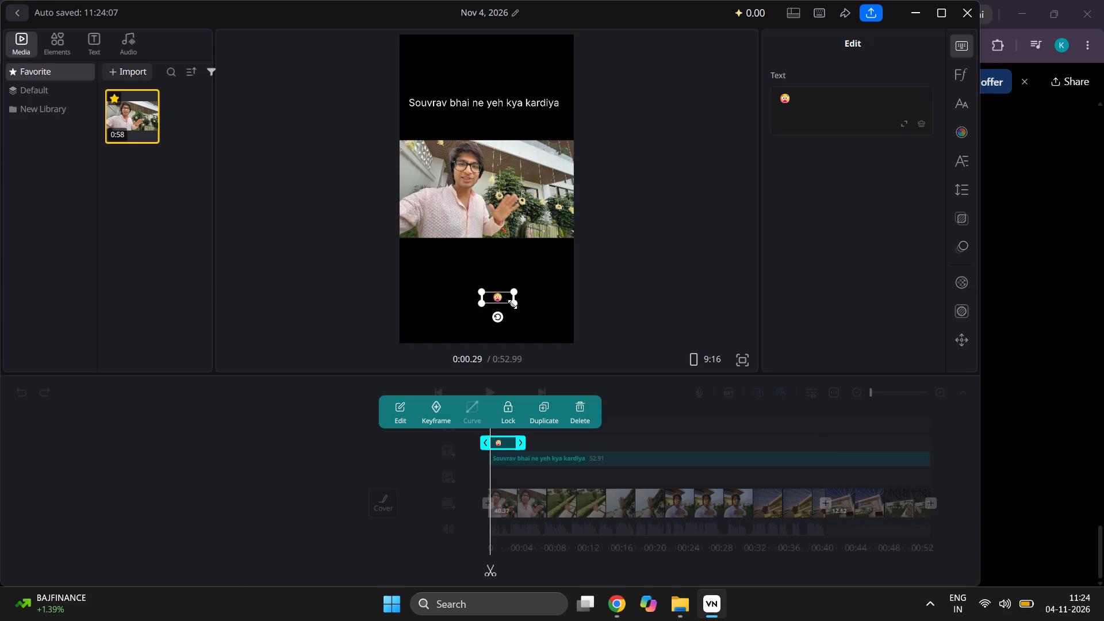
pyautogui.moveTo(512, 304); pyautogui.dragTo(534, 364)
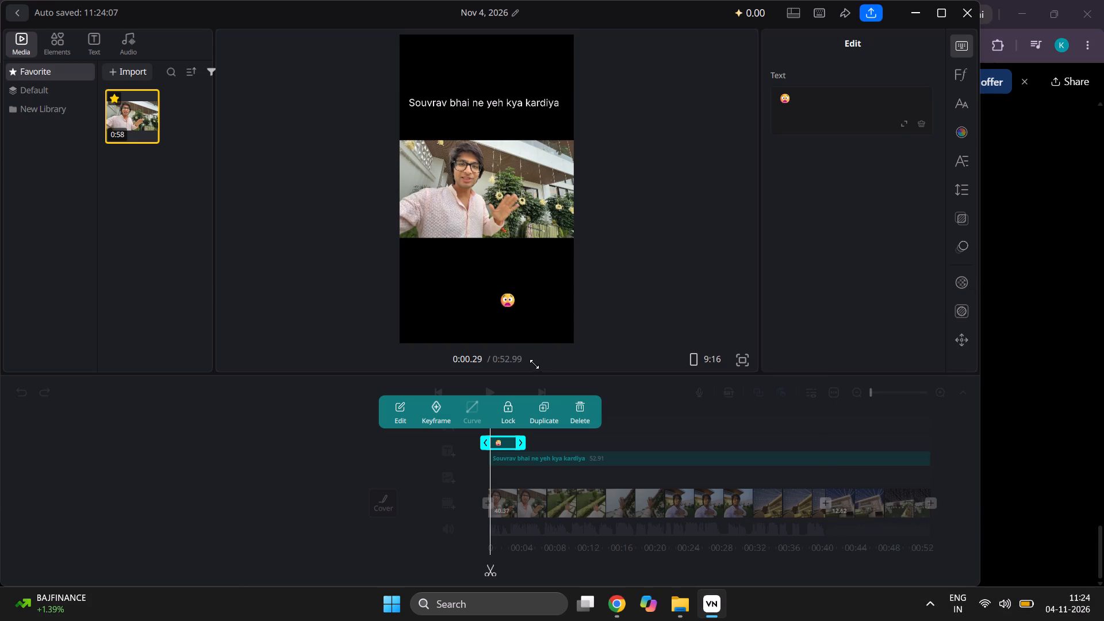
pyautogui.moveTo(534, 364); pyautogui.dragTo(537, 367)
# Place the emoji between the title and the picture, shrink it slightly to fit the gap, and centre it across the frame.
pyautogui.moveTo(524, 306); pyautogui.dragTo(453, 156)
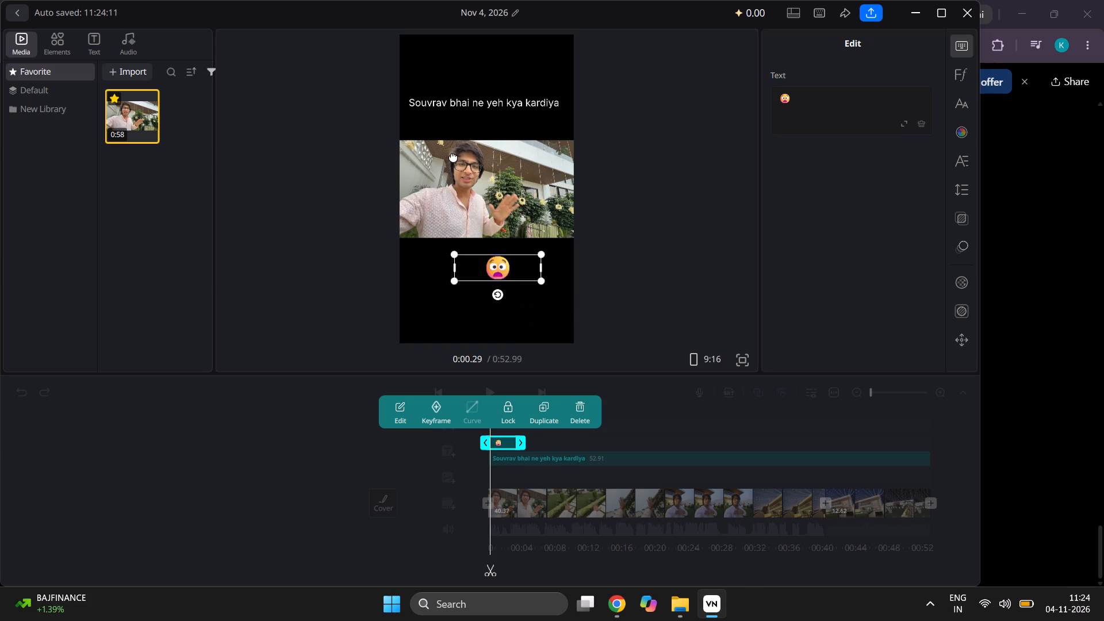
pyautogui.moveTo(453, 156); pyautogui.dragTo(484, 126)
pyautogui.moveTo(528, 139); pyautogui.dragTo(517, 131)
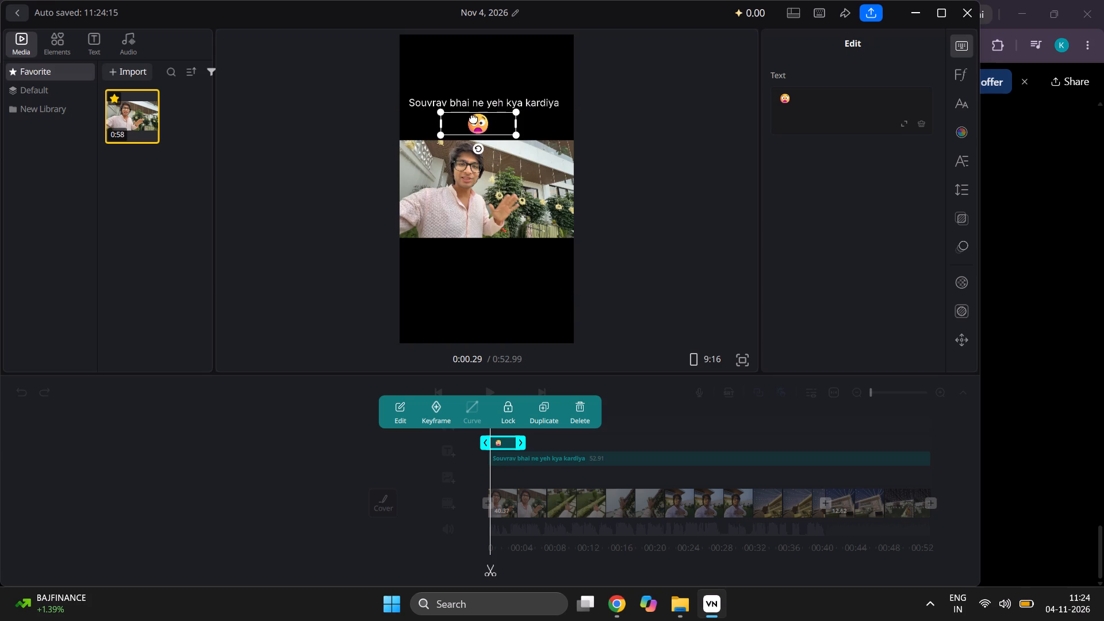
pyautogui.moveTo(473, 123); pyautogui.dragTo(481, 124)
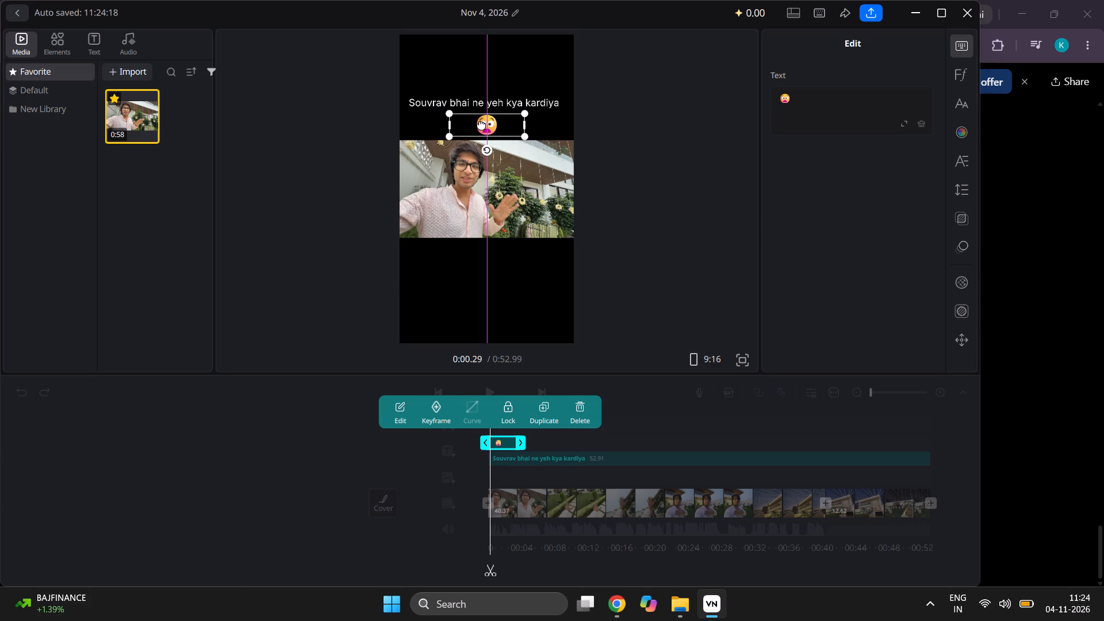
# Extend the emoji layer on the timeline to about 52.70 seconds so it runs nearly to the video's end.
pyautogui.moveTo(481, 124); pyautogui.dragTo(482, 124)
pyautogui.click(482, 124)
pyautogui.click(482, 124)
pyautogui.click(501, 266)
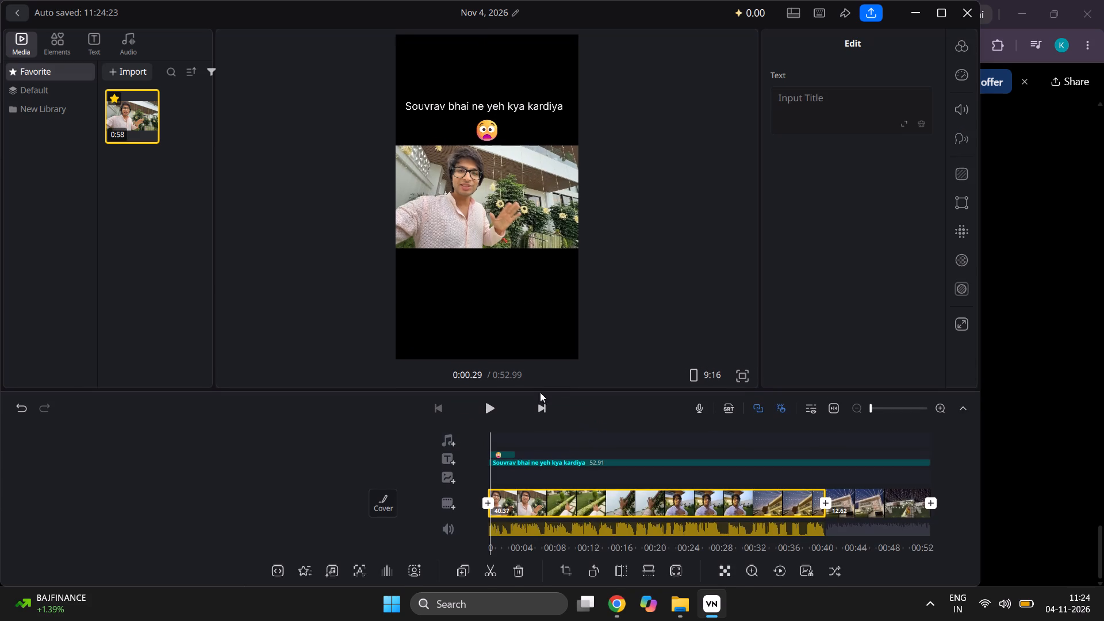
pyautogui.click(513, 451)
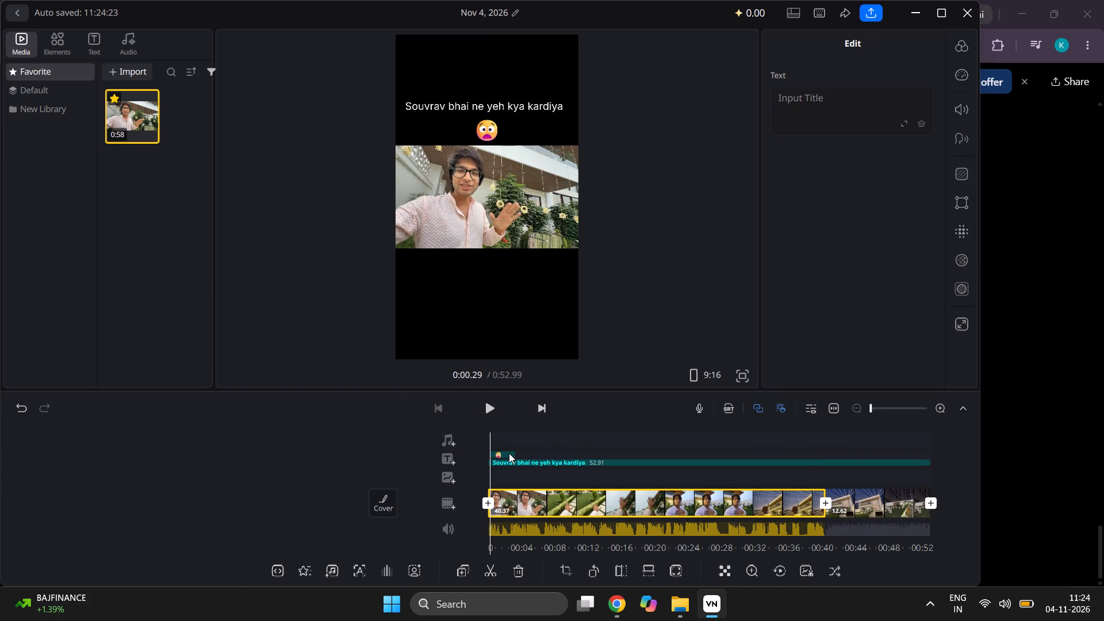
pyautogui.click(509, 453)
pyautogui.moveTo(498, 444); pyautogui.dragTo(888, 438)
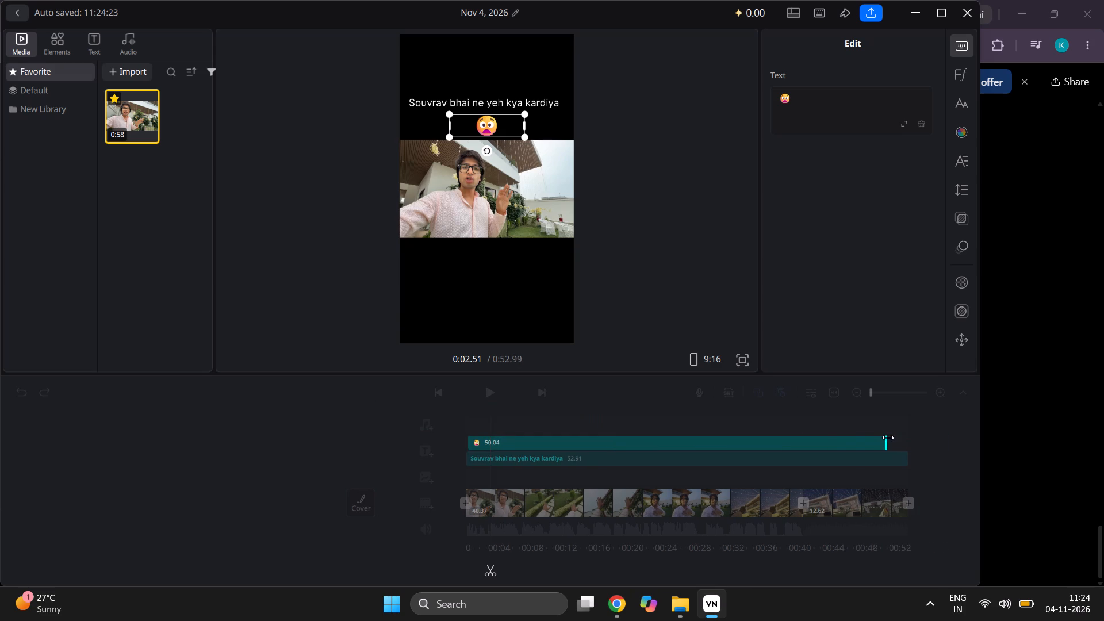
pyautogui.moveTo(888, 438); pyautogui.dragTo(906, 437)
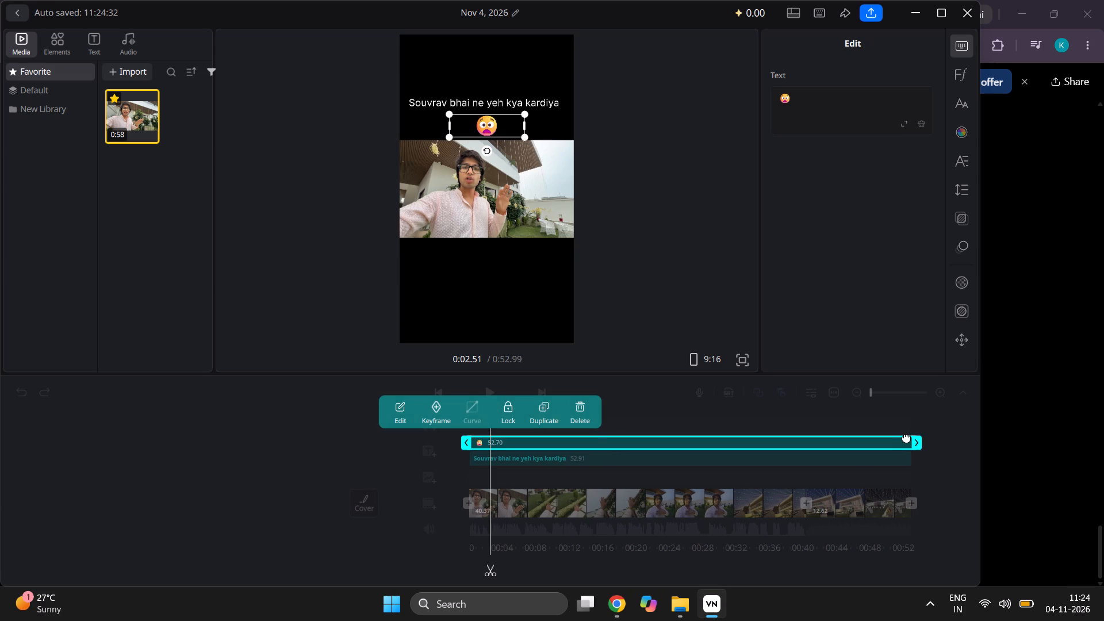
pyautogui.click(930, 464)
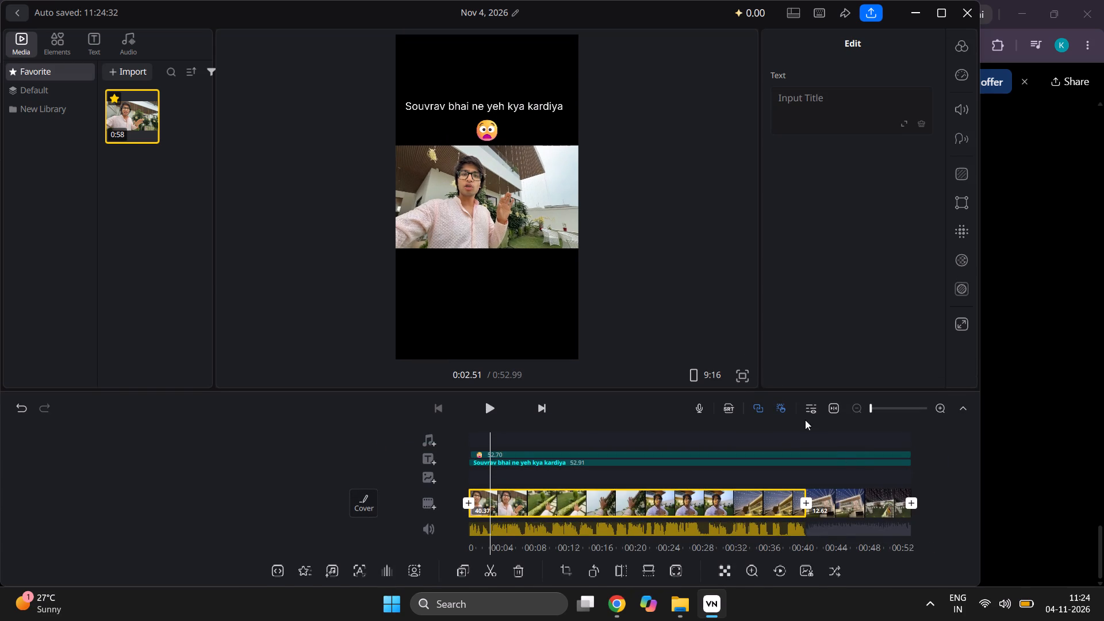
# Play back the opening seconds of the video to check the title and emoji, and return to the start.
pyautogui.click(485, 404)
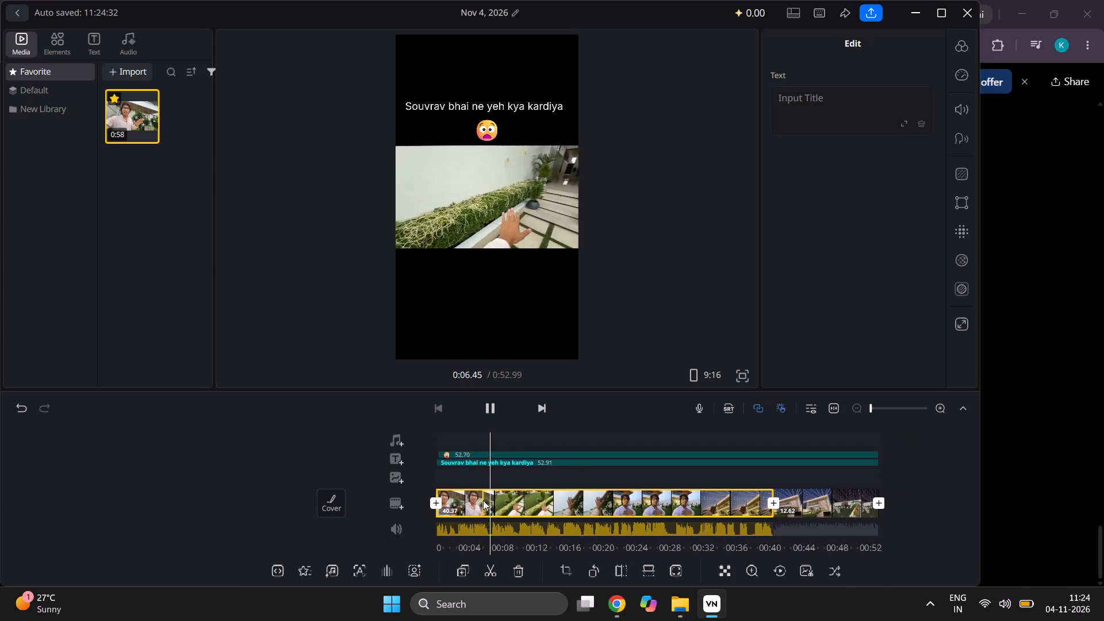
pyautogui.hscroll(10, 483, 500)
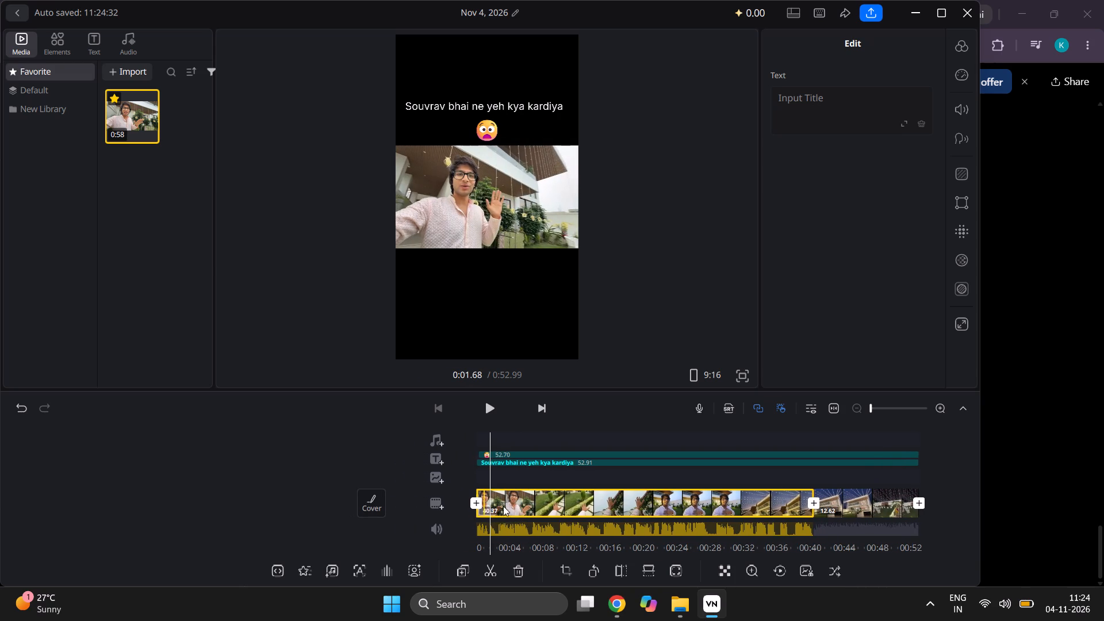
pyautogui.hscroll(3, 536, 505)
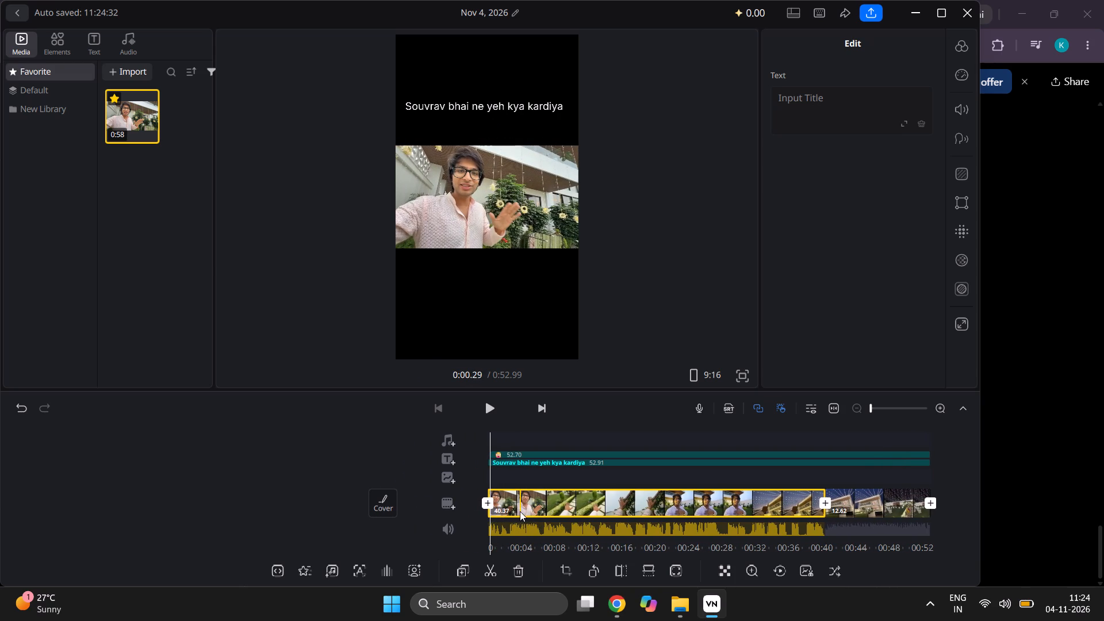
# Switch to Chrome, search in a new tab for "meme for video editing", and open the Pinterest board of video editing memes and funny clips.
pyautogui.click(602, 617)
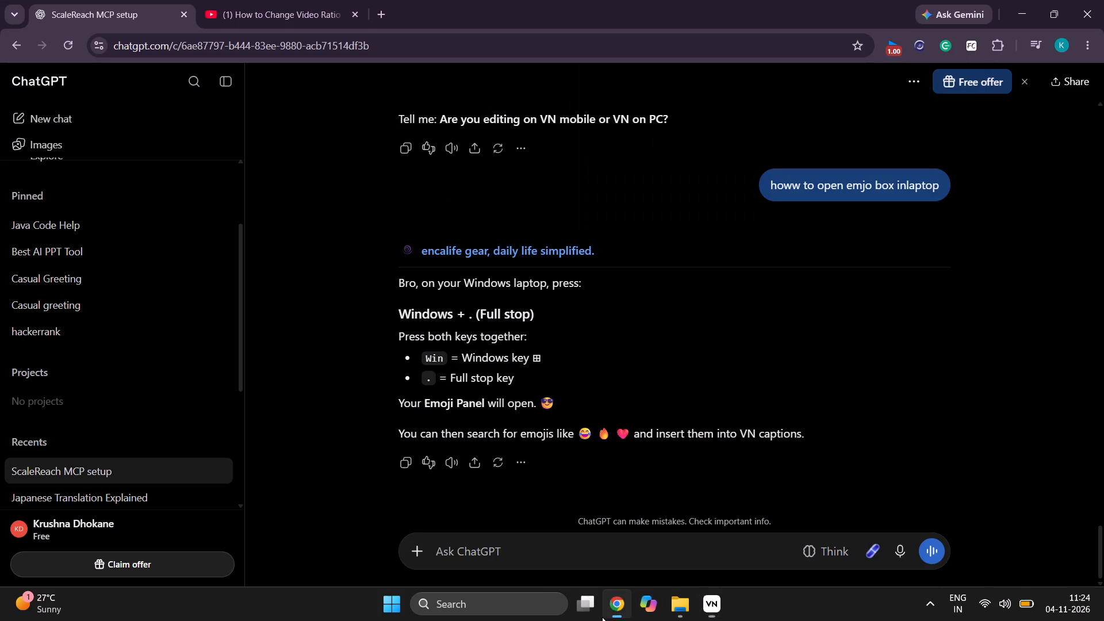
pyautogui.click(308, 0)
pyautogui.click(382, 14)
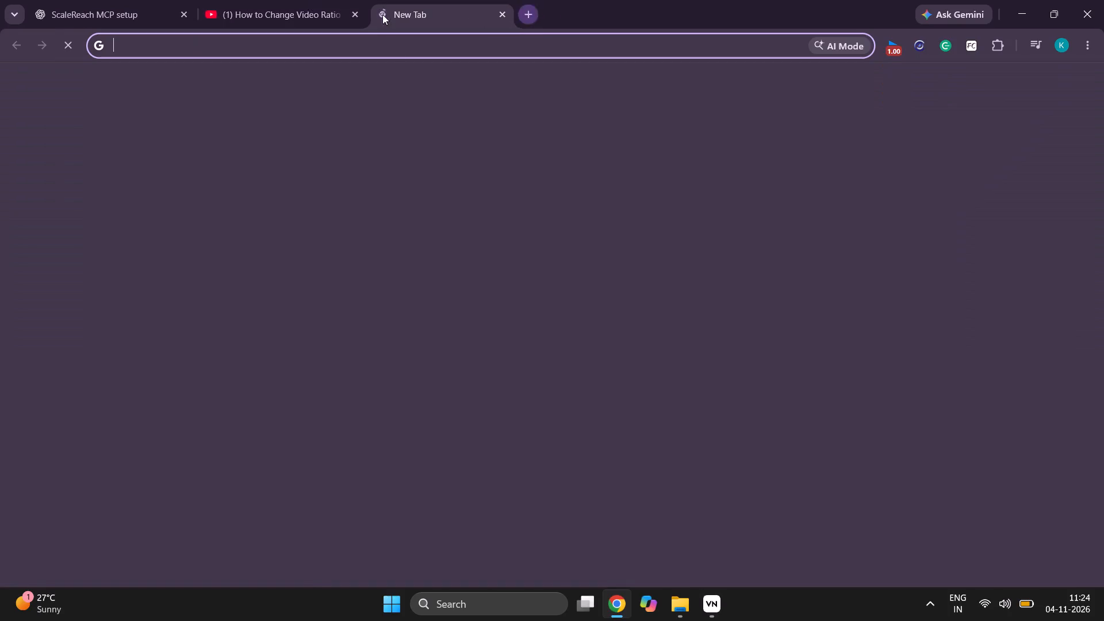
pyautogui.write('meme')
pyautogui.press('space')
pyautogui.write('for')
pyautogui.press('space')
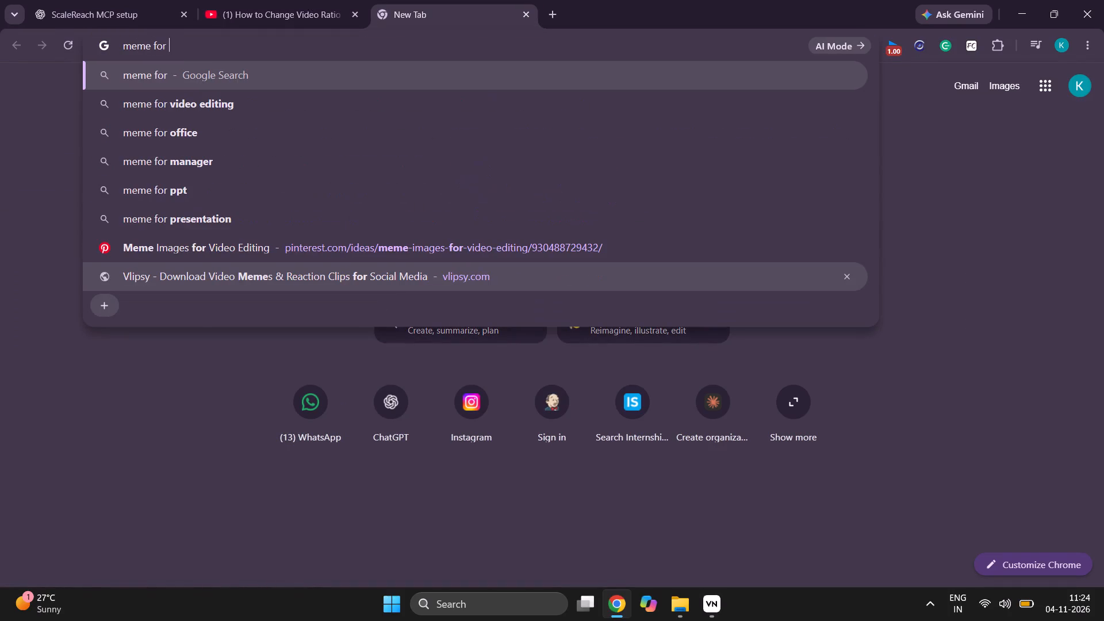
pyautogui.click(263, 112)
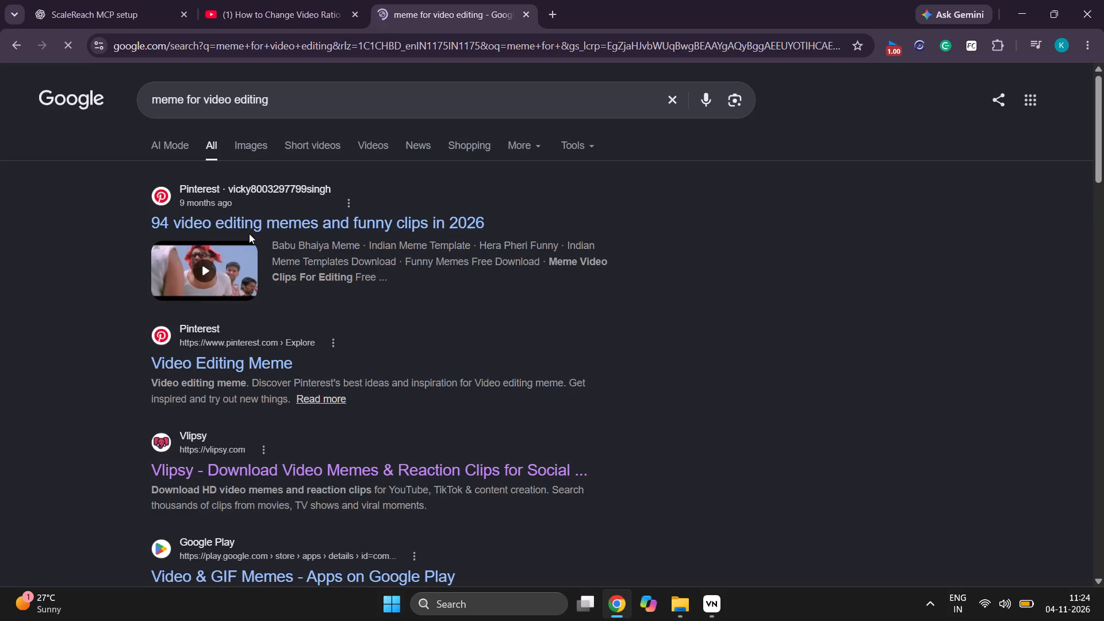
pyautogui.click(354, 212)
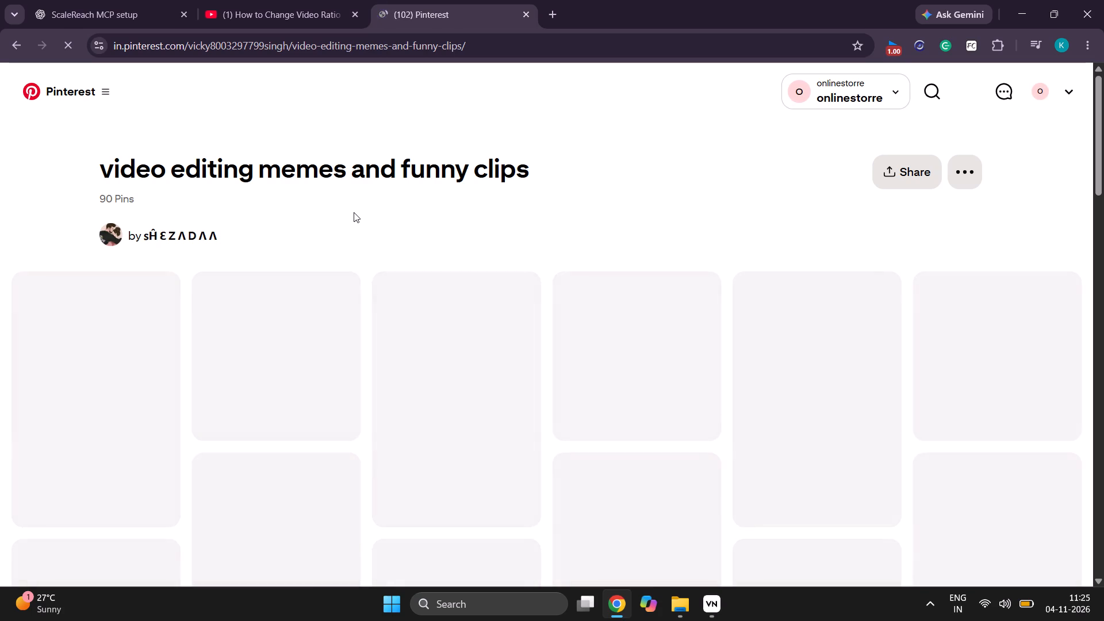
# Browse the Pinterest board's meme images and clips for a reaction that suits the video.
pyautogui.scroll(-3, 399, 343)
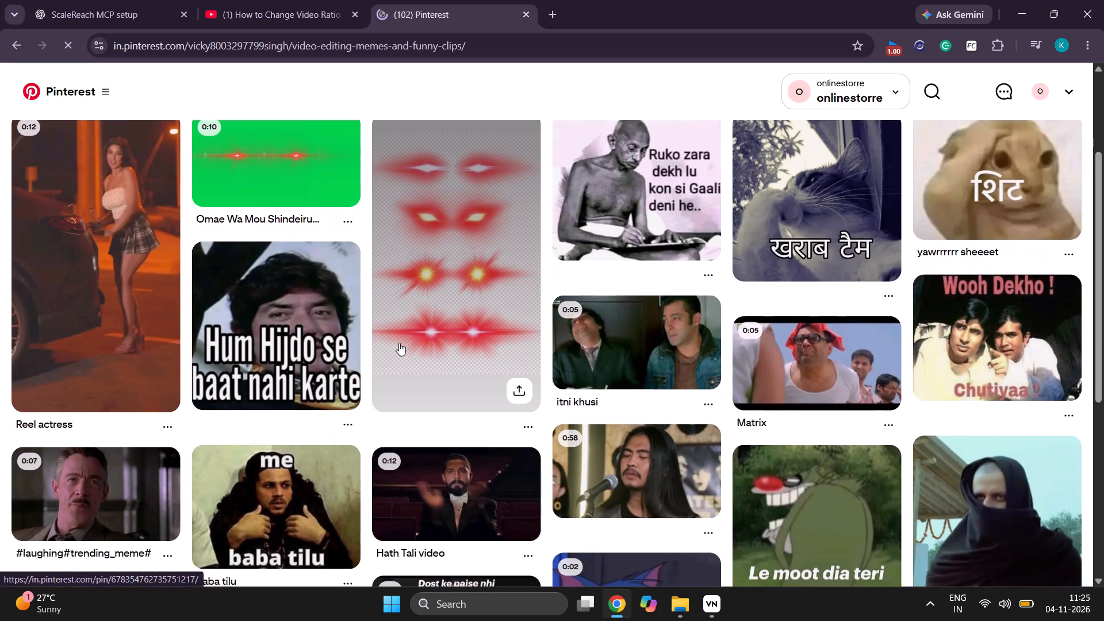
pyautogui.scroll(-2, 399, 343)
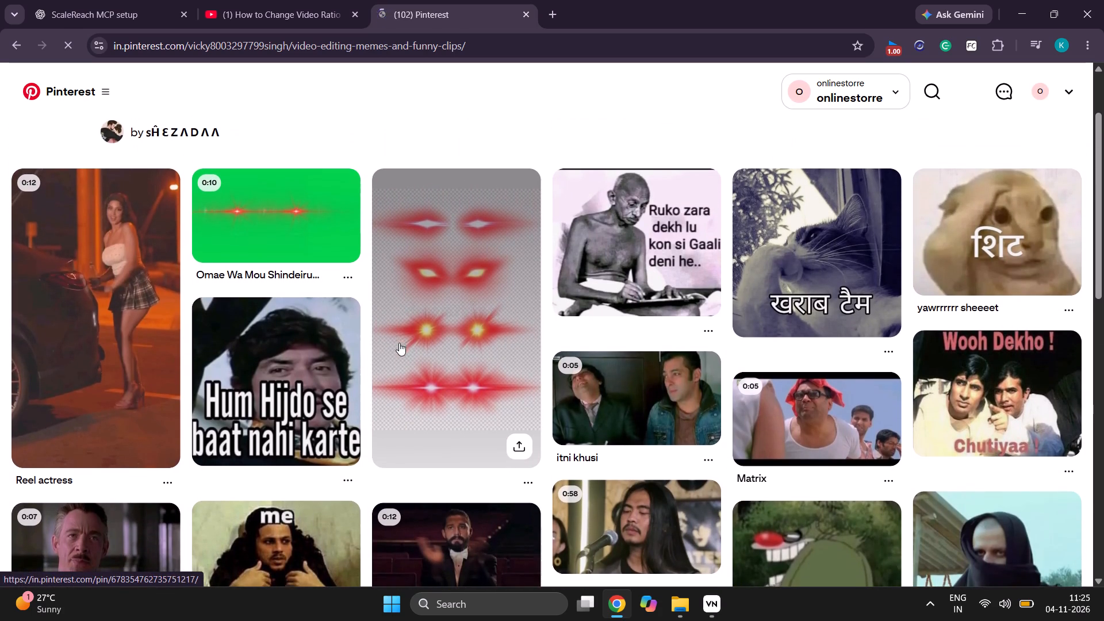
pyautogui.scroll(-1, 399, 343)
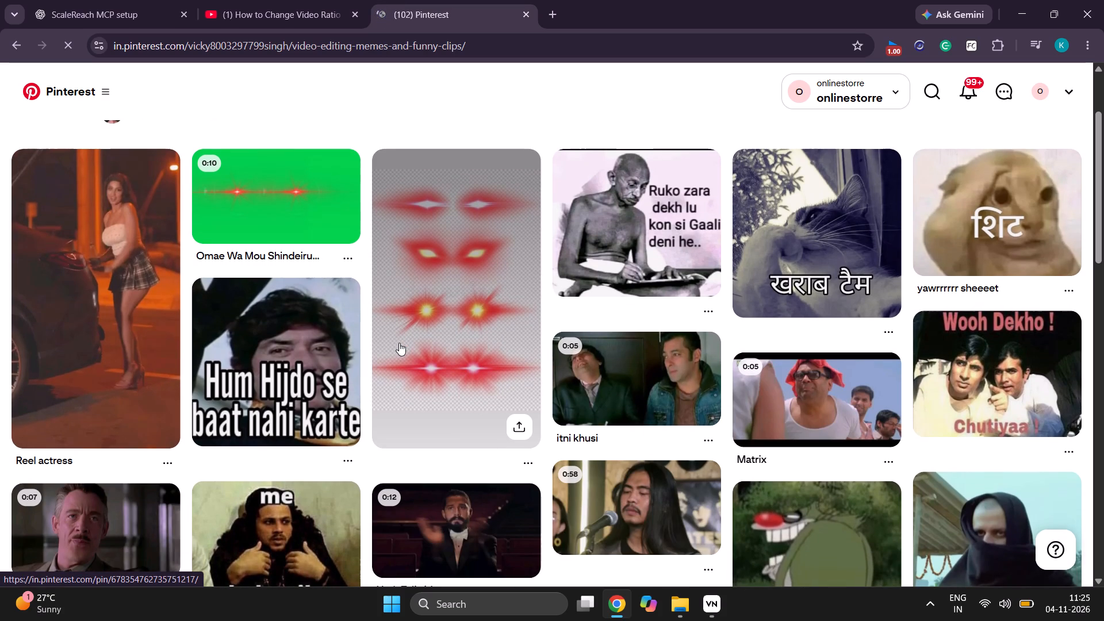
pyautogui.scroll(-1, 399, 343)
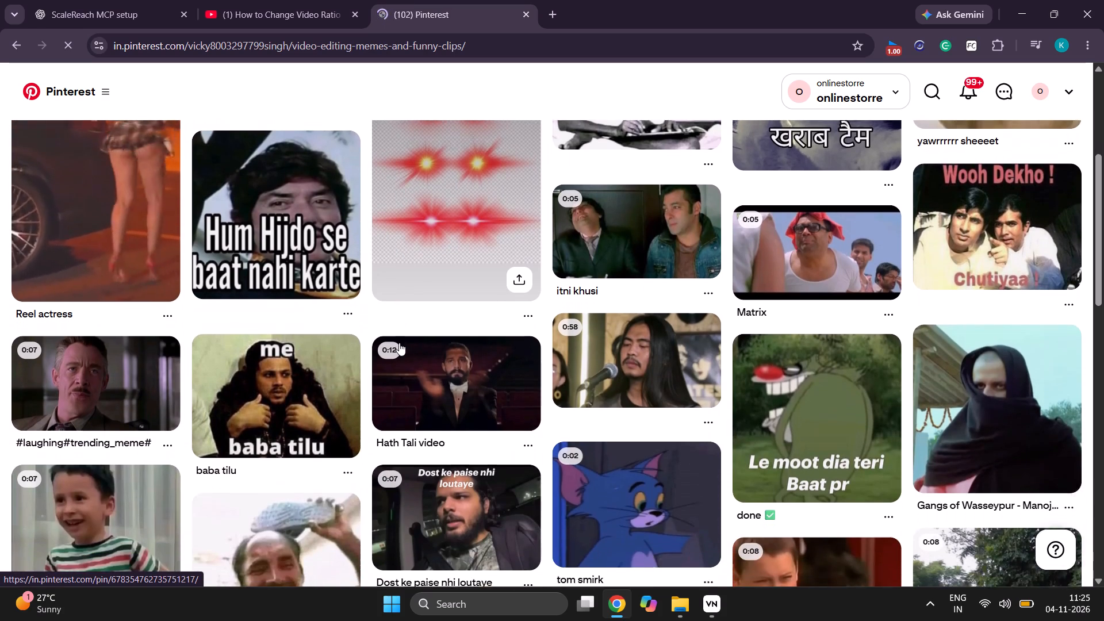
pyautogui.scroll(-1, 399, 343)
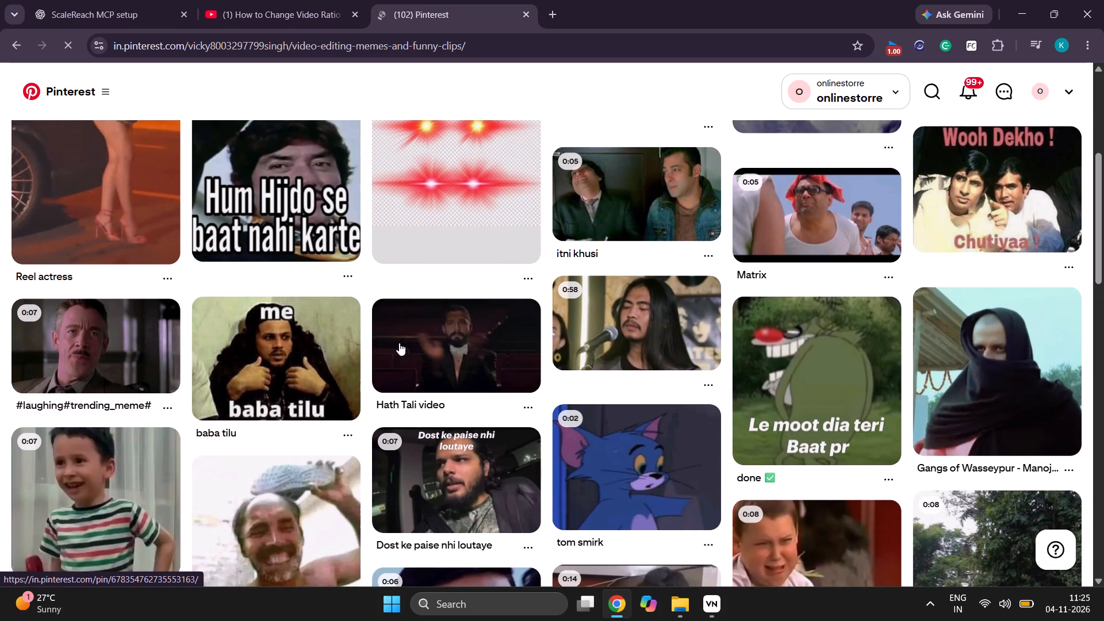
pyautogui.scroll(-4, 399, 343)
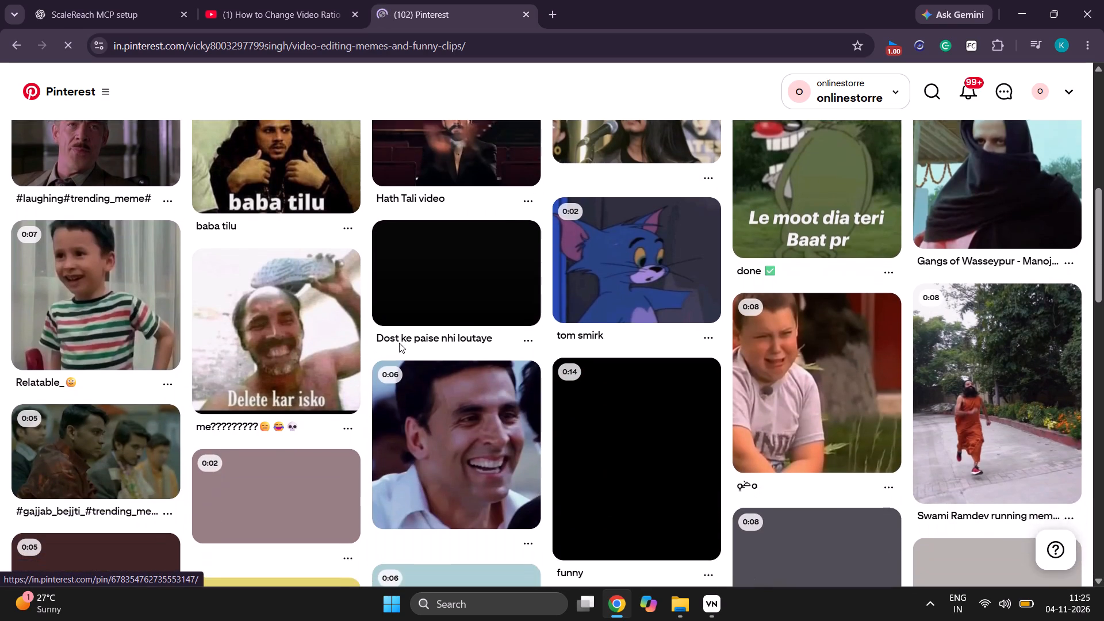
pyautogui.scroll(-4, 399, 343)
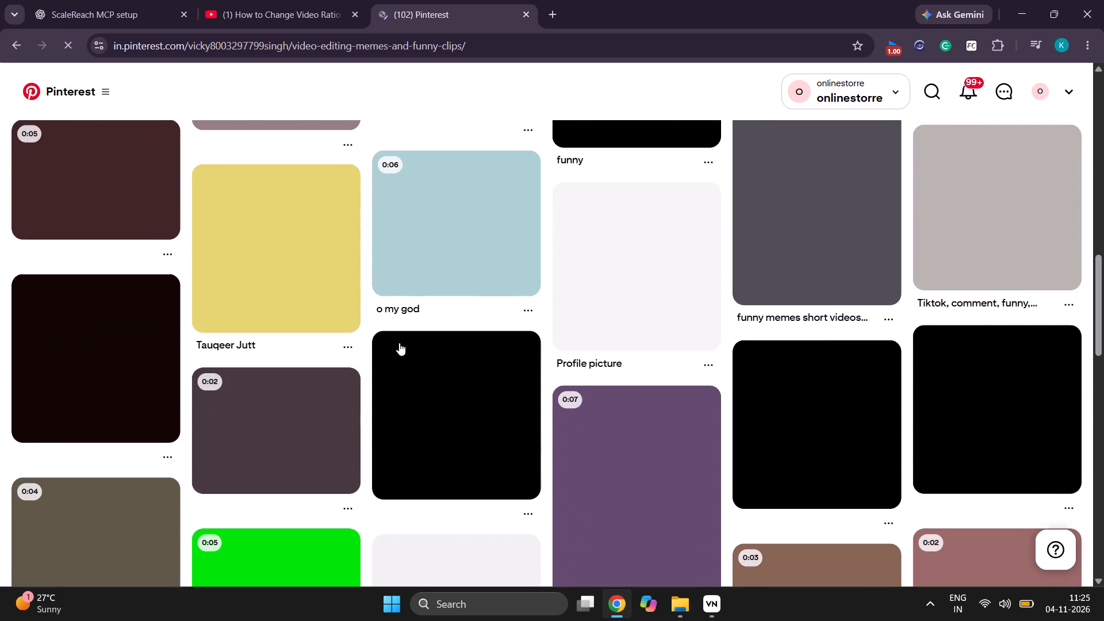
pyautogui.scroll(1, 399, 343)
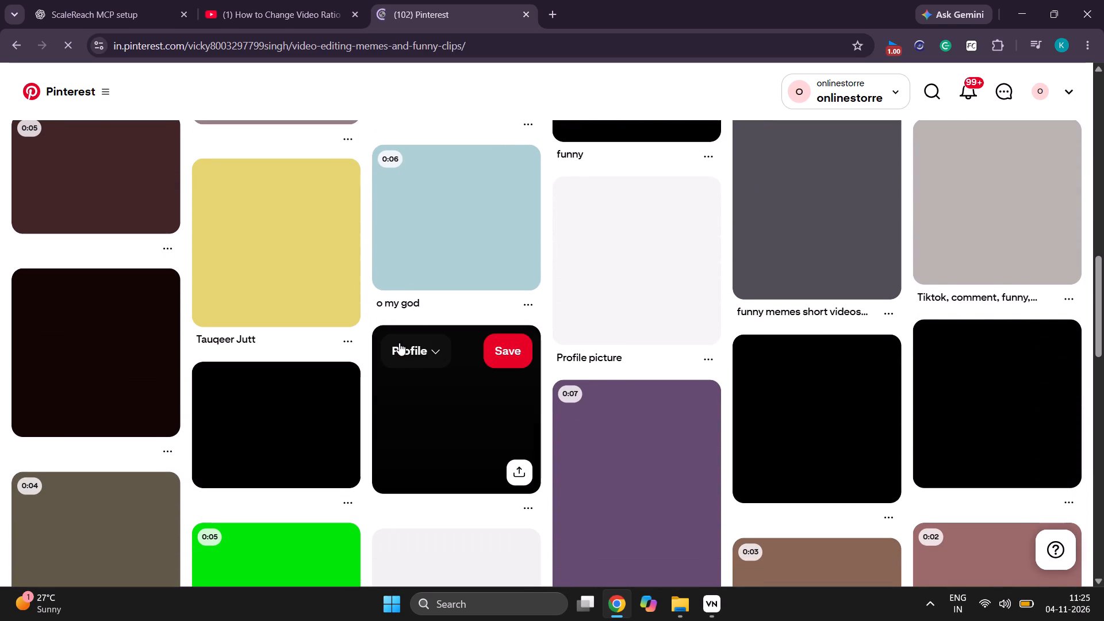
pyautogui.scroll(1, 399, 343)
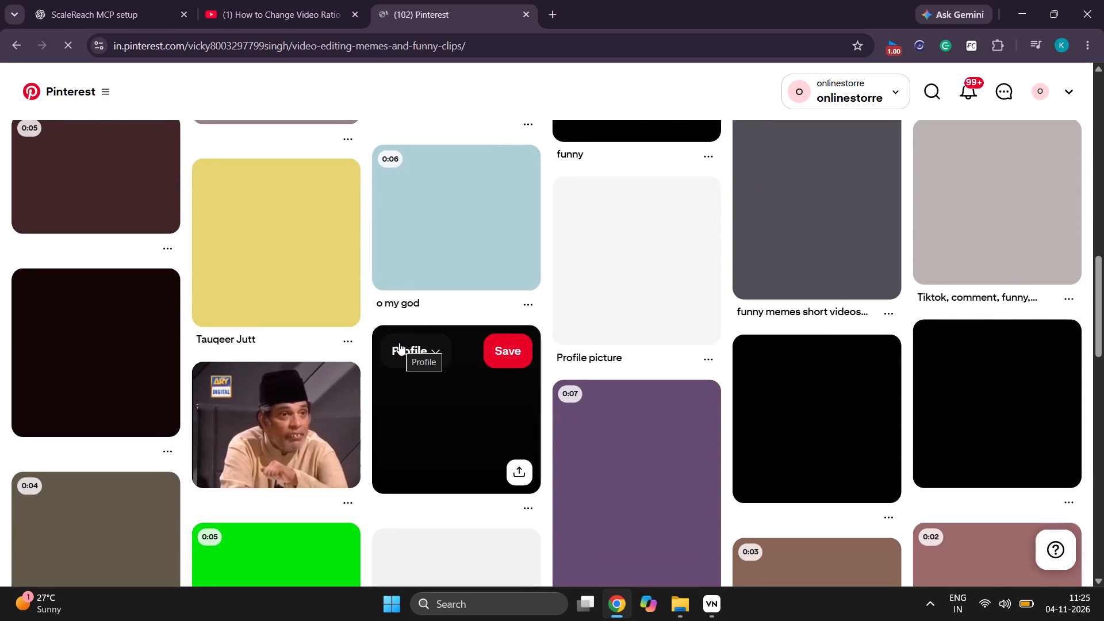
pyautogui.scroll(2, 399, 343)
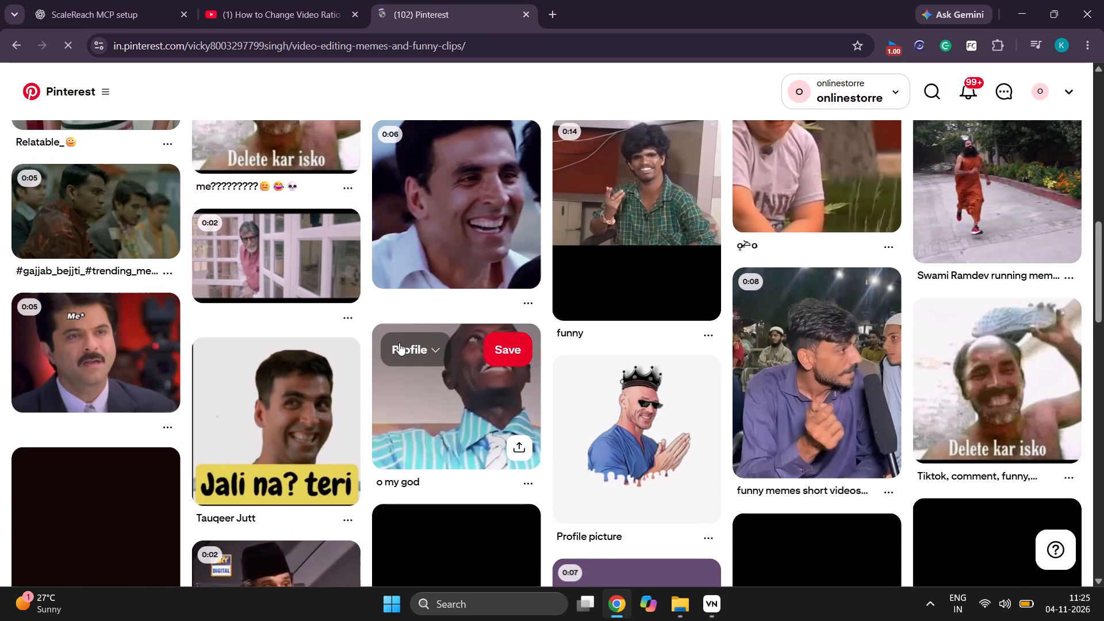
pyautogui.scroll(1, 399, 343)
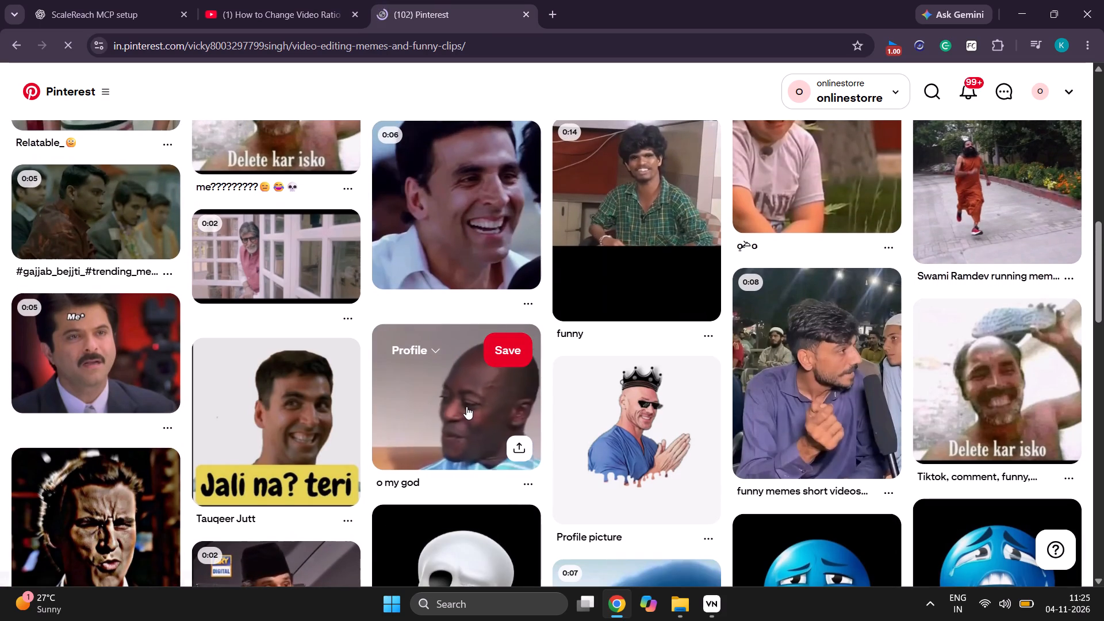
# Save the link of the "o my god" meme clip to the Downloads folder as an HTML document named "oh my god".
pyautogui.rightClick(463, 408)
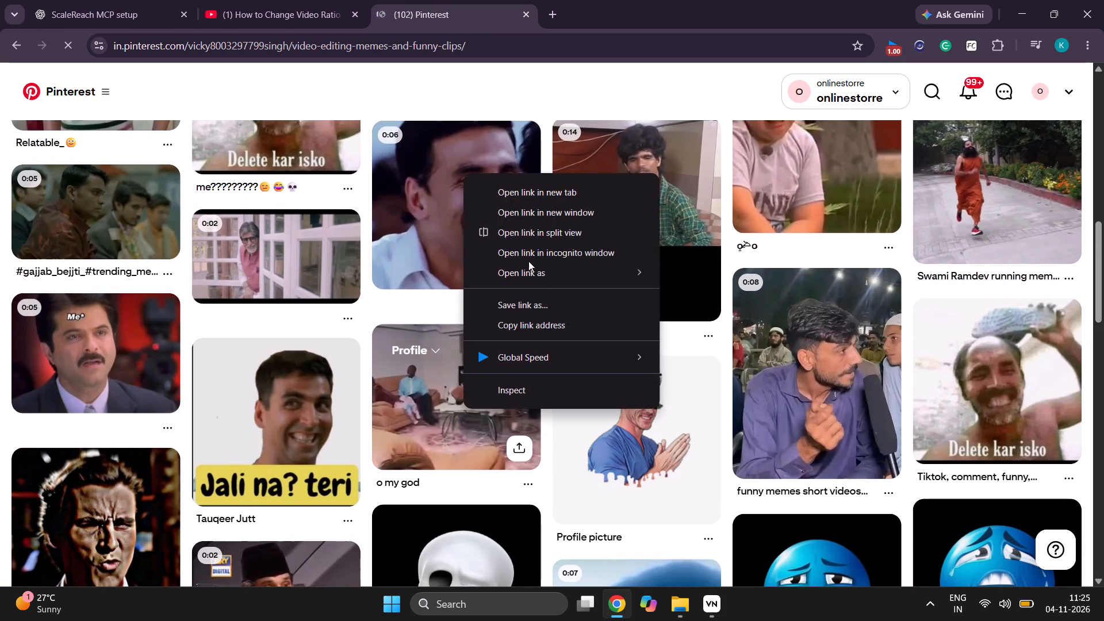
pyautogui.click(539, 306)
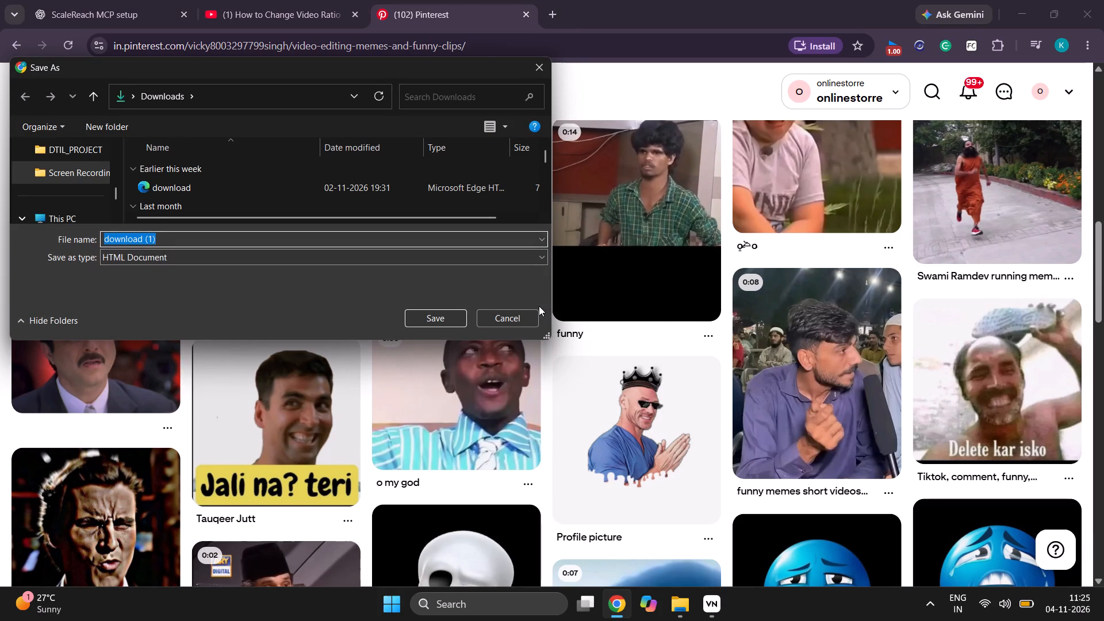
pyautogui.press('BackSpace')
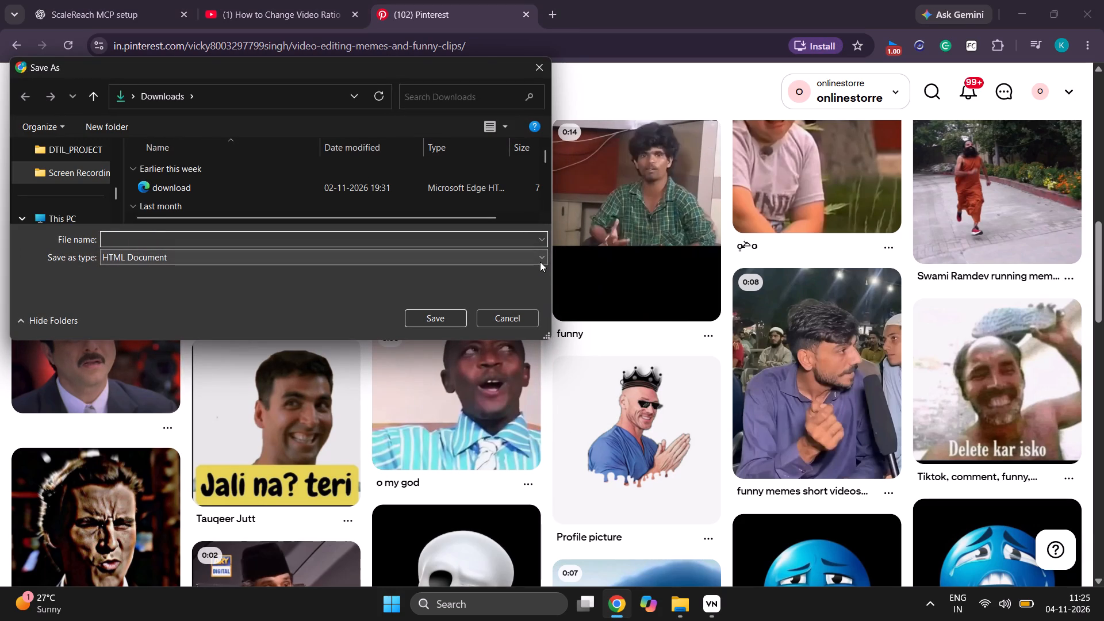
pyautogui.click(540, 262)
pyautogui.click(534, 267)
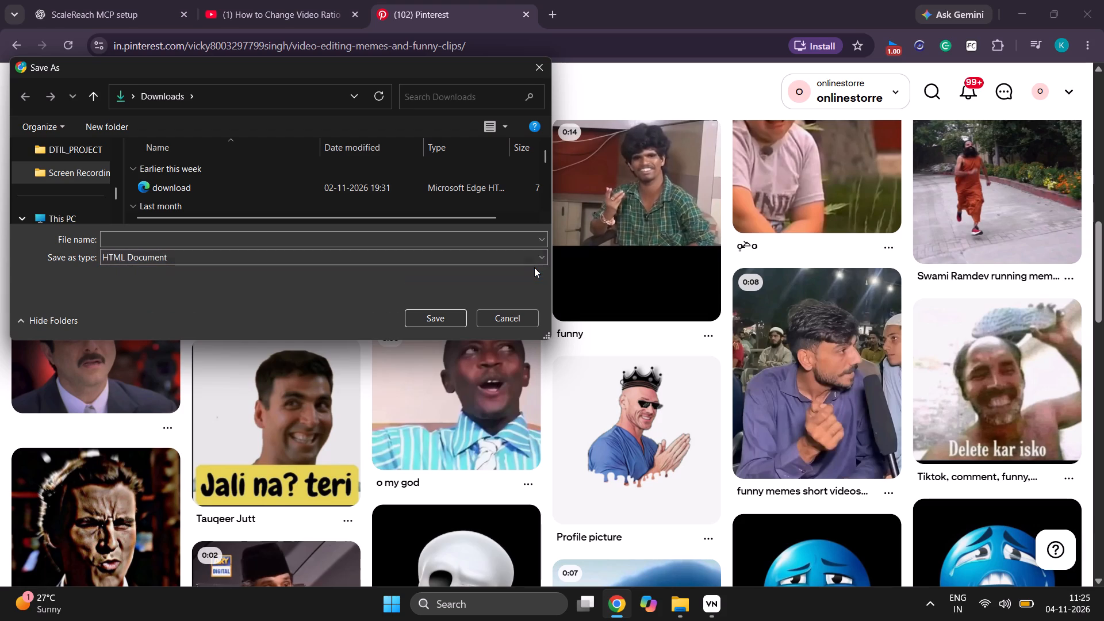
pyautogui.click(511, 240)
pyautogui.write('oh my god')
pyautogui.press('Return')
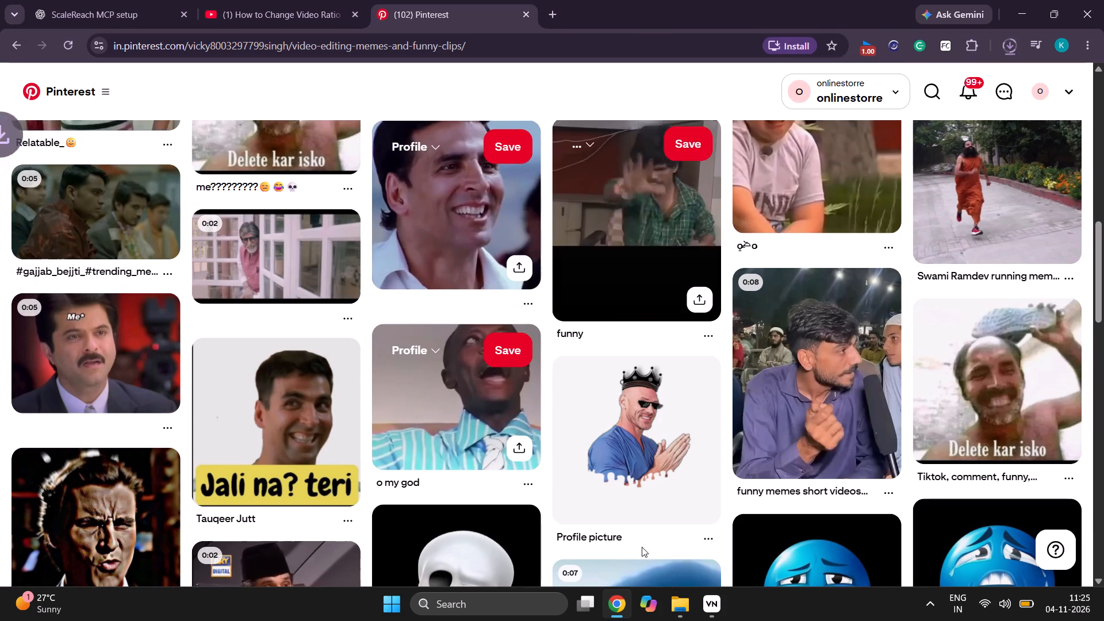
# Switch to VN and split the first main-track clip at about 0:28.28, where the house with string lights appears.
pyautogui.click(707, 603)
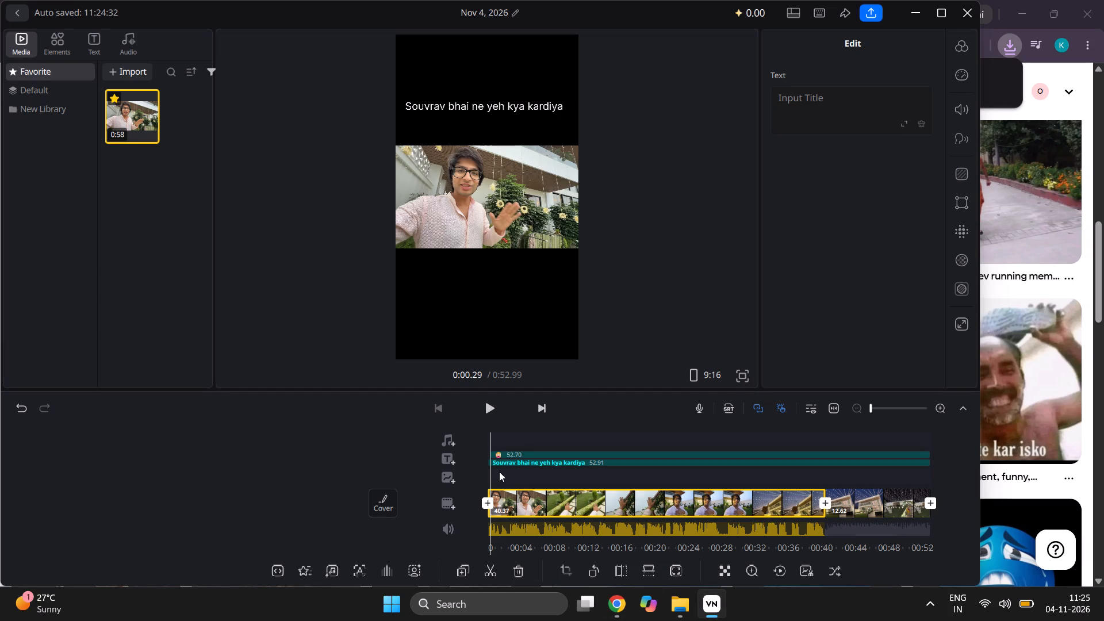
pyautogui.click(558, 512)
pyautogui.hscroll(-4, 567, 502)
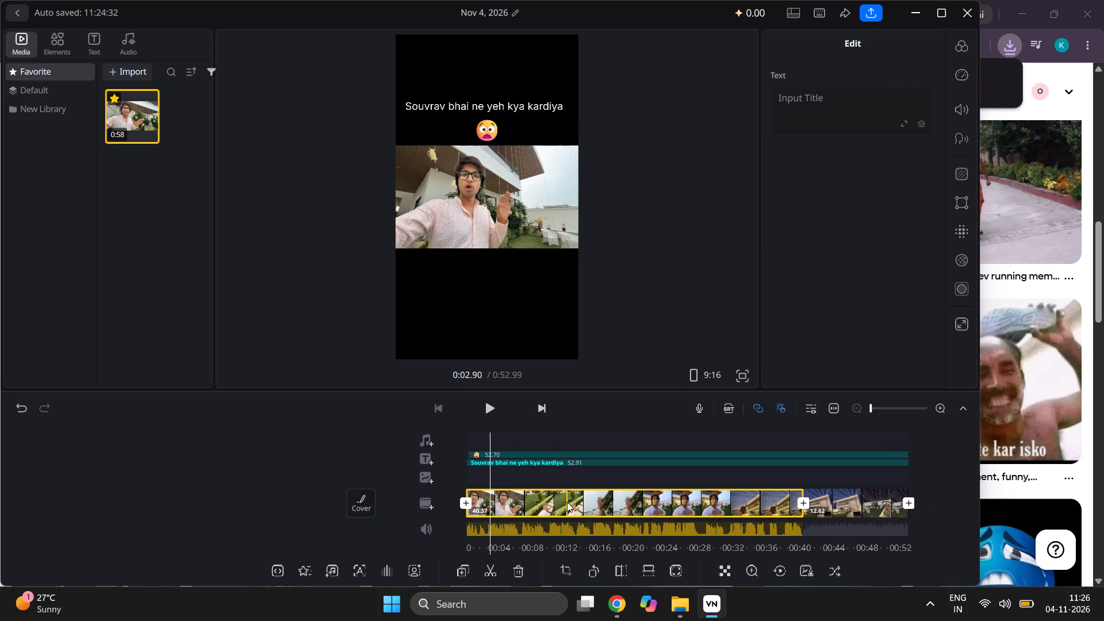
pyautogui.hscroll(-1, 567, 502)
pyautogui.hscroll(3, 567, 502)
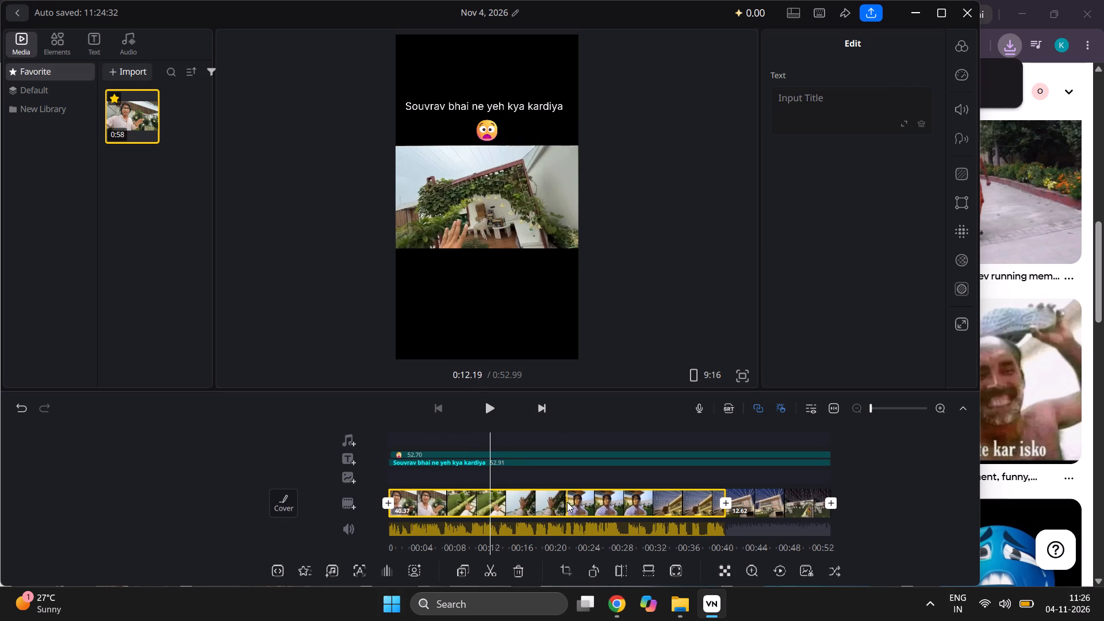
pyautogui.hscroll(3, 567, 502)
pyautogui.hscroll(-1, 567, 502)
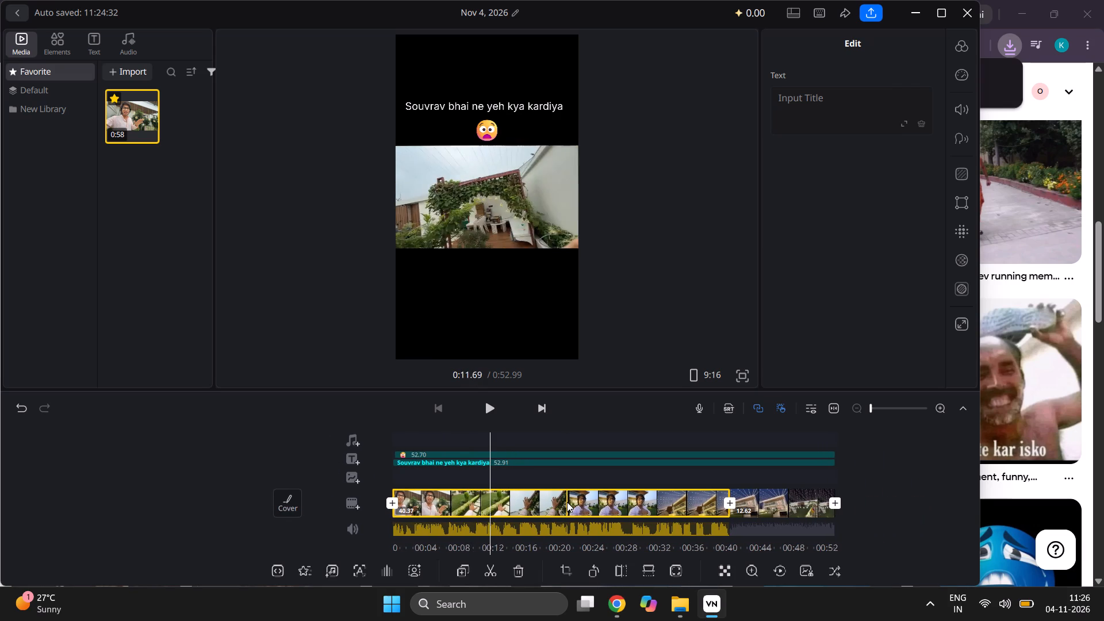
pyautogui.hscroll(-2, 567, 502)
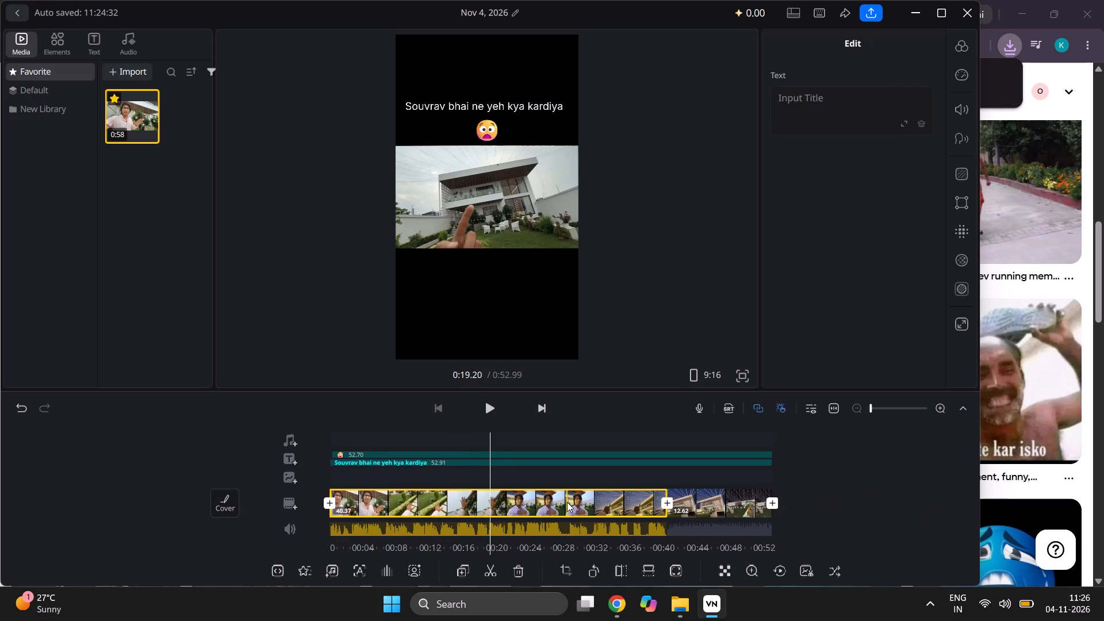
pyautogui.click(486, 405)
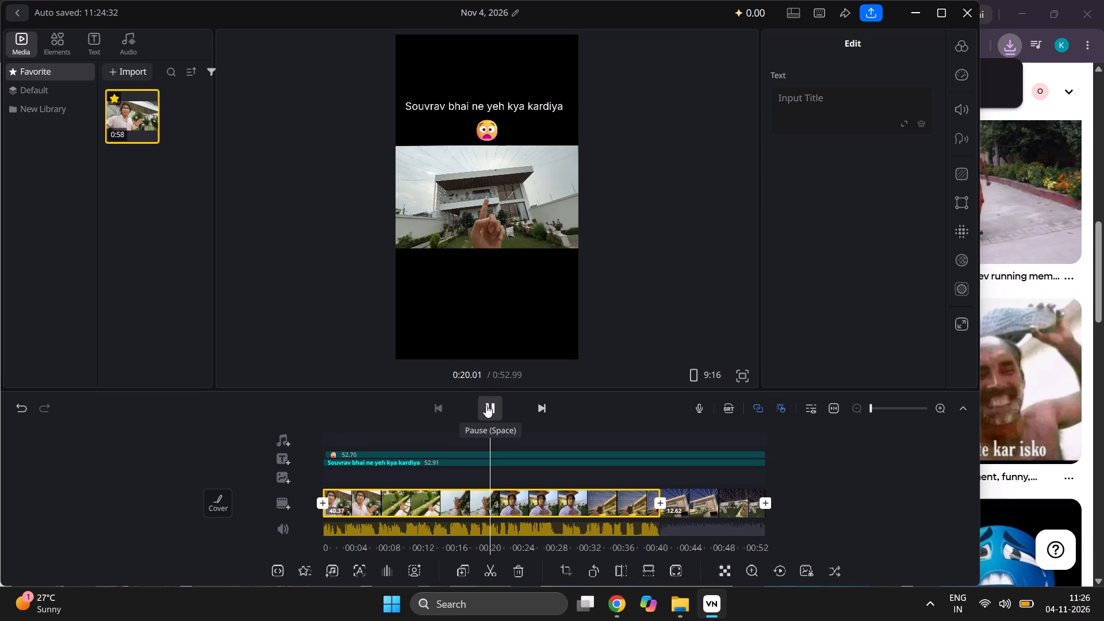
pyautogui.doubleClick(486, 405)
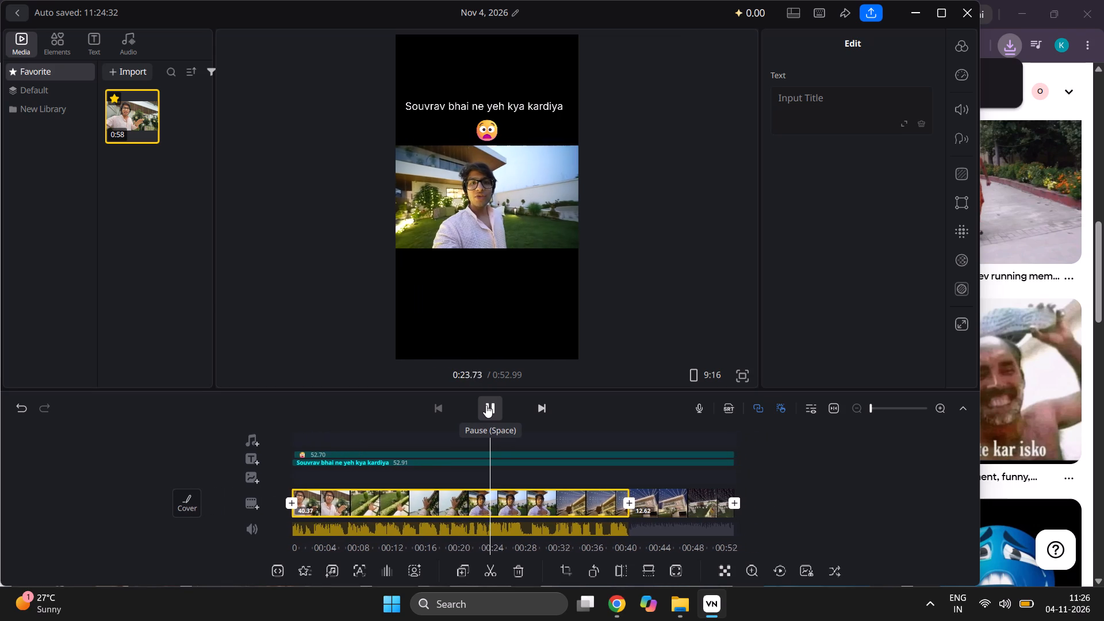
pyautogui.click(486, 405)
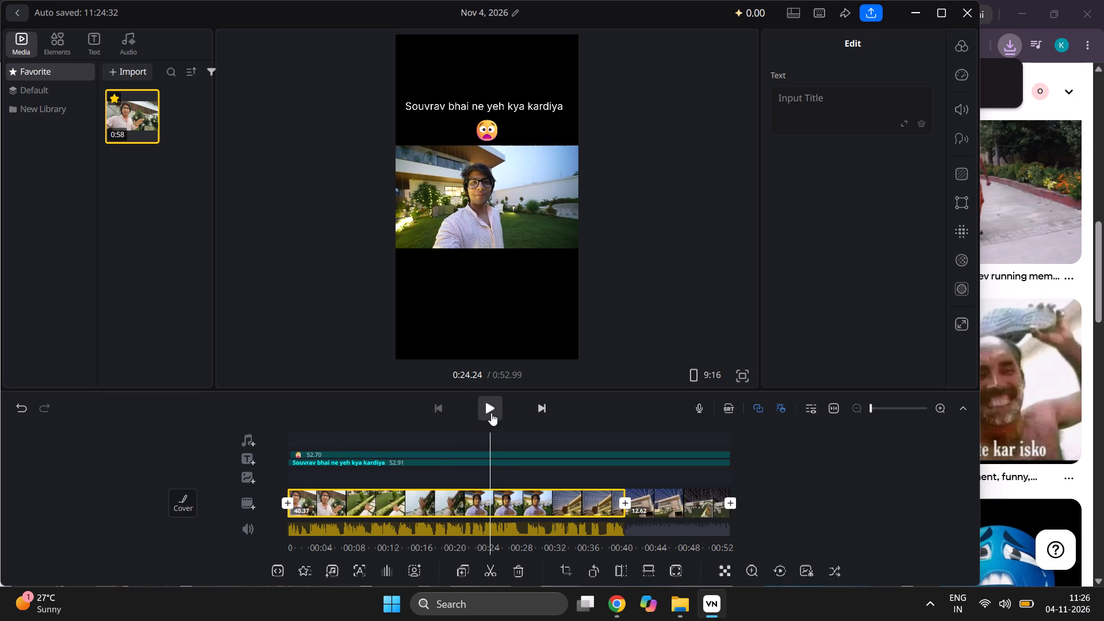
pyautogui.click(491, 413)
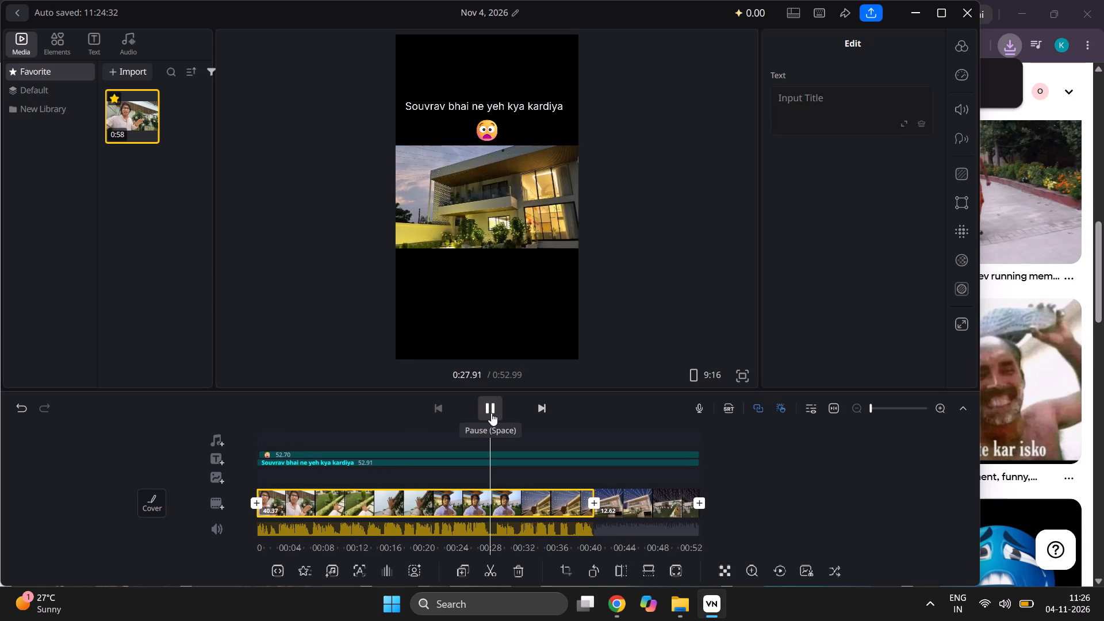
pyautogui.click(491, 413)
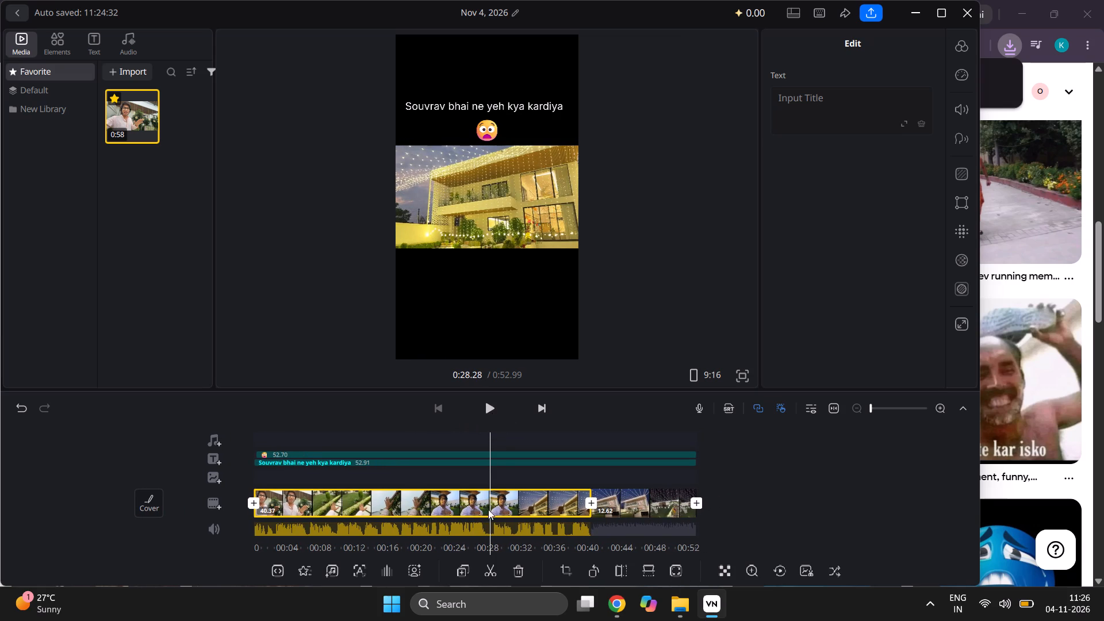
pyautogui.click(490, 568)
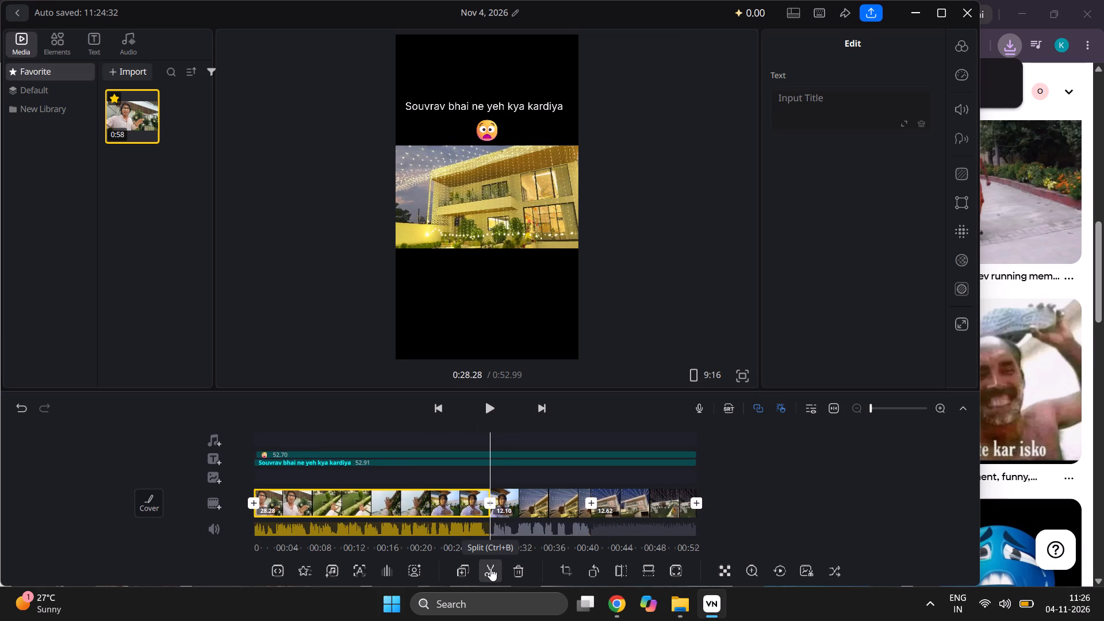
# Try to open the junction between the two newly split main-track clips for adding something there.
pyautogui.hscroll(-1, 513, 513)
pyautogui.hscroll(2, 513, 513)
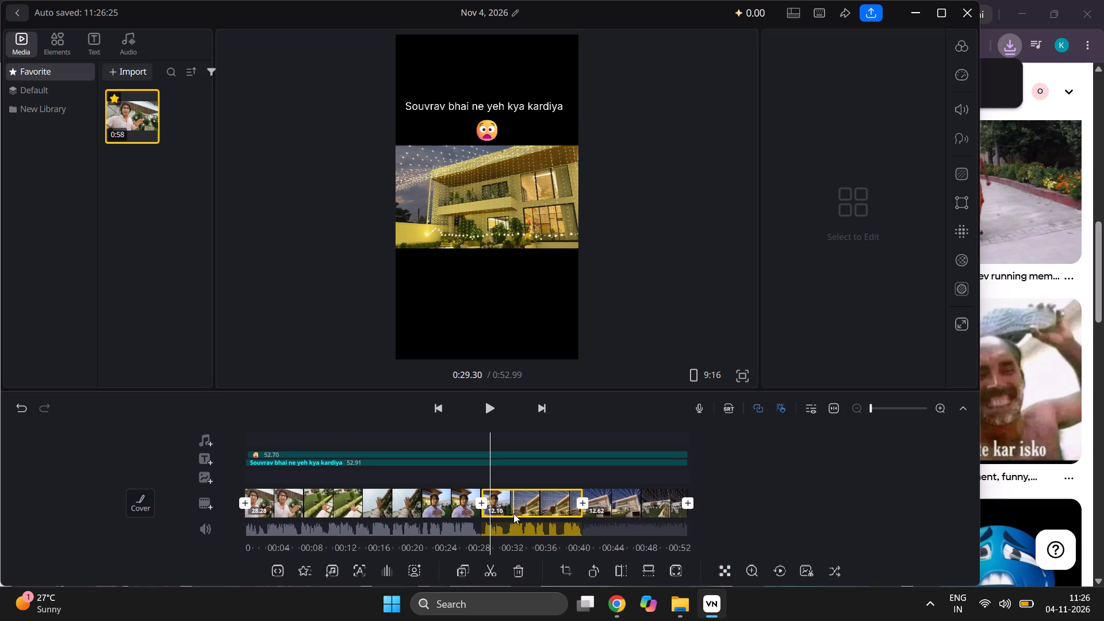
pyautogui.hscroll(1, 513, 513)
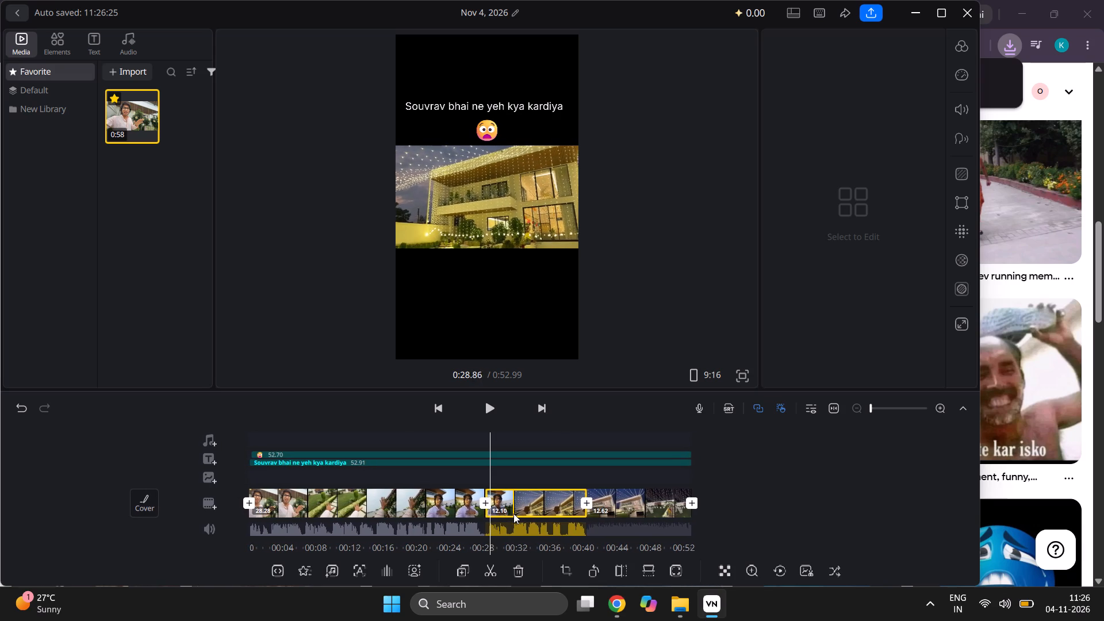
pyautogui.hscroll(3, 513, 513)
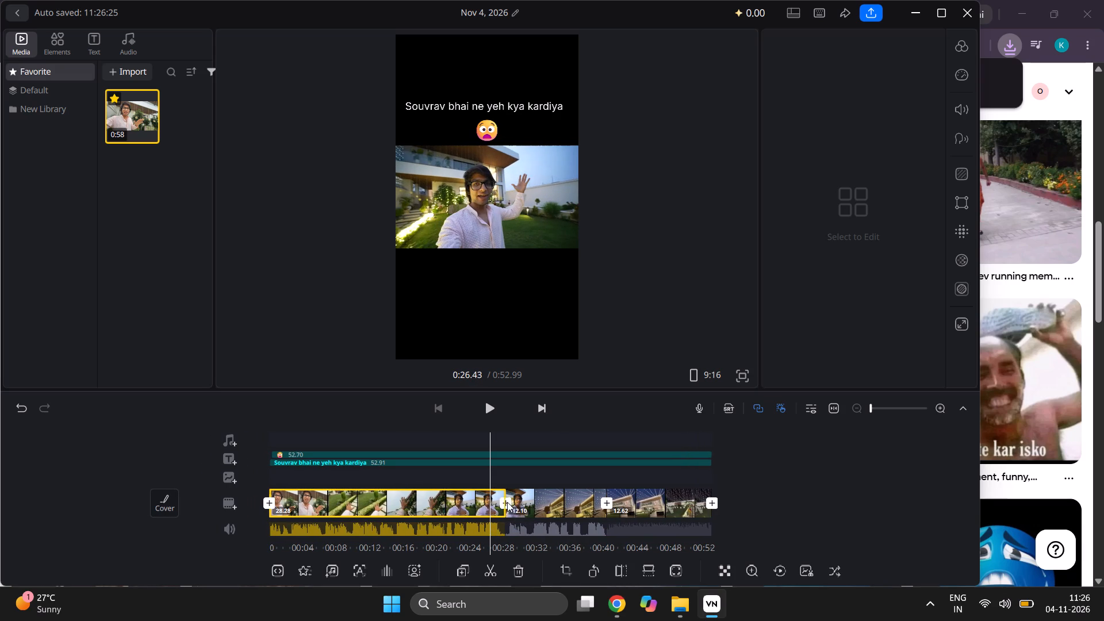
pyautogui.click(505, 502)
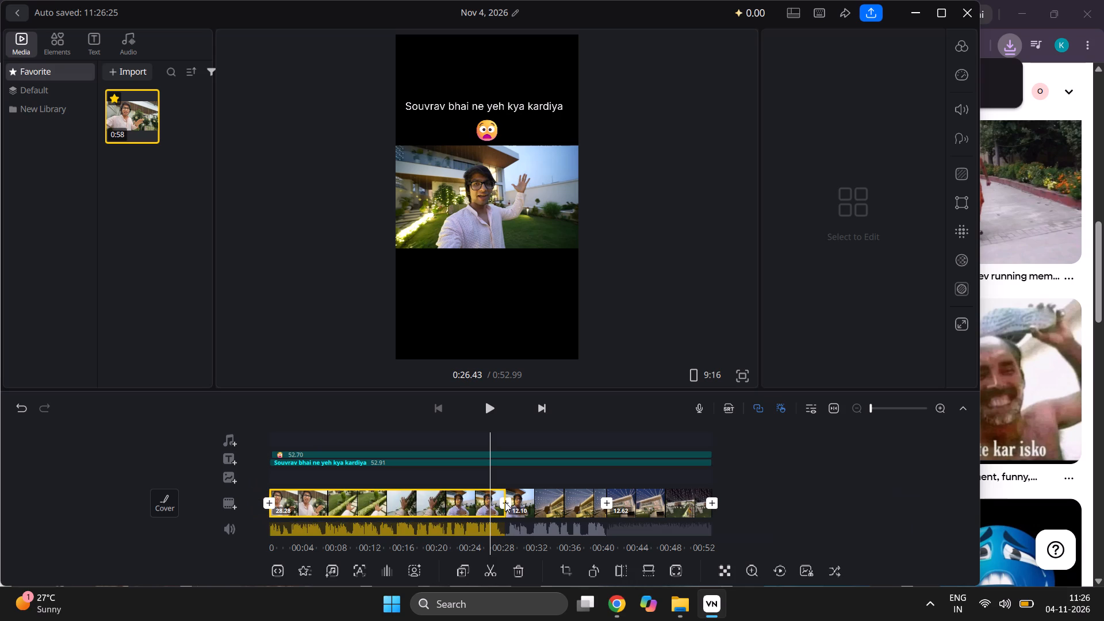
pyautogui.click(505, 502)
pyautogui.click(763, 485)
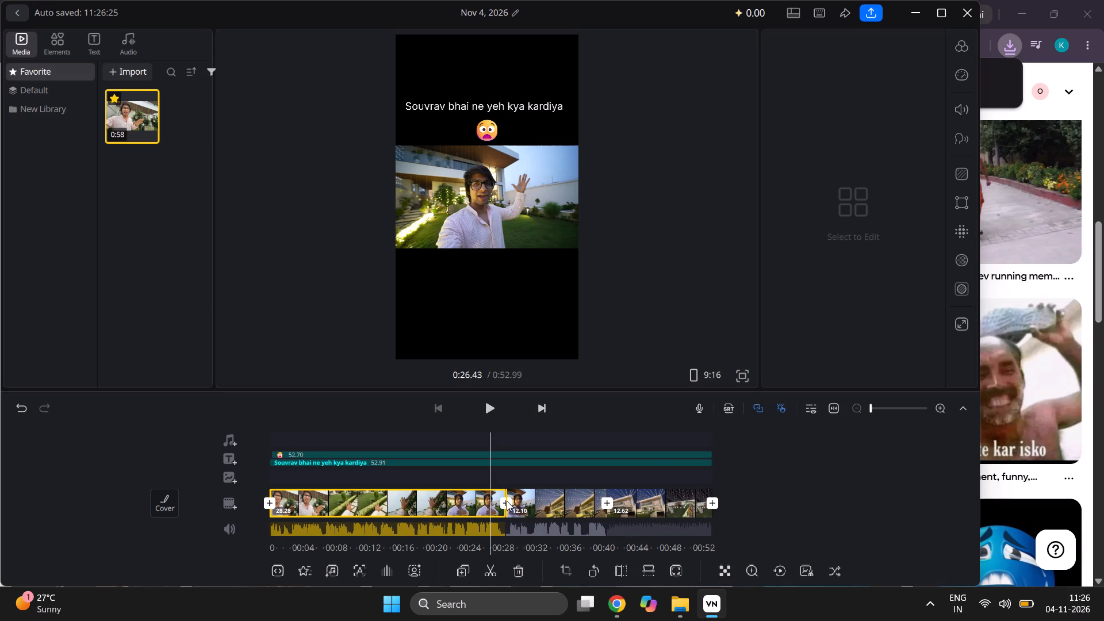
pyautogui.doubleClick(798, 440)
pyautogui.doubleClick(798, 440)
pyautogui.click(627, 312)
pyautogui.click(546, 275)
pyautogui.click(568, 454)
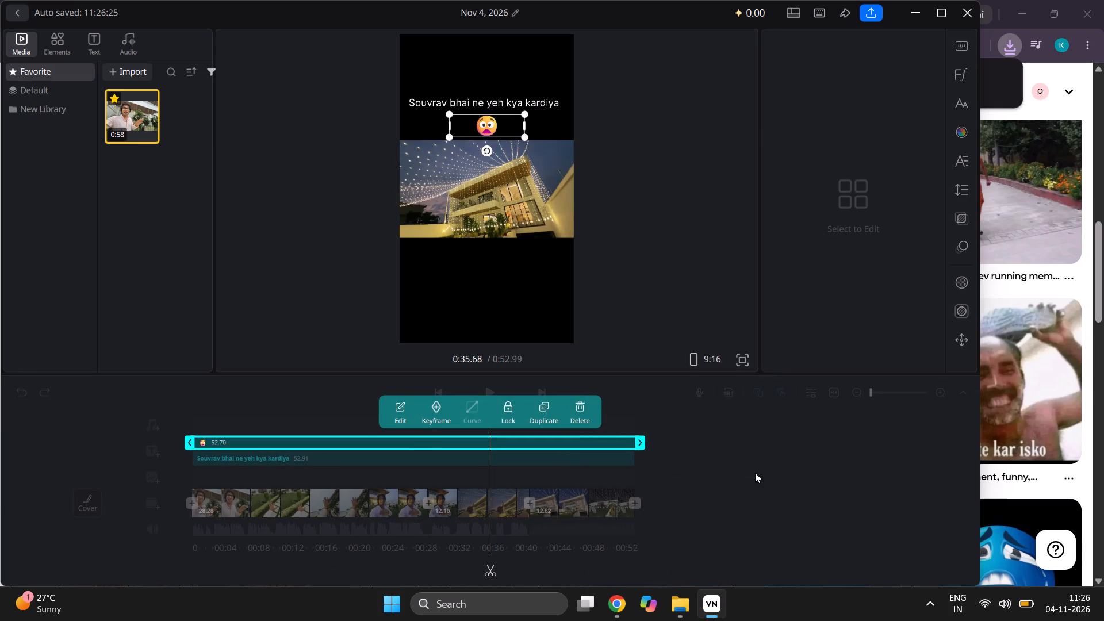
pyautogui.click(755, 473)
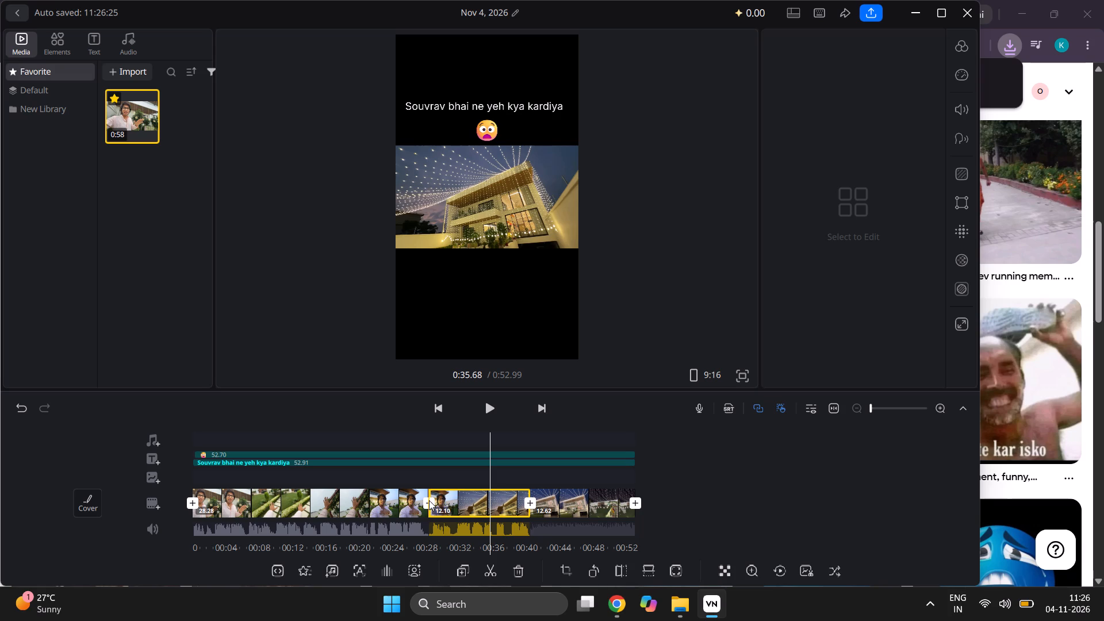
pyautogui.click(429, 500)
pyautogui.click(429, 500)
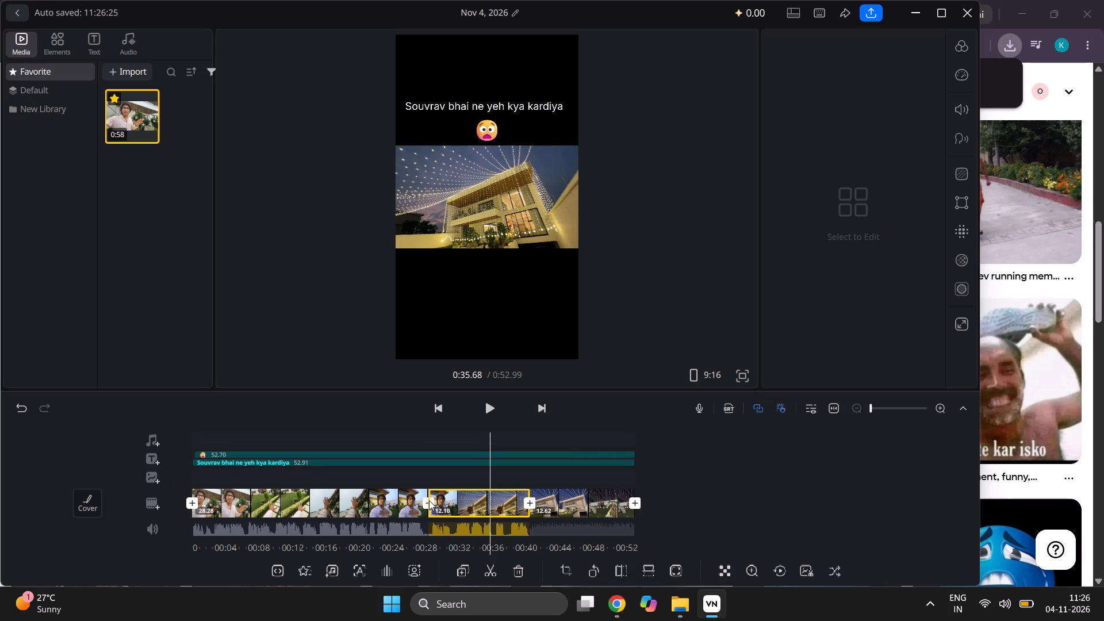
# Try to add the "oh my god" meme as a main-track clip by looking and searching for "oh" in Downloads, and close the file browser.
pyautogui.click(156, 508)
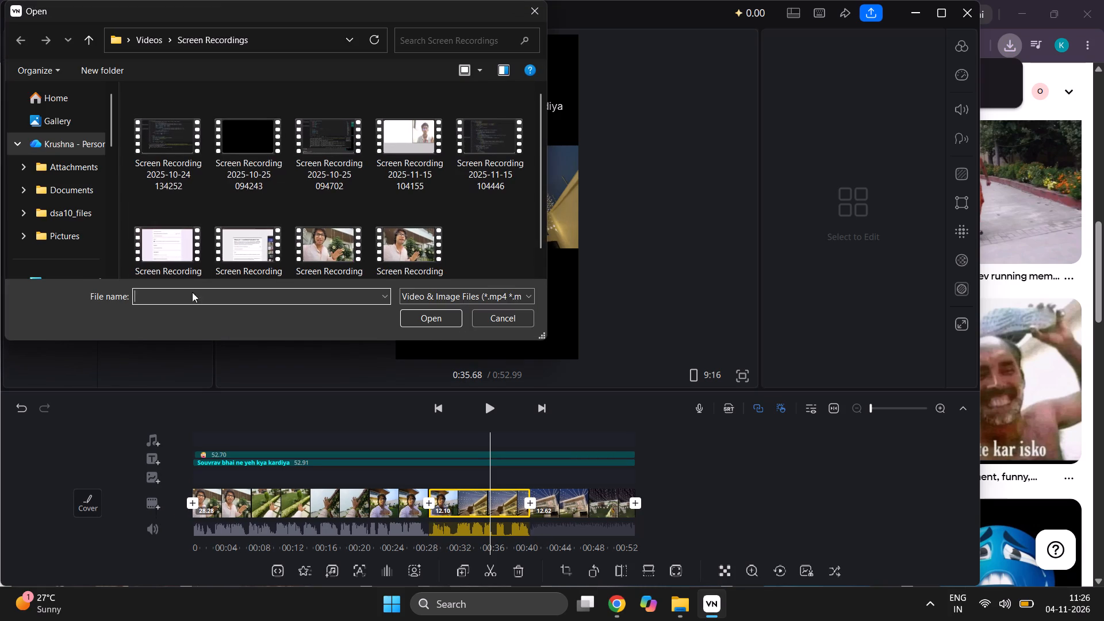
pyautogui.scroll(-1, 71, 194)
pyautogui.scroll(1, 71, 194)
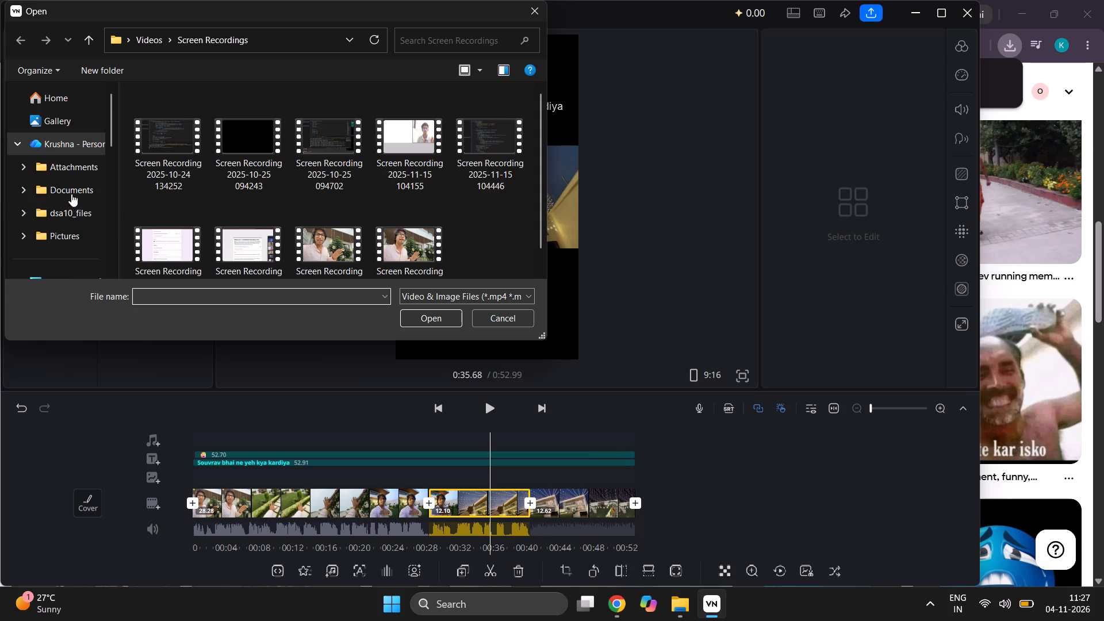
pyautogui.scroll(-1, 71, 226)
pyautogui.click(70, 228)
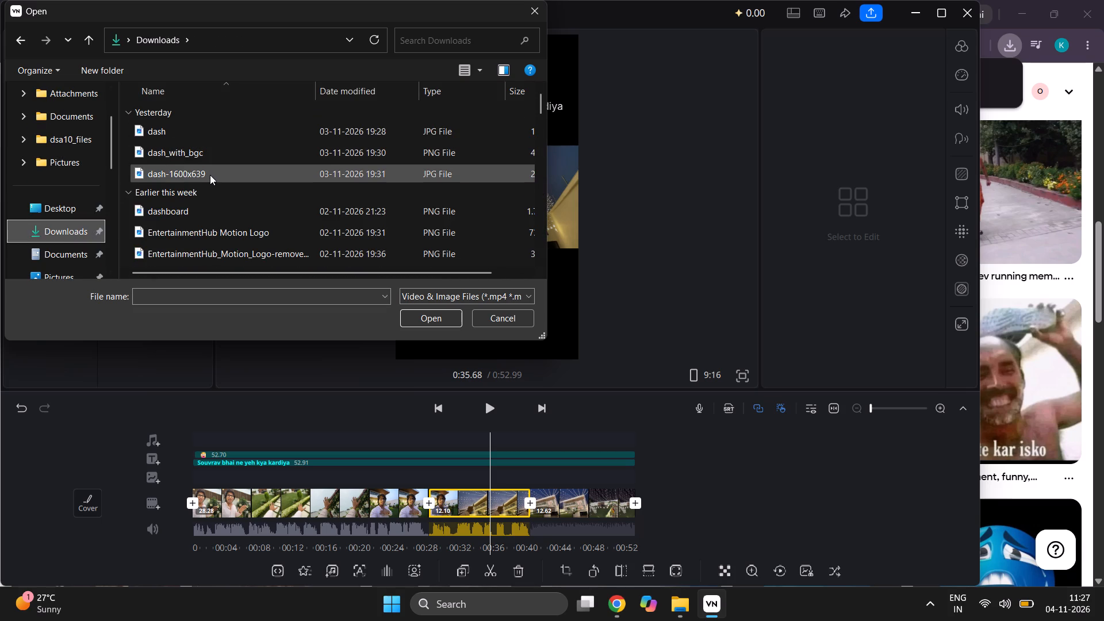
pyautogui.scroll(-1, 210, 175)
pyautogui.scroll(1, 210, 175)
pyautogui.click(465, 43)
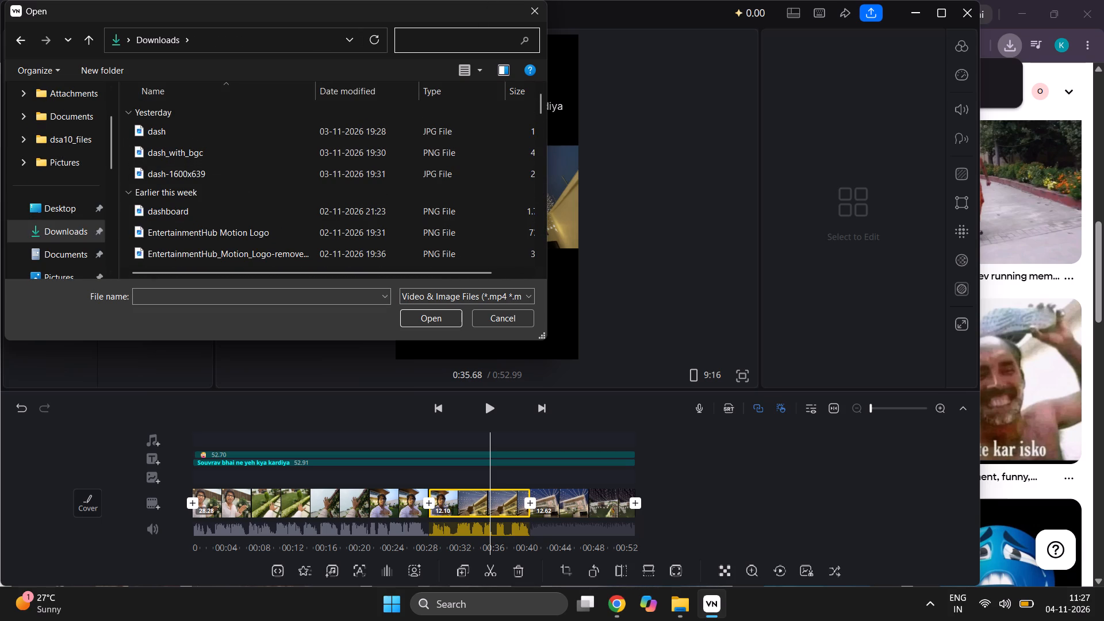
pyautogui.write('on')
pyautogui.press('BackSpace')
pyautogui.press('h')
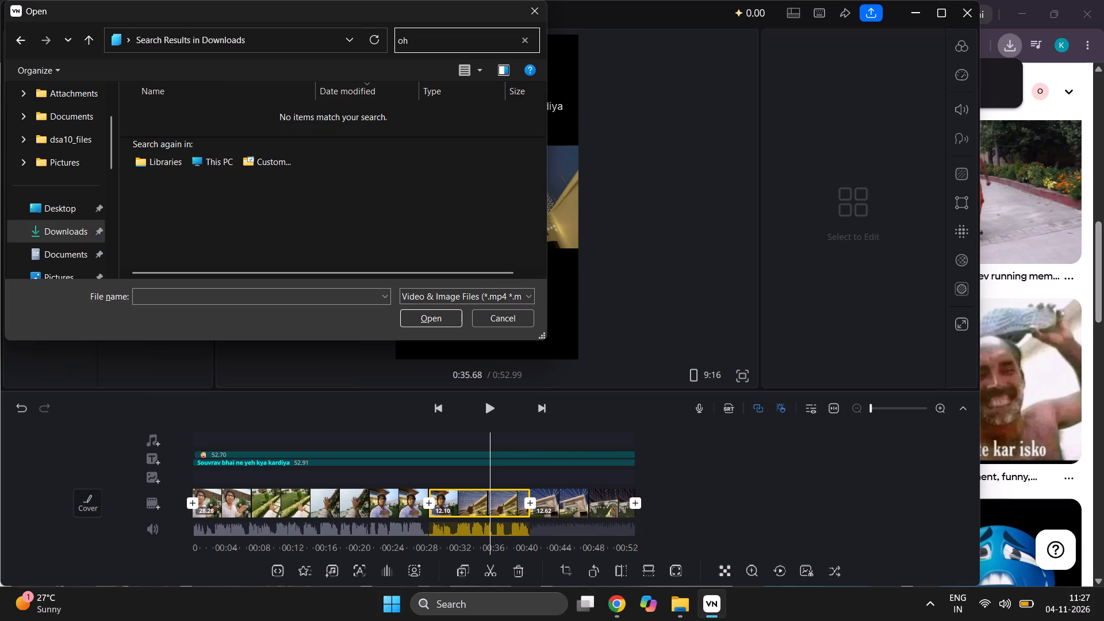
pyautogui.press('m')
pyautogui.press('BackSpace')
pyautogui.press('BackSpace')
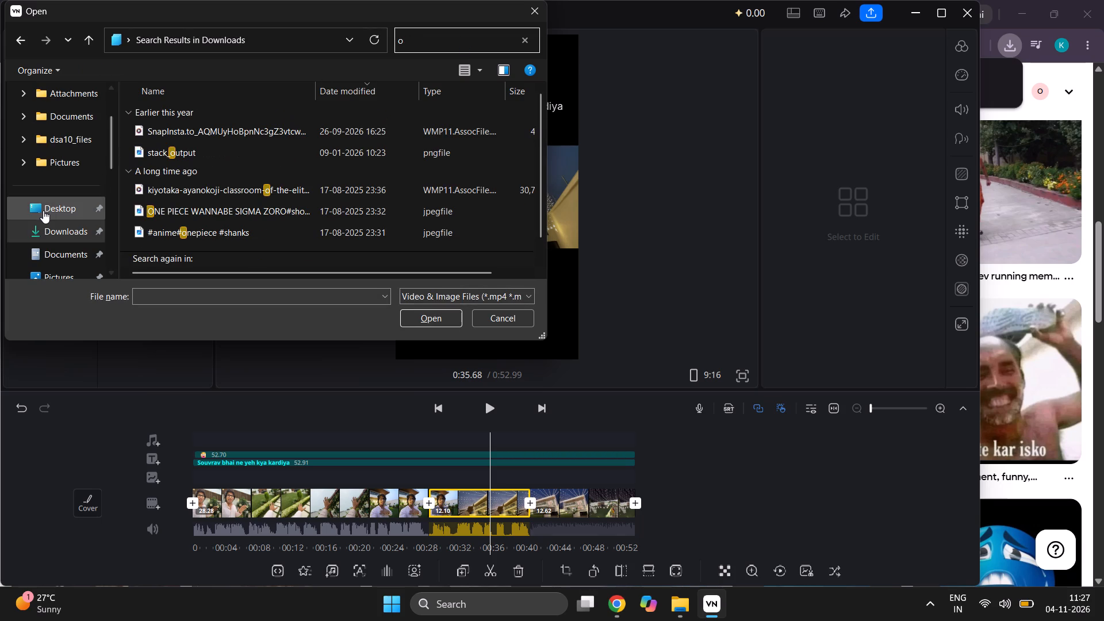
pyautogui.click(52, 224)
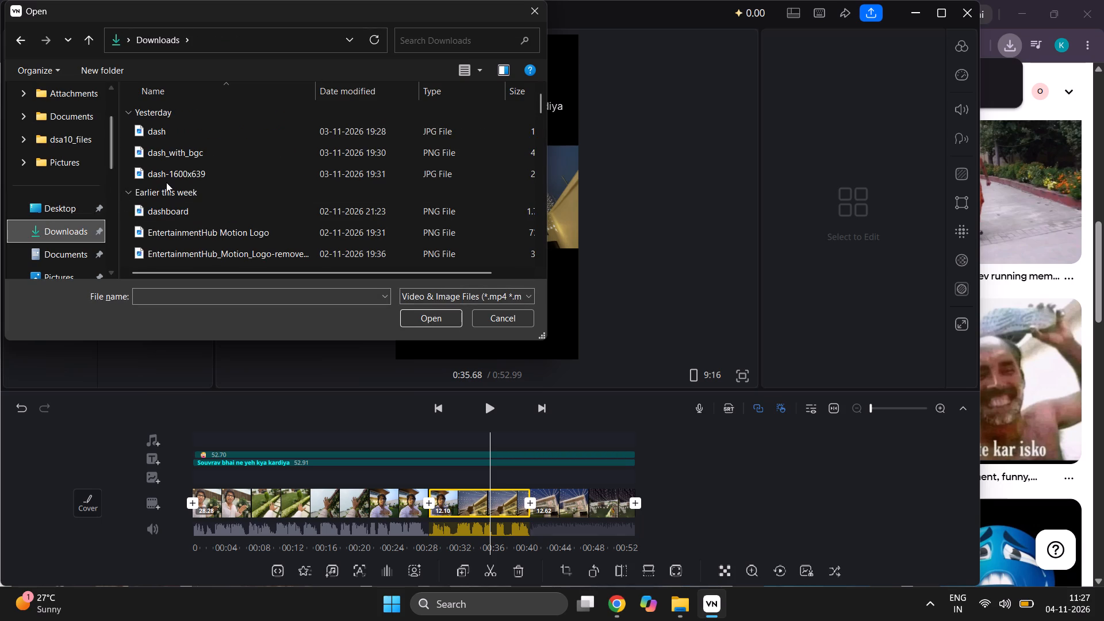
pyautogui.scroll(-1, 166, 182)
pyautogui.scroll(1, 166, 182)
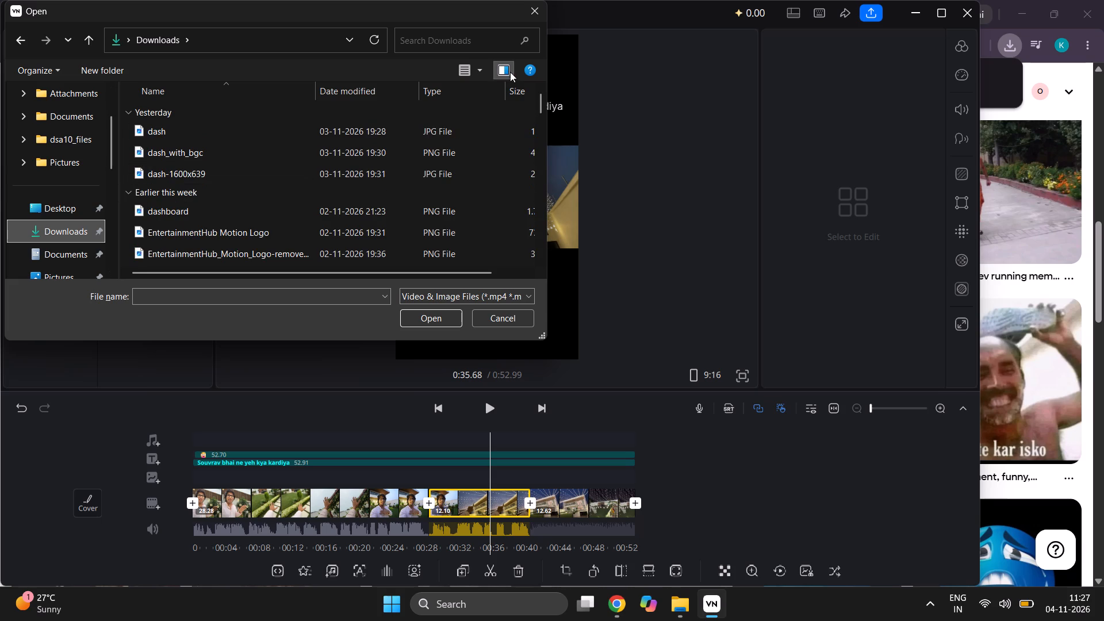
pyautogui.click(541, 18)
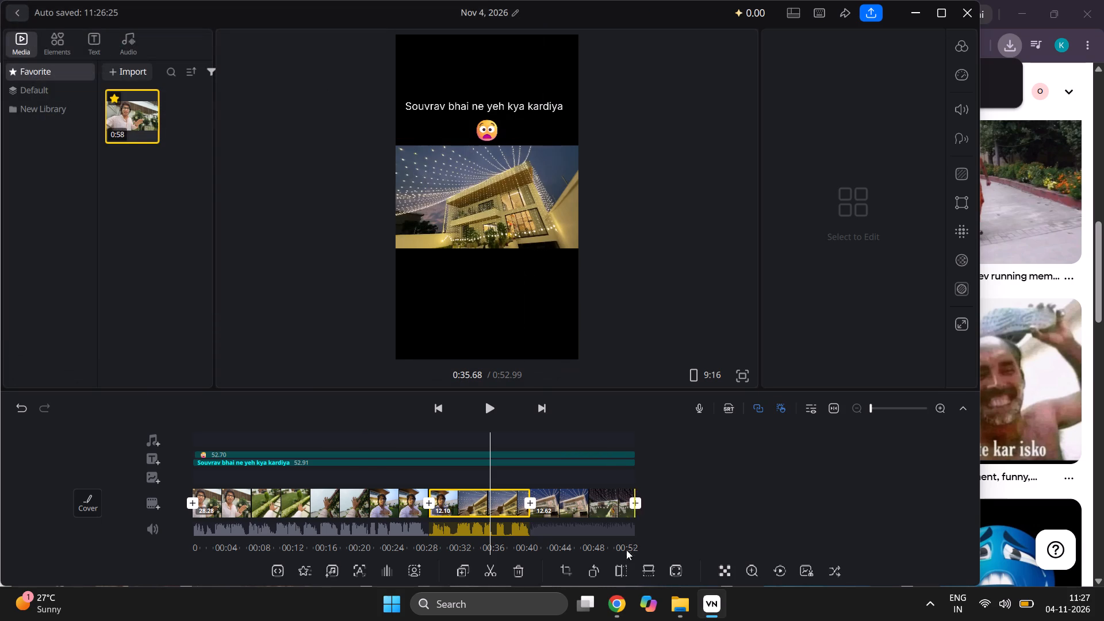
# Switch to Chrome and open the "o my god" meme clip's own pin page from the Pinterest board.
pyautogui.click(615, 590)
pyautogui.scroll(2, 563, 363)
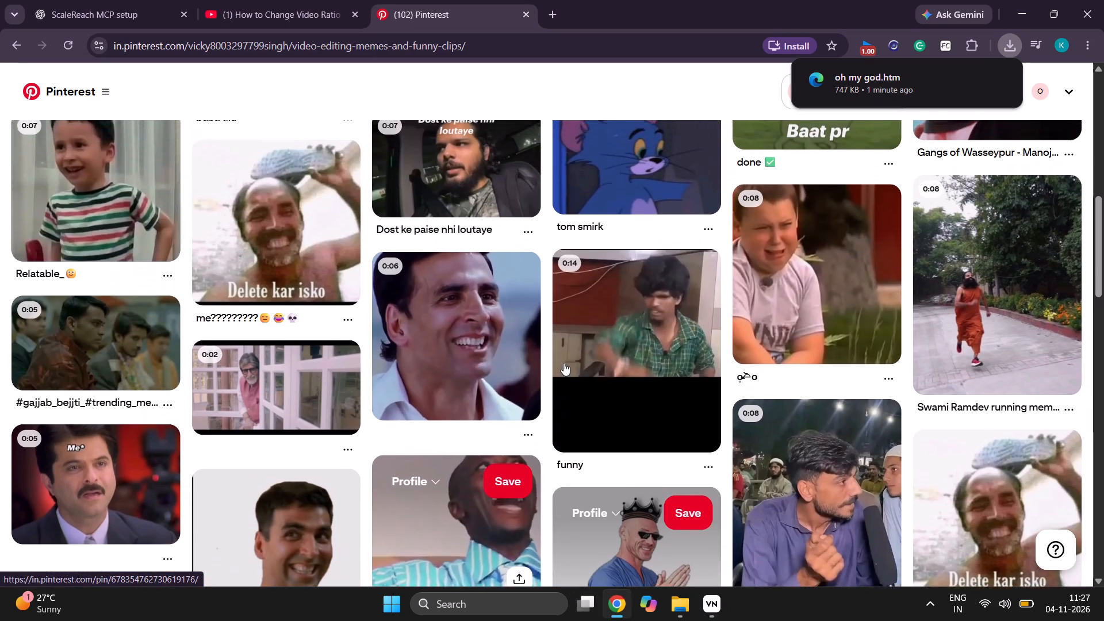
pyautogui.scroll(-1, 563, 363)
pyautogui.doubleClick(477, 316)
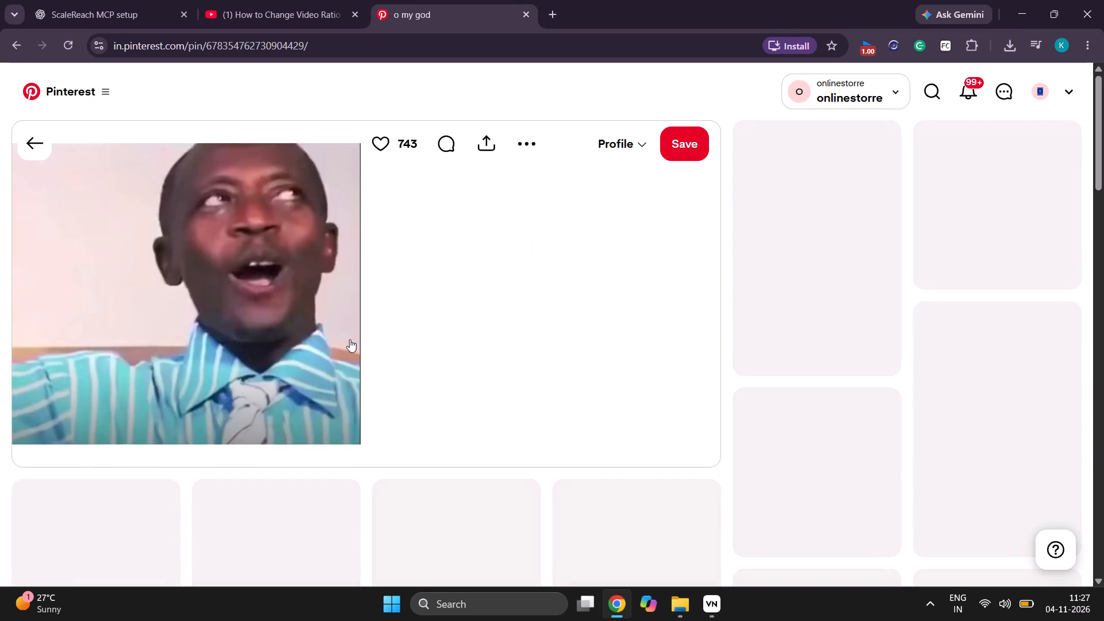
# Unmute the "o my god" meme video and save a frame of it to Downloads as a PNG named "oh my god".
pyautogui.click(331, 396)
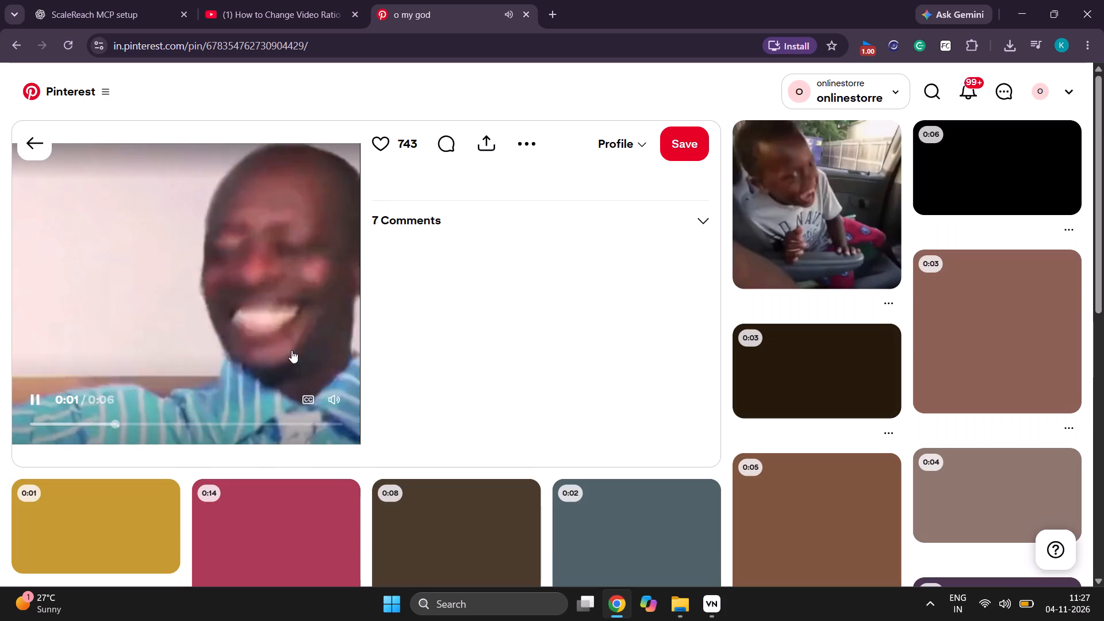
pyautogui.rightClick(206, 244)
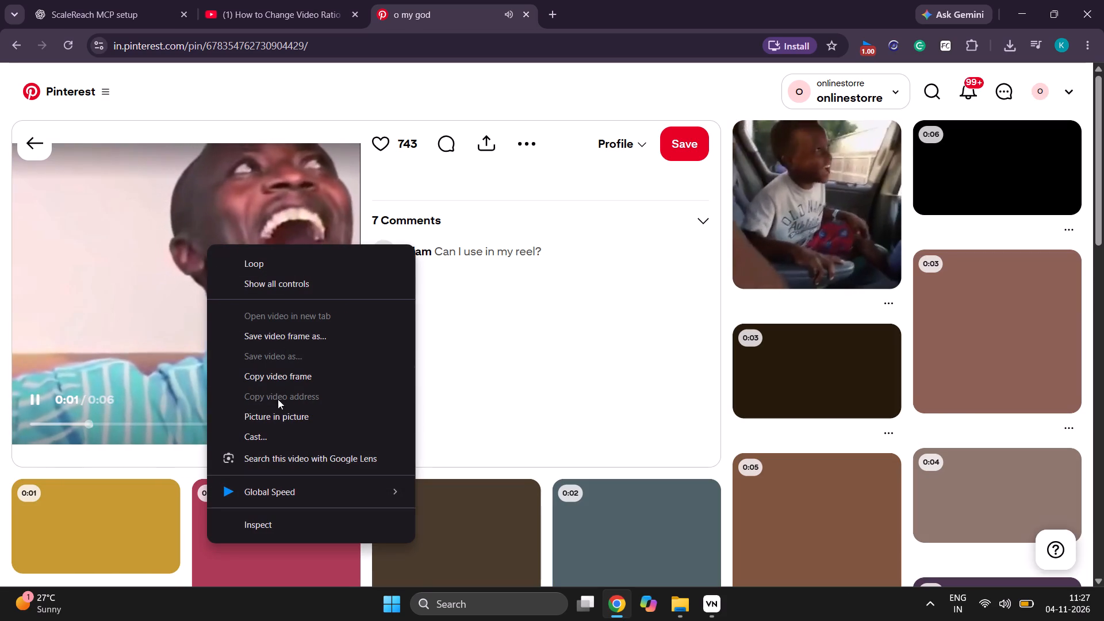
pyautogui.click(279, 337)
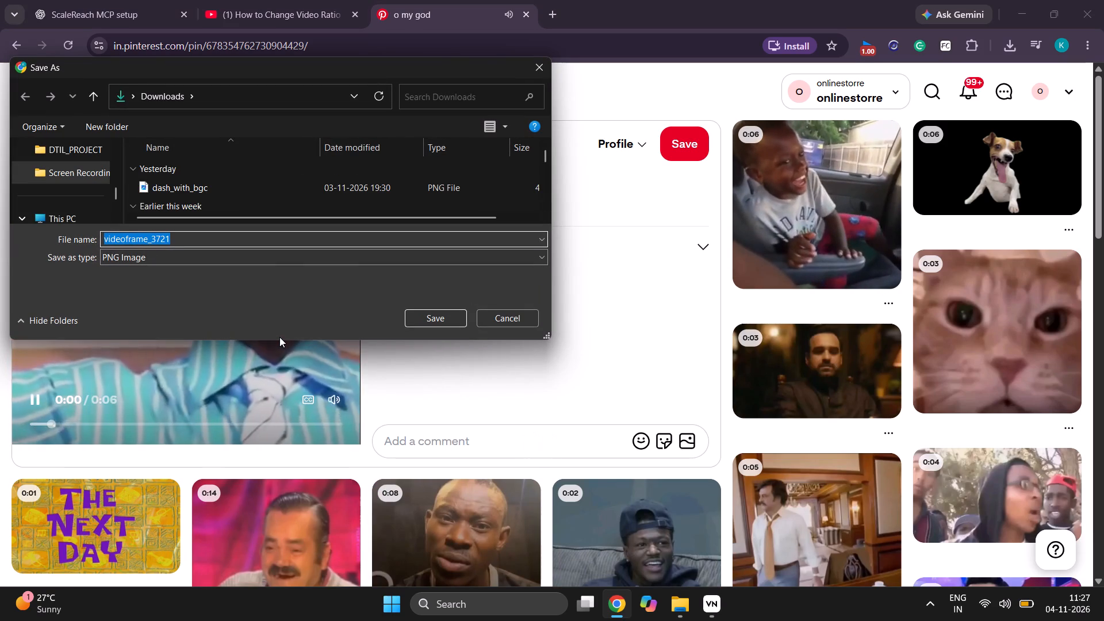
pyautogui.press('BackSpace')
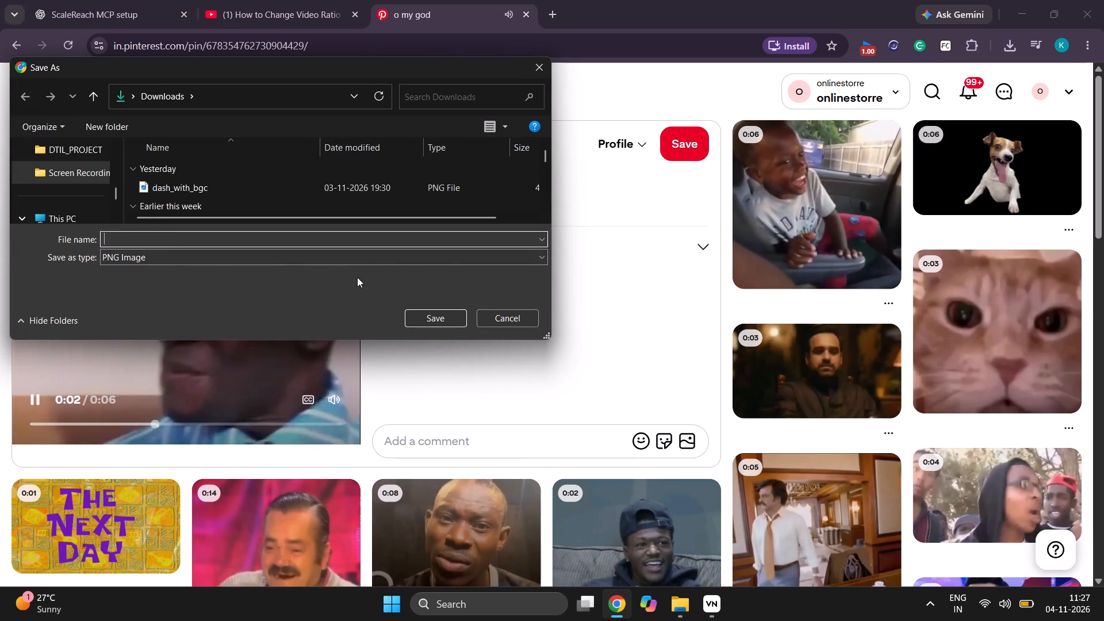
pyautogui.write('oh my god')
pyautogui.press('Return')
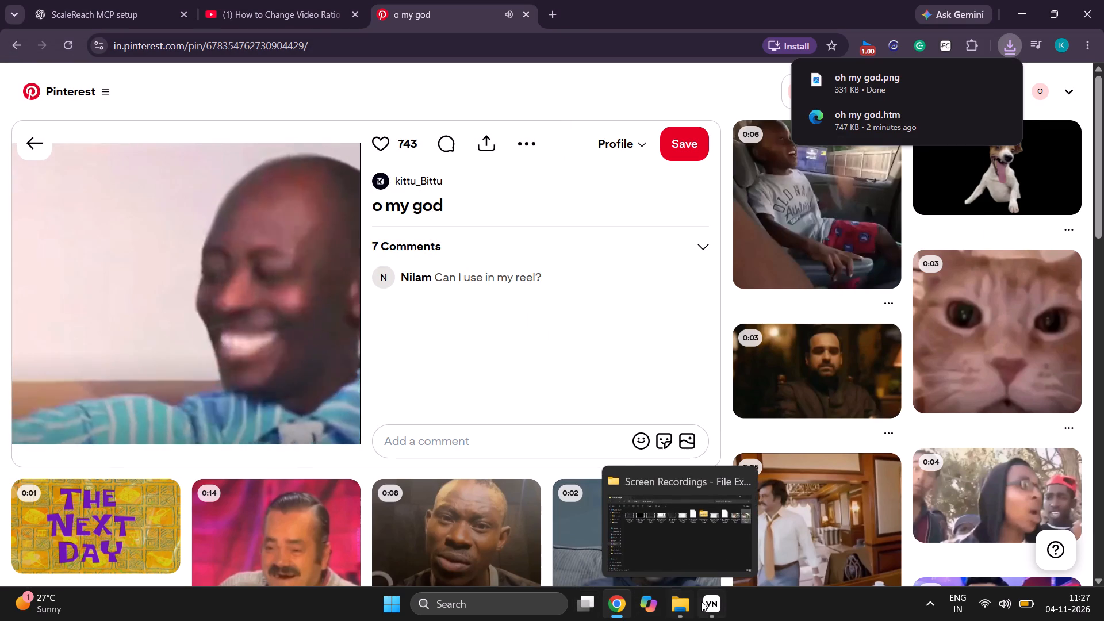
# Mute the meme video on its Pinterest pin page in Chrome.
pyautogui.click(701, 602)
pyautogui.click(623, 607)
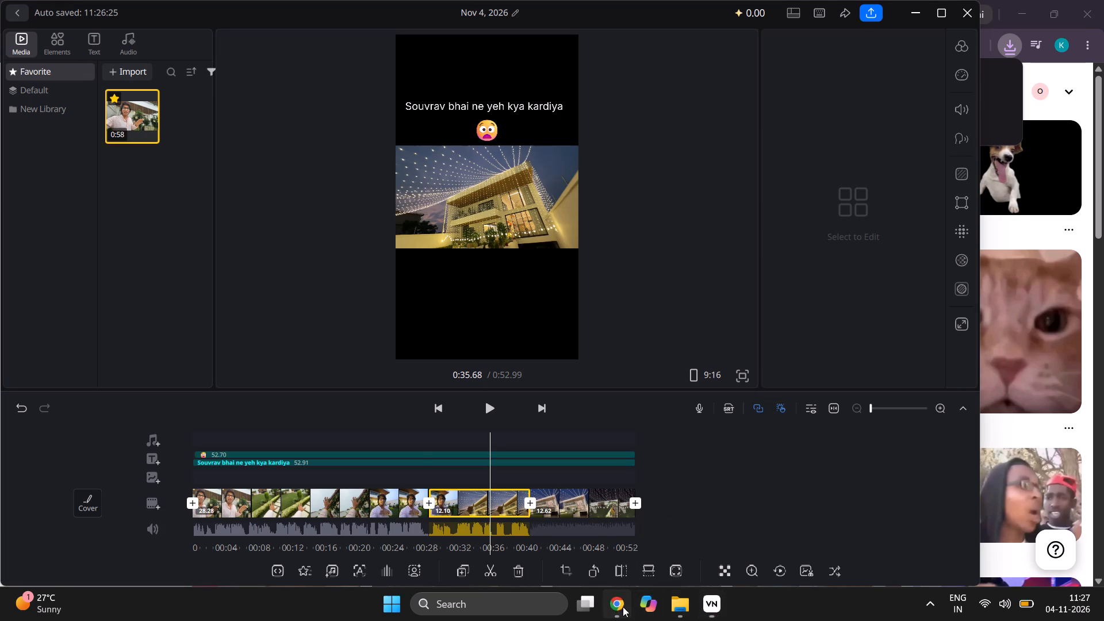
pyautogui.click(344, 406)
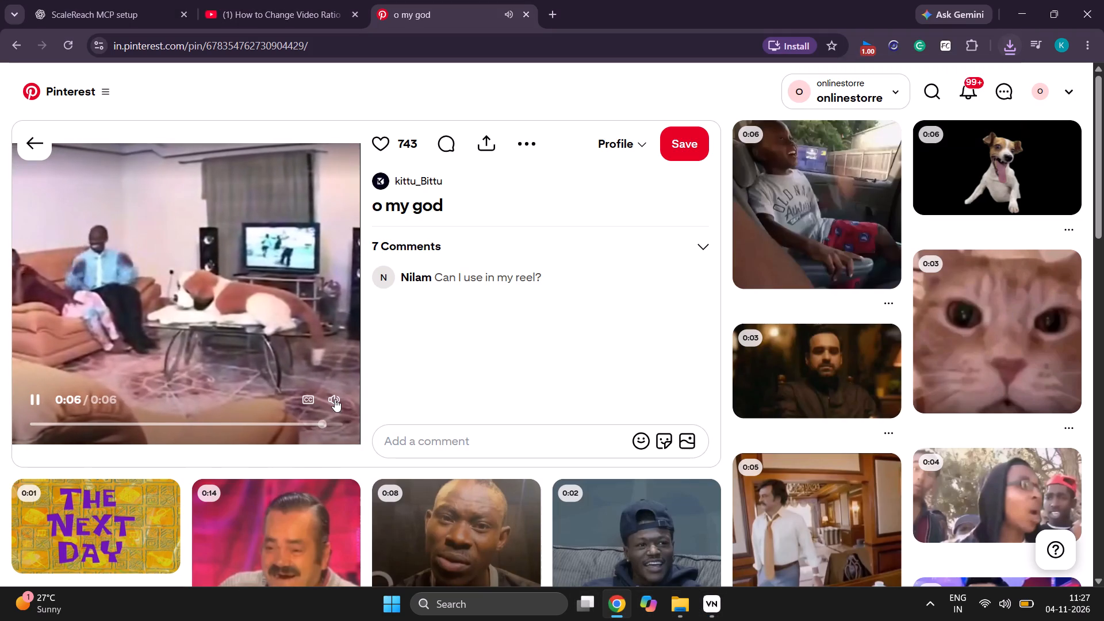
pyautogui.click(335, 399)
# Switch to VN and add the "oh my god" PNG from Downloads as a main-track clip.
pyautogui.click(731, 604)
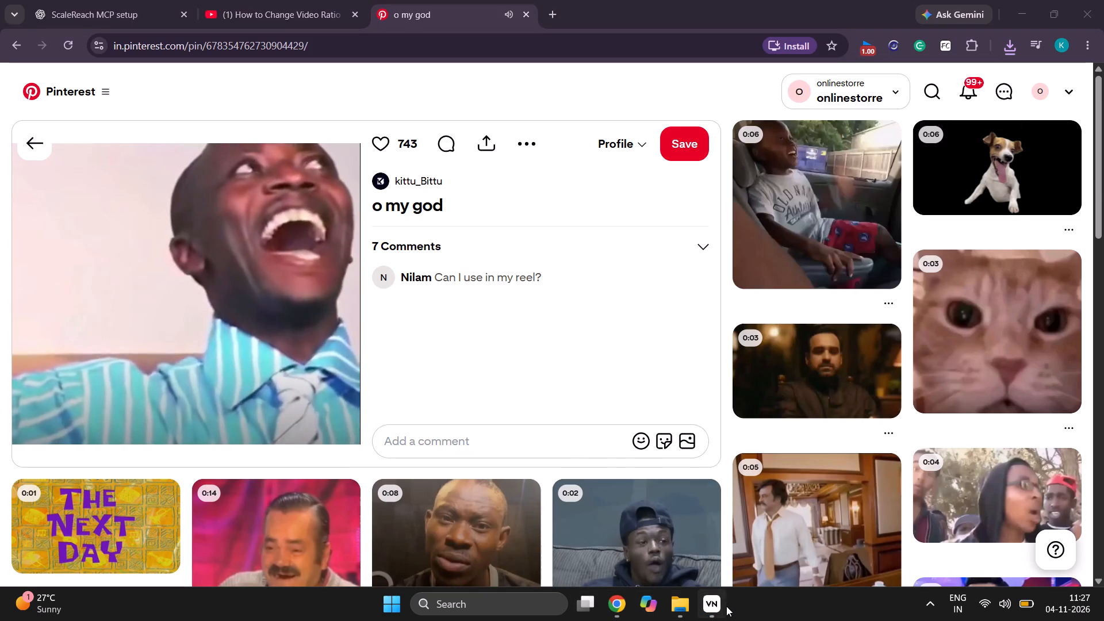
pyautogui.click(726, 606)
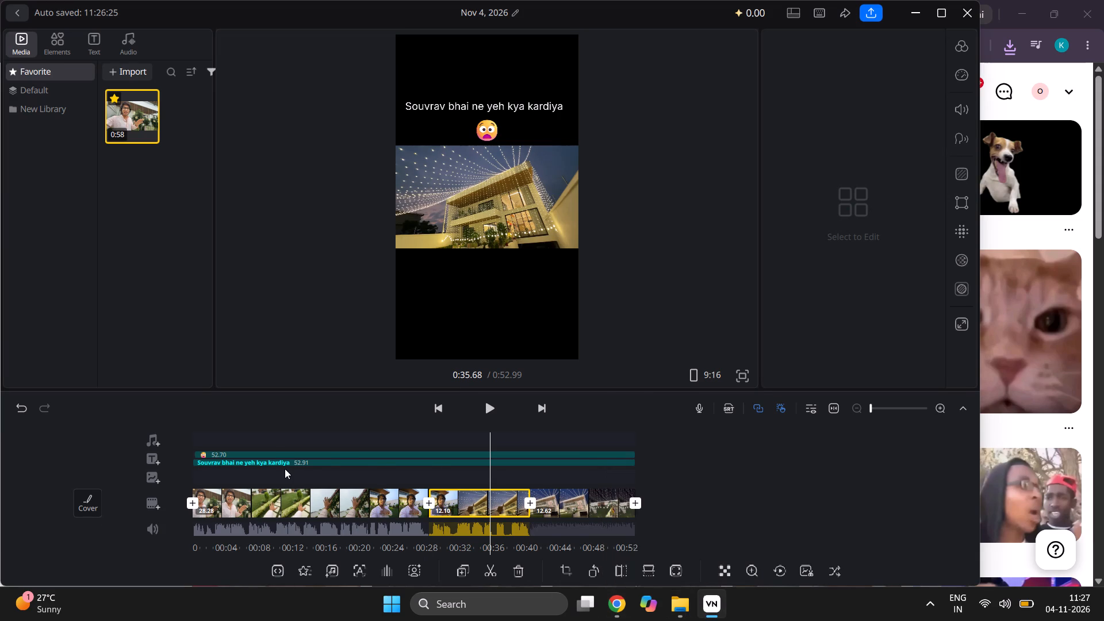
pyautogui.hscroll(2, 285, 469)
pyautogui.hscroll(-1, 285, 469)
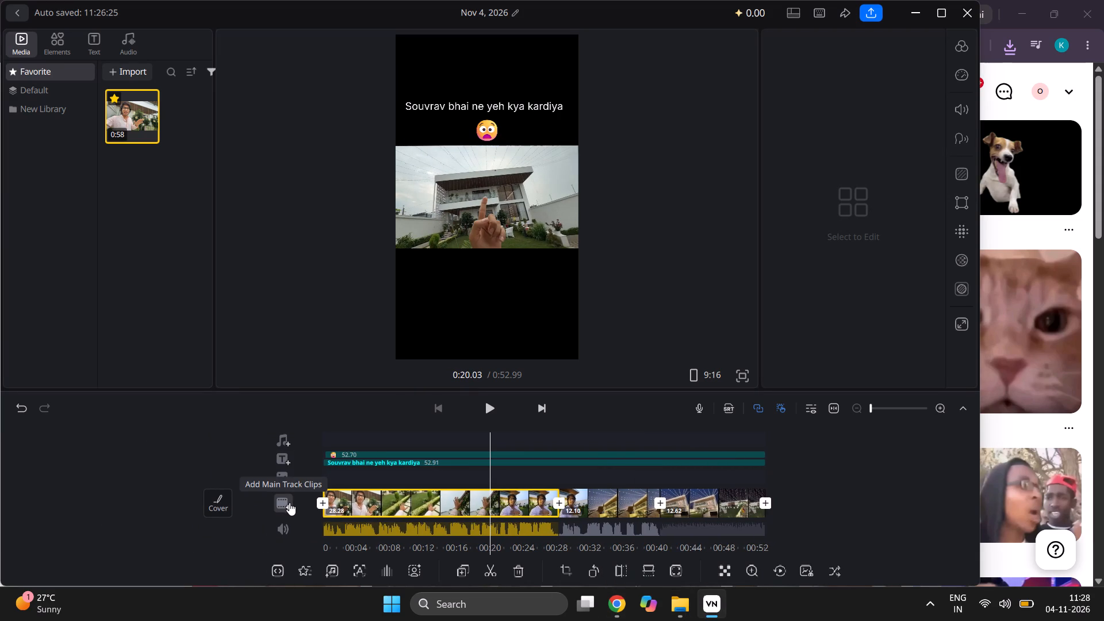
pyautogui.click(289, 503)
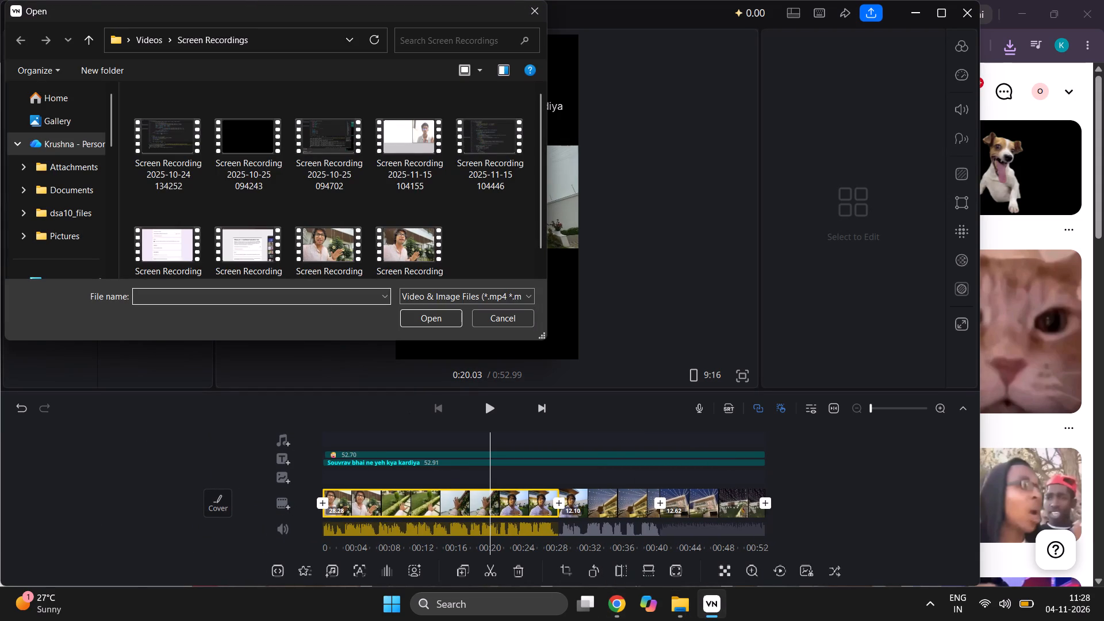
pyautogui.scroll(-1, 68, 207)
pyautogui.scroll(1, 70, 210)
pyautogui.scroll(-1, 70, 209)
pyautogui.scroll(2, 70, 209)
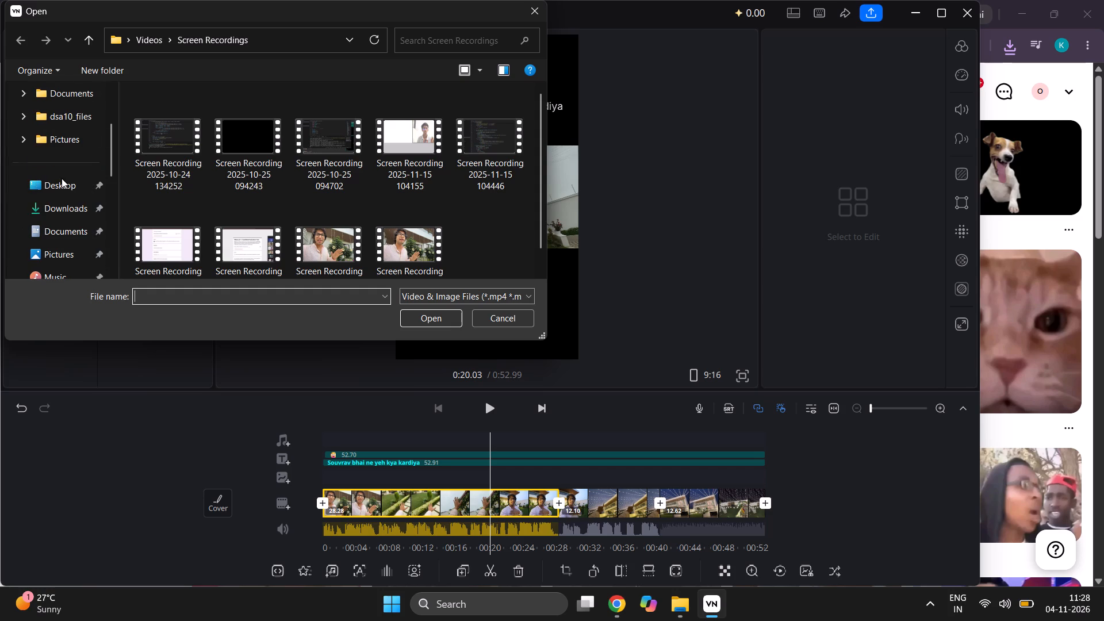
pyautogui.scroll(1, 62, 178)
pyautogui.click(63, 198)
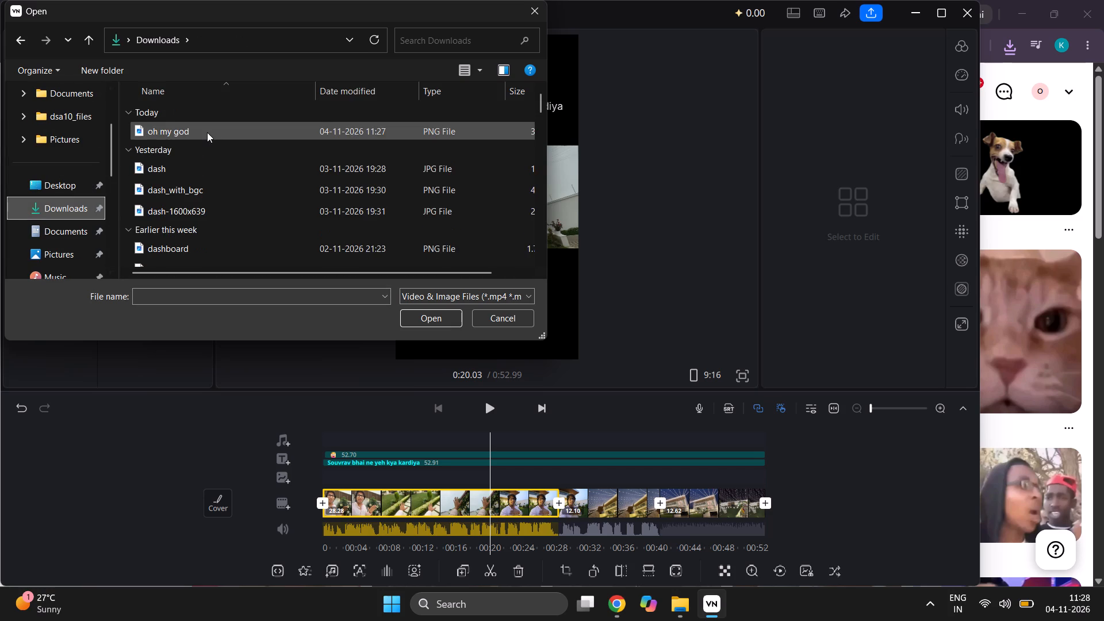
pyautogui.click(207, 132)
pyautogui.click(207, 132)
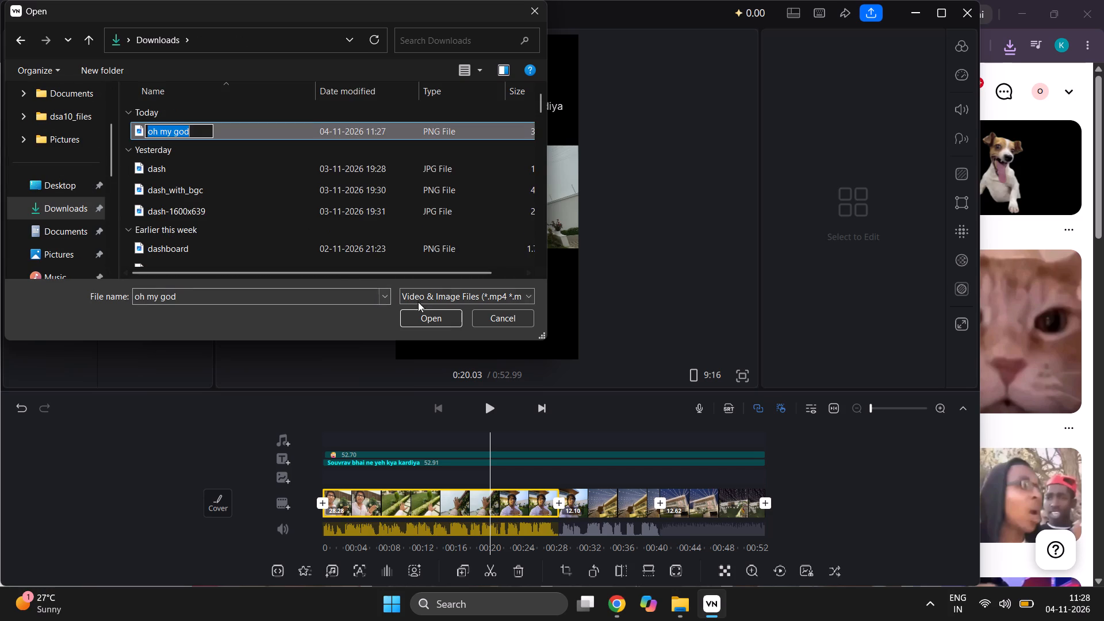
pyautogui.click(424, 309)
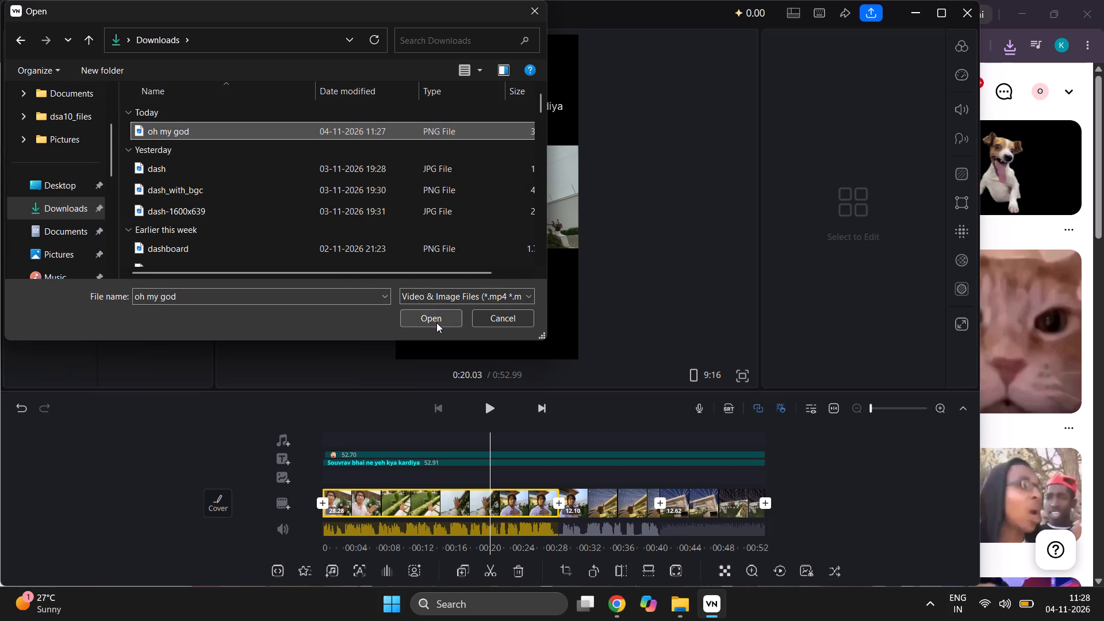
pyautogui.click(436, 323)
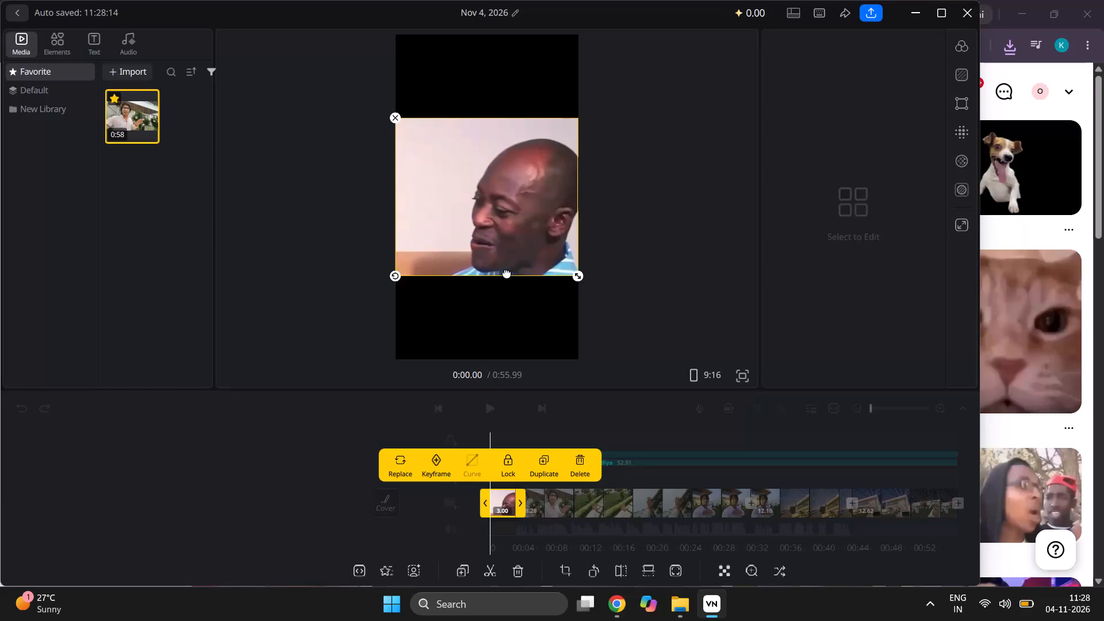
# Play the start of the timeline to check the inserted meme clip, and dismiss the transition options without applying one.
pyautogui.click(699, 189)
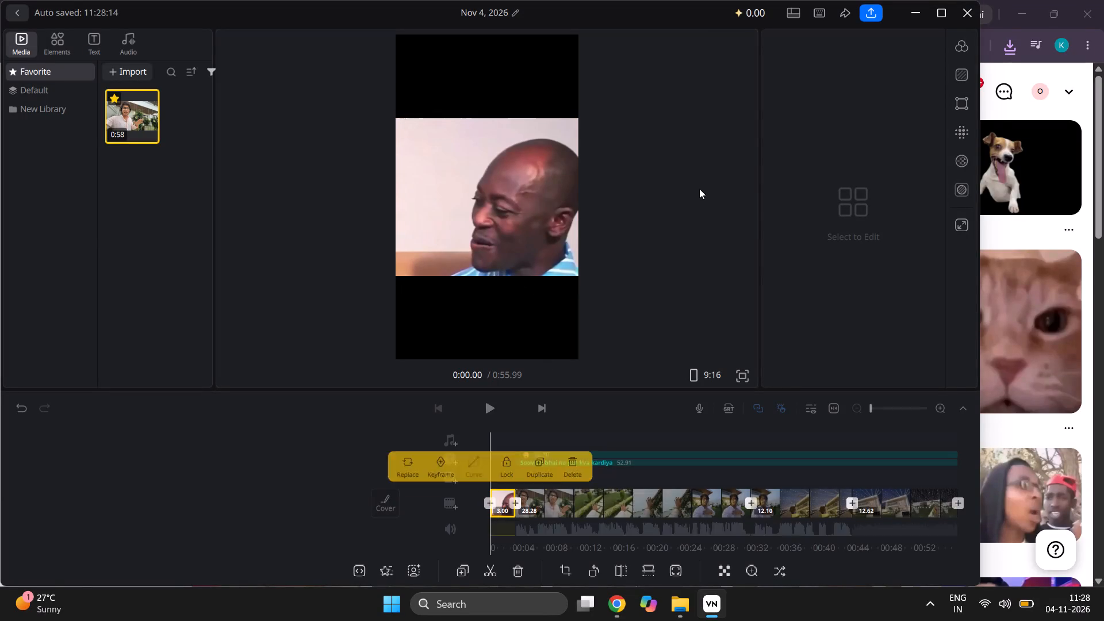
pyautogui.click(493, 408)
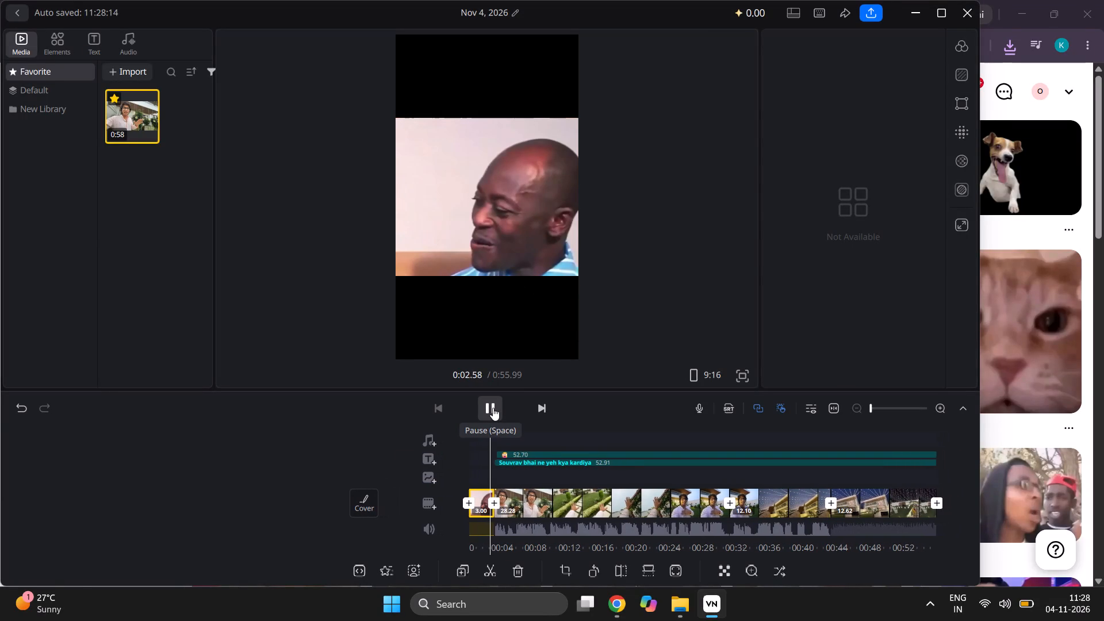
pyautogui.click(476, 508)
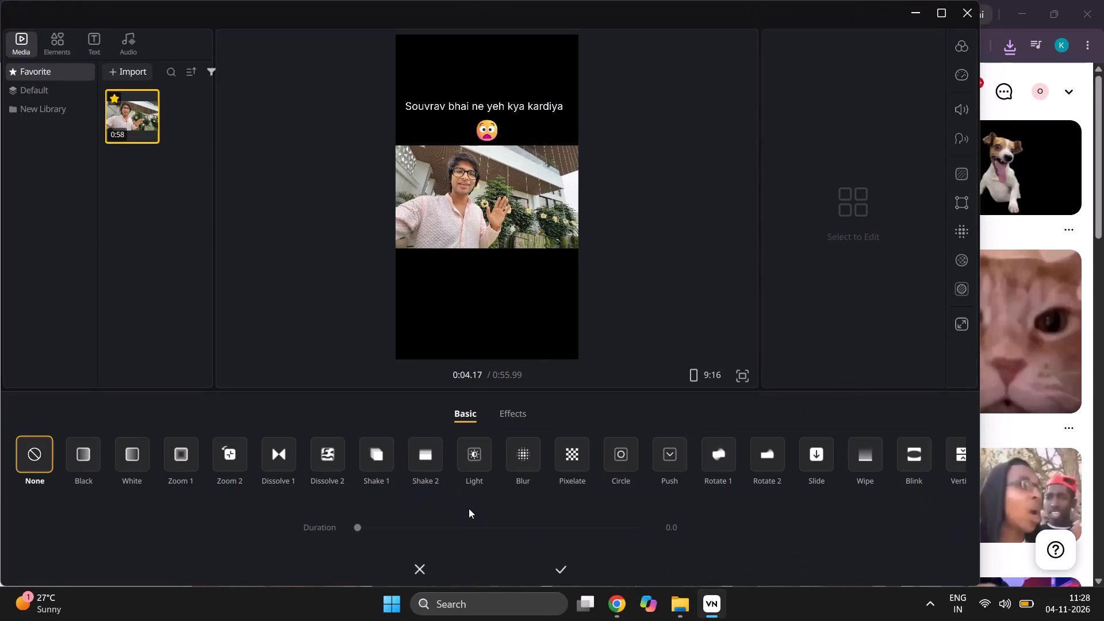
pyautogui.click(428, 563)
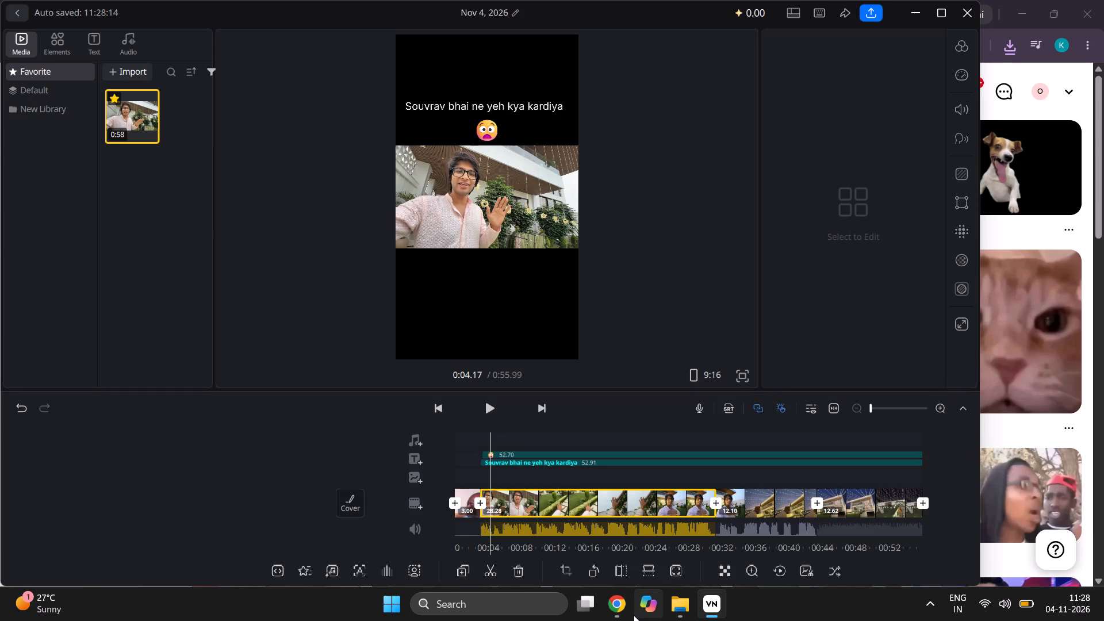
# Switch to File Explorer, view the "oh my god" PNG in Downloads, and close the image viewer.
pyautogui.click(618, 615)
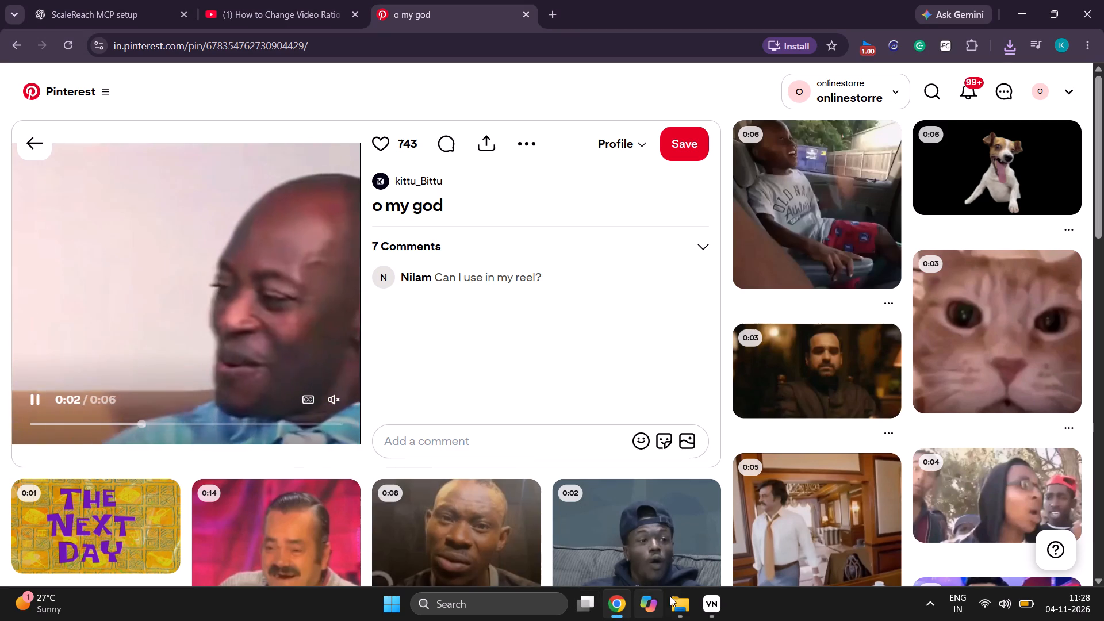
pyautogui.click(684, 600)
pyautogui.click(69, 284)
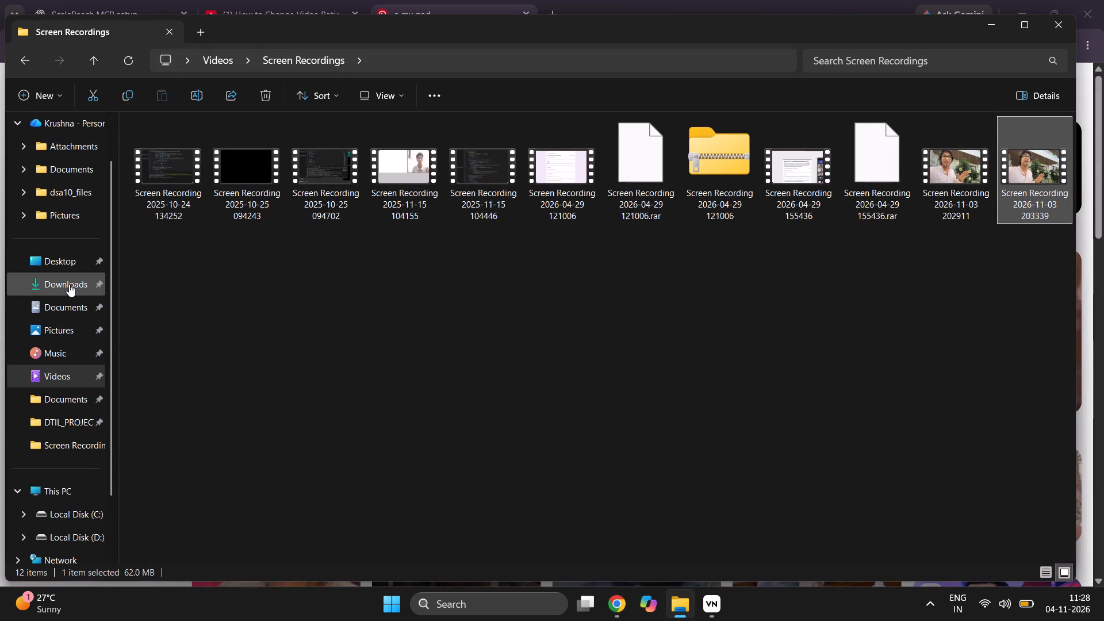
pyautogui.doubleClick(227, 162)
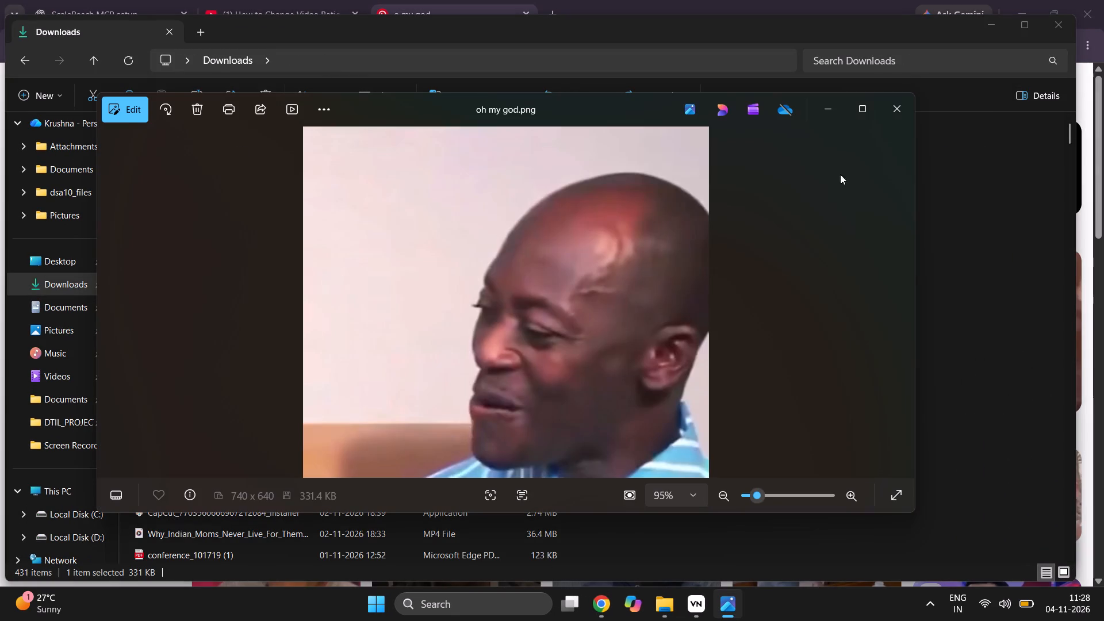
pyautogui.click(896, 125)
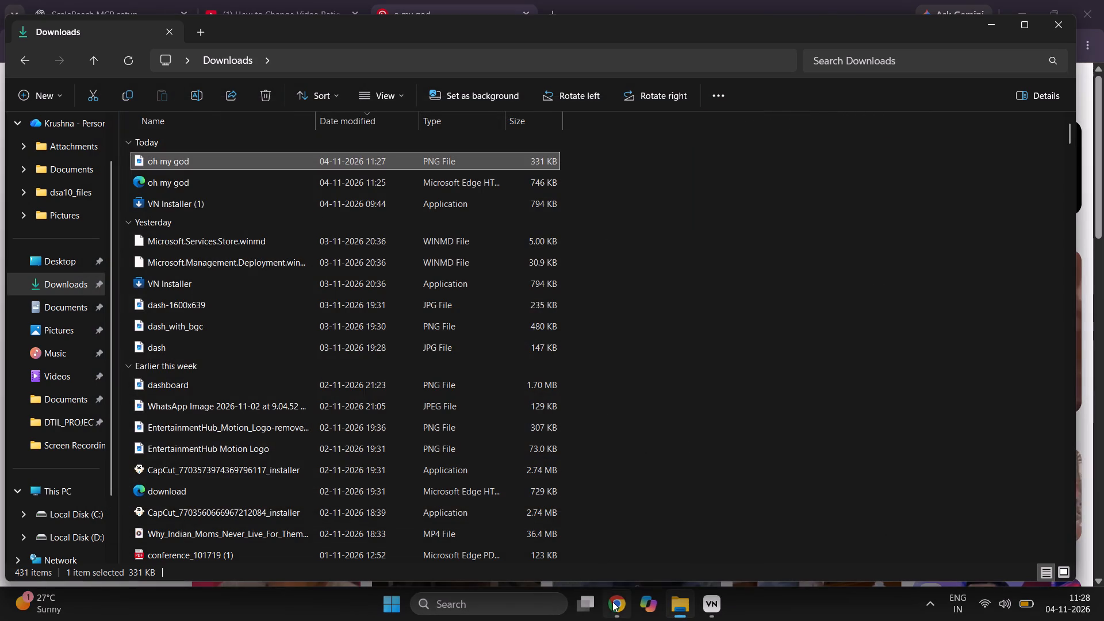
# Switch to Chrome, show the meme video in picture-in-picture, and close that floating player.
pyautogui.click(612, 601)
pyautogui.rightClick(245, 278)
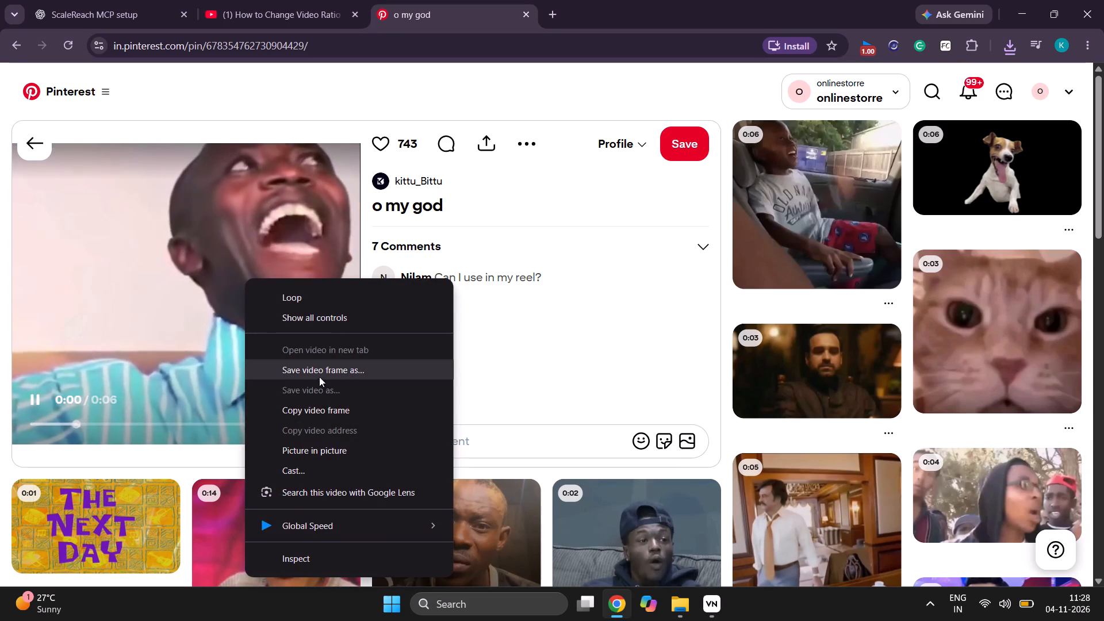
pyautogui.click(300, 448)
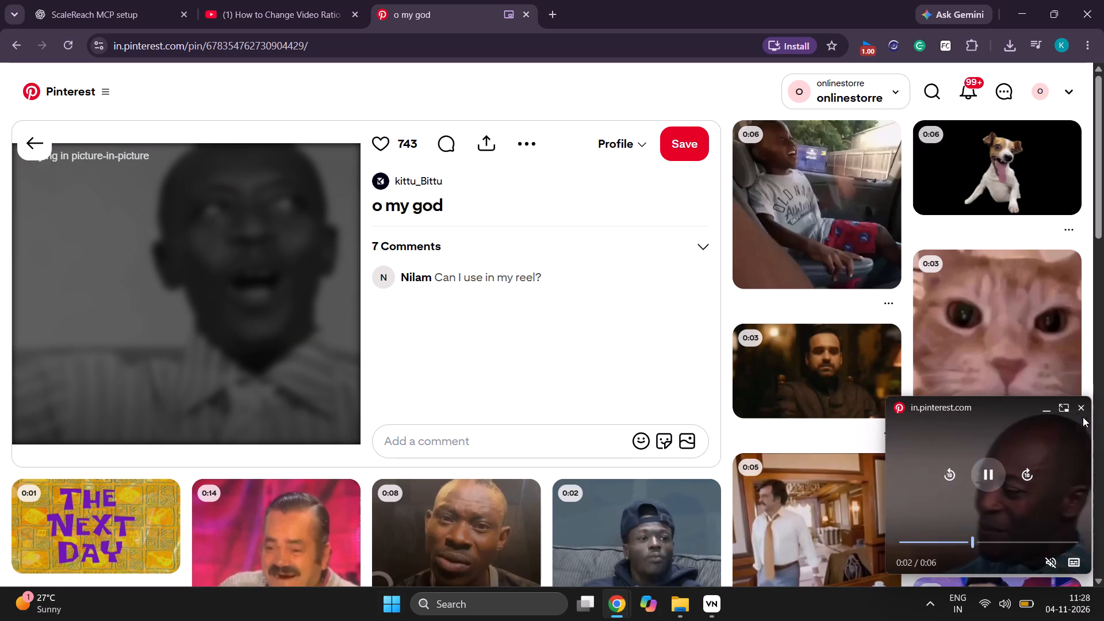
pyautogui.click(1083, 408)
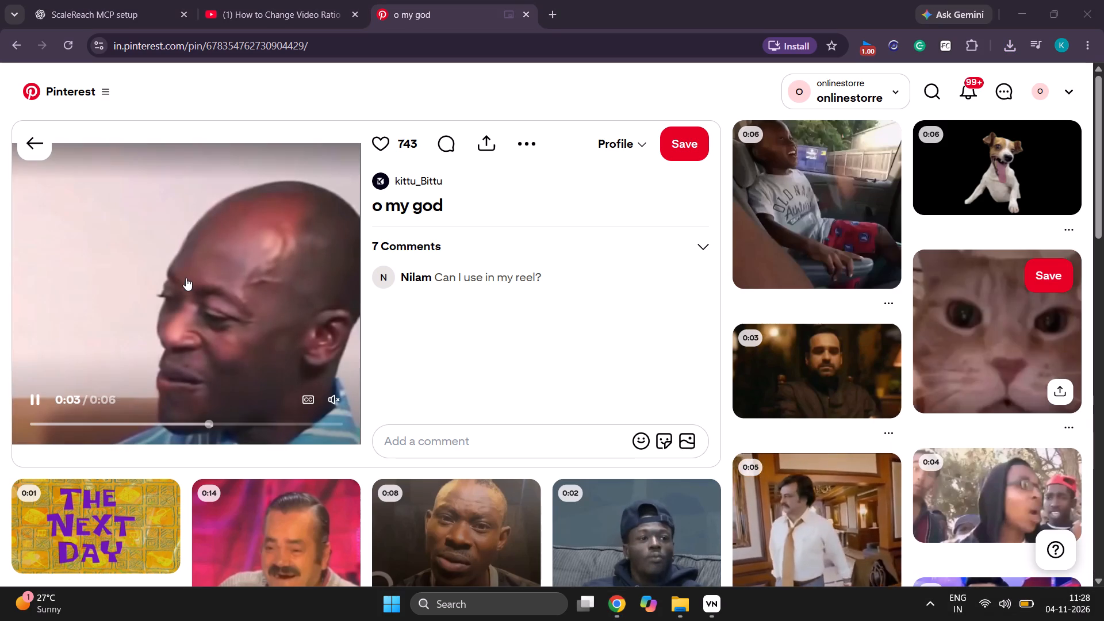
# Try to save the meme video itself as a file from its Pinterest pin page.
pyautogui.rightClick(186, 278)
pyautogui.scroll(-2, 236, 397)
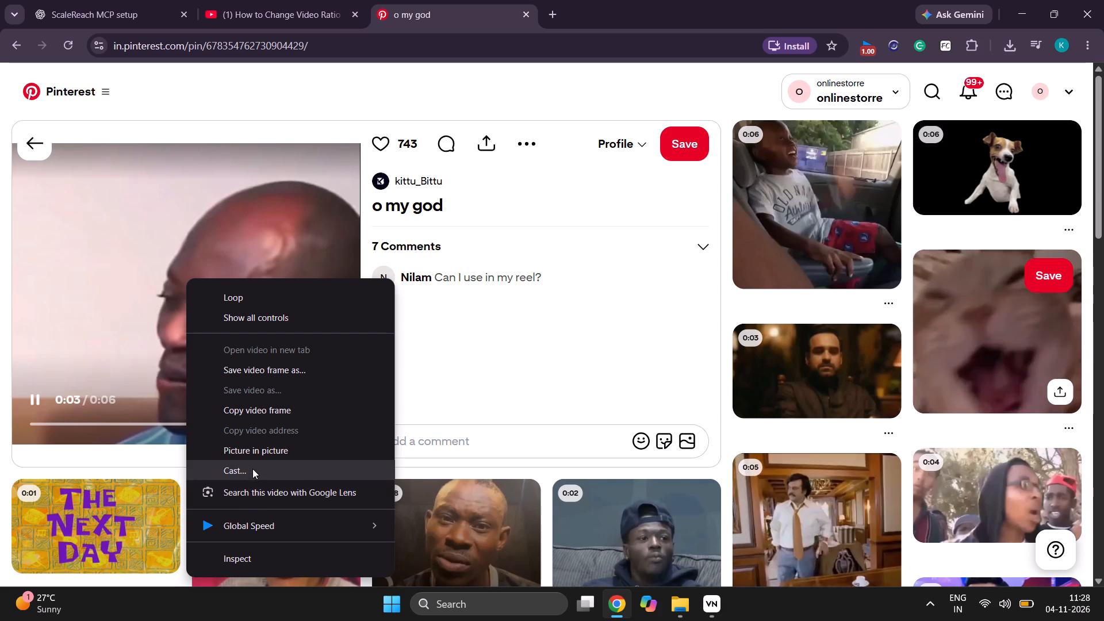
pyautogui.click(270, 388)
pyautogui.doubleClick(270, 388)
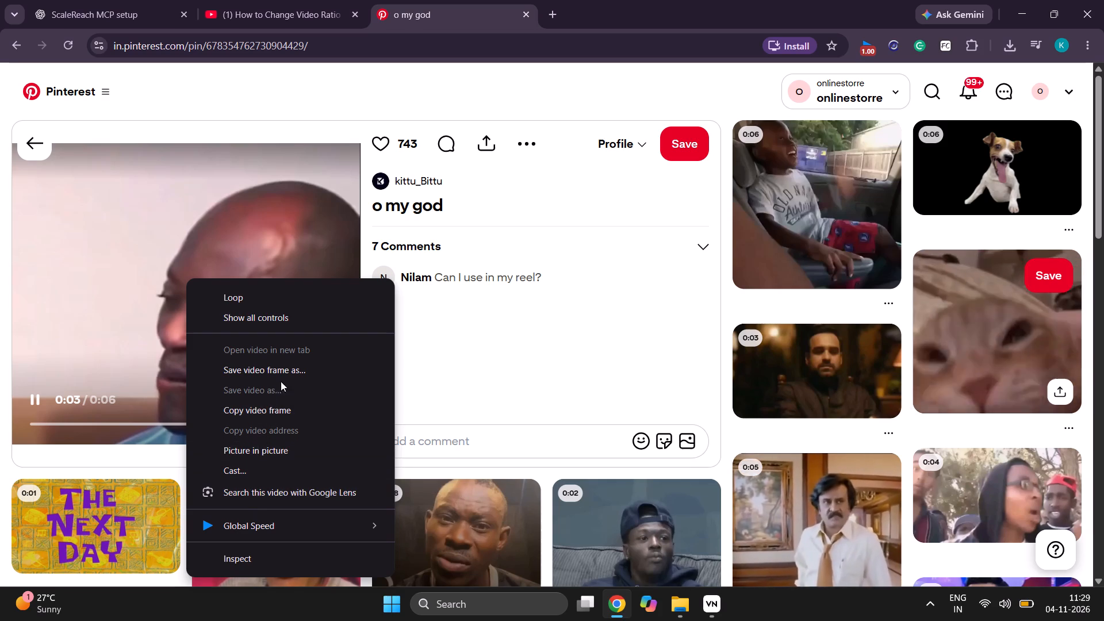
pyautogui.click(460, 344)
# Download the pin's image through Pinterest's own download option and open the downloaded "o my god.jpg".
pyautogui.click(486, 136)
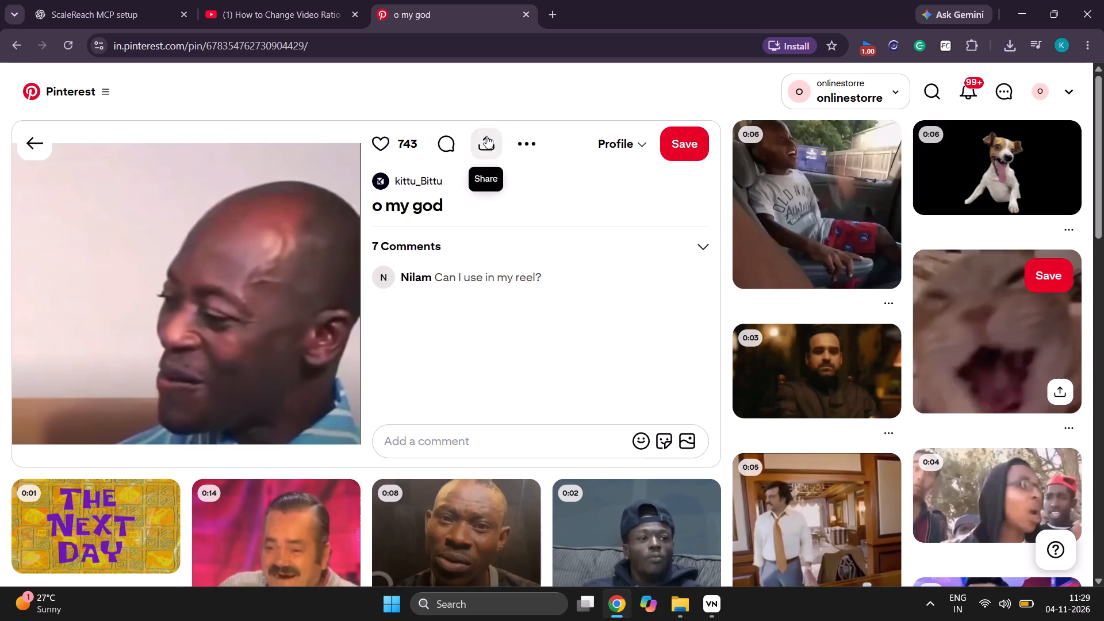
pyautogui.click(539, 147)
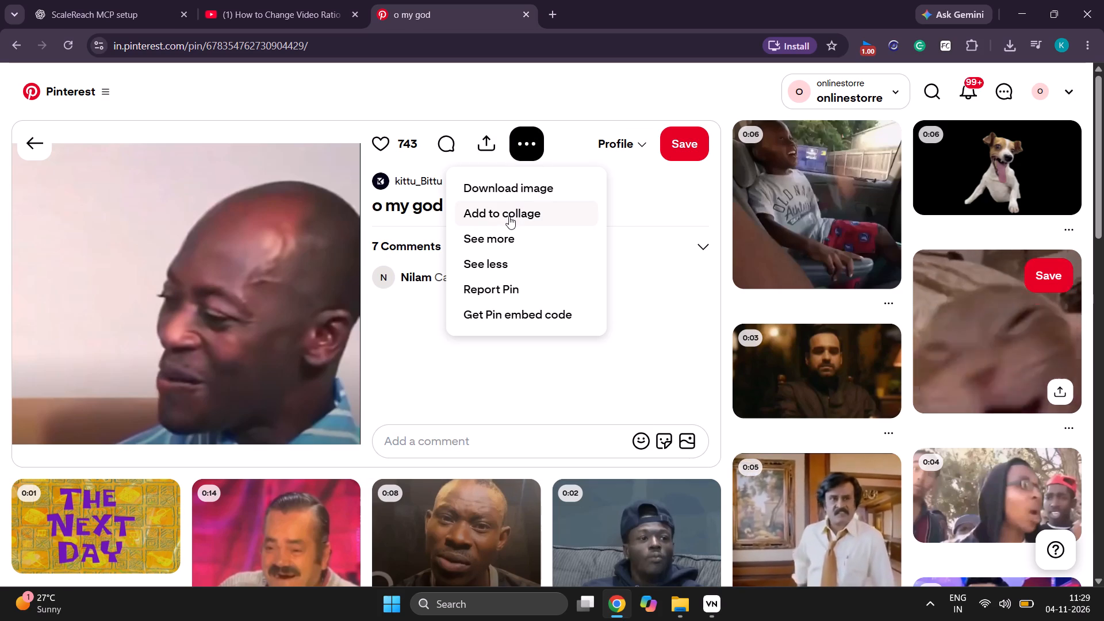
pyautogui.click(428, 336)
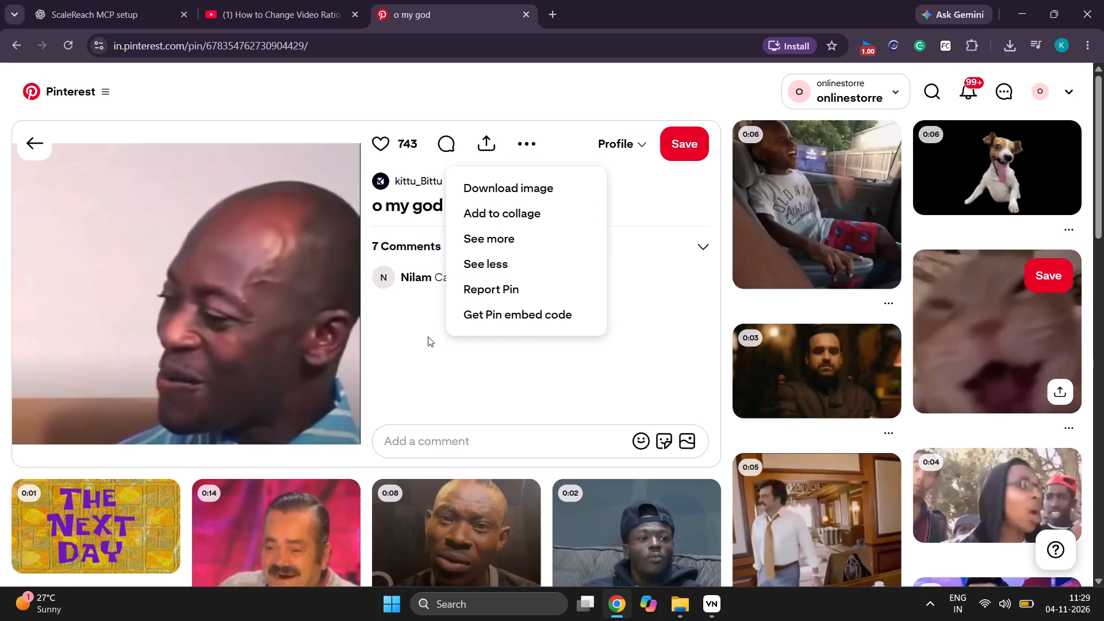
pyautogui.click(530, 135)
pyautogui.click(507, 198)
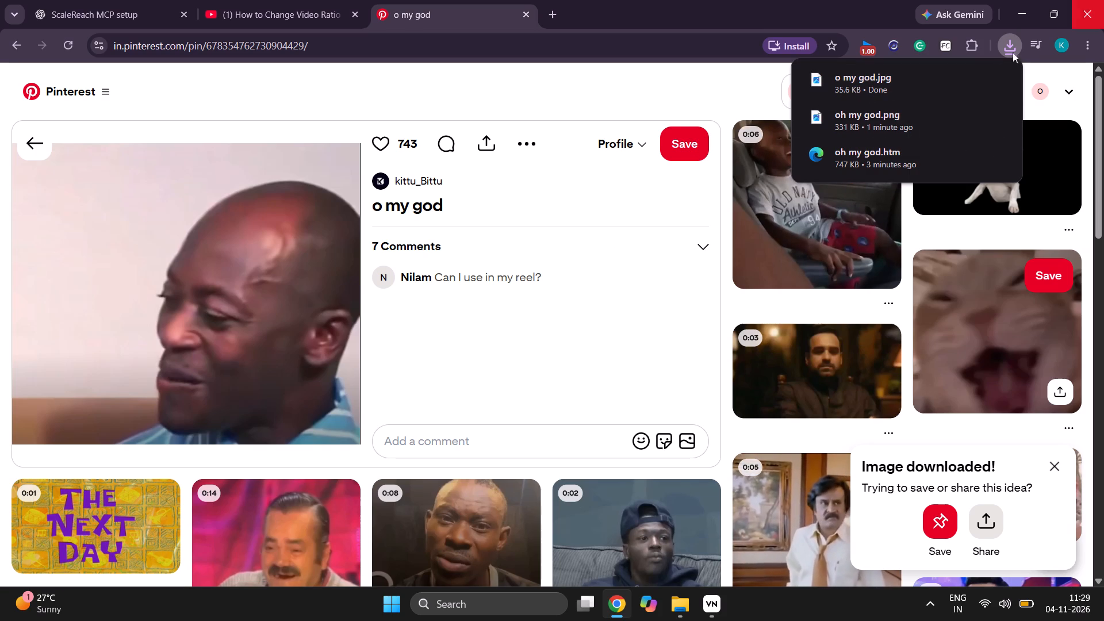
pyautogui.click(994, 79)
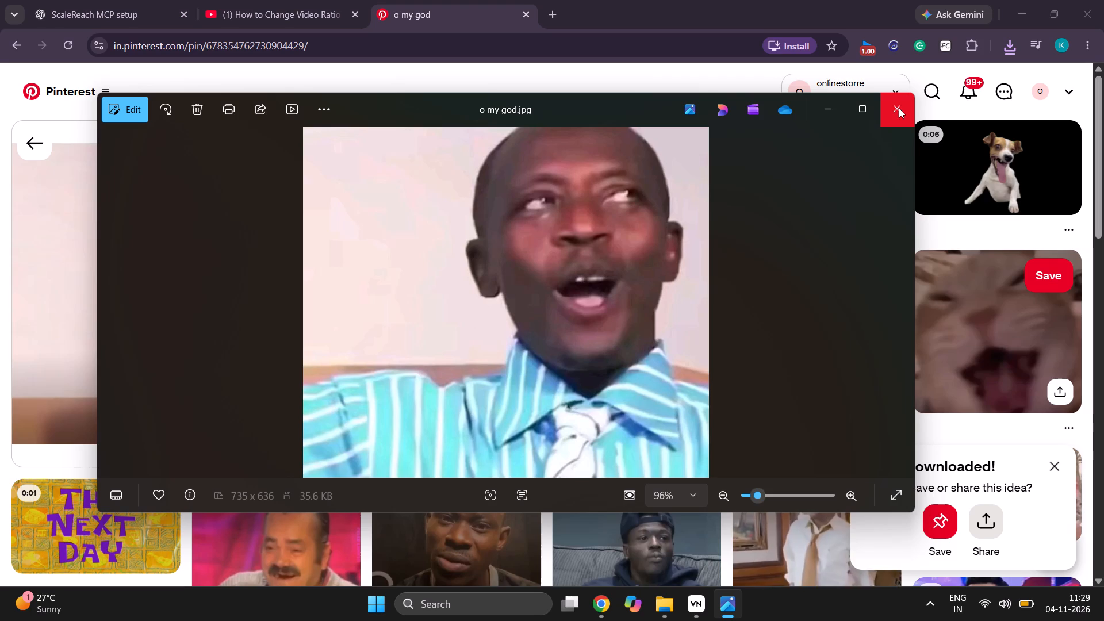
# Close the image viewer and copy the share link of the "o my god" Pinterest pin.
pyautogui.click(899, 108)
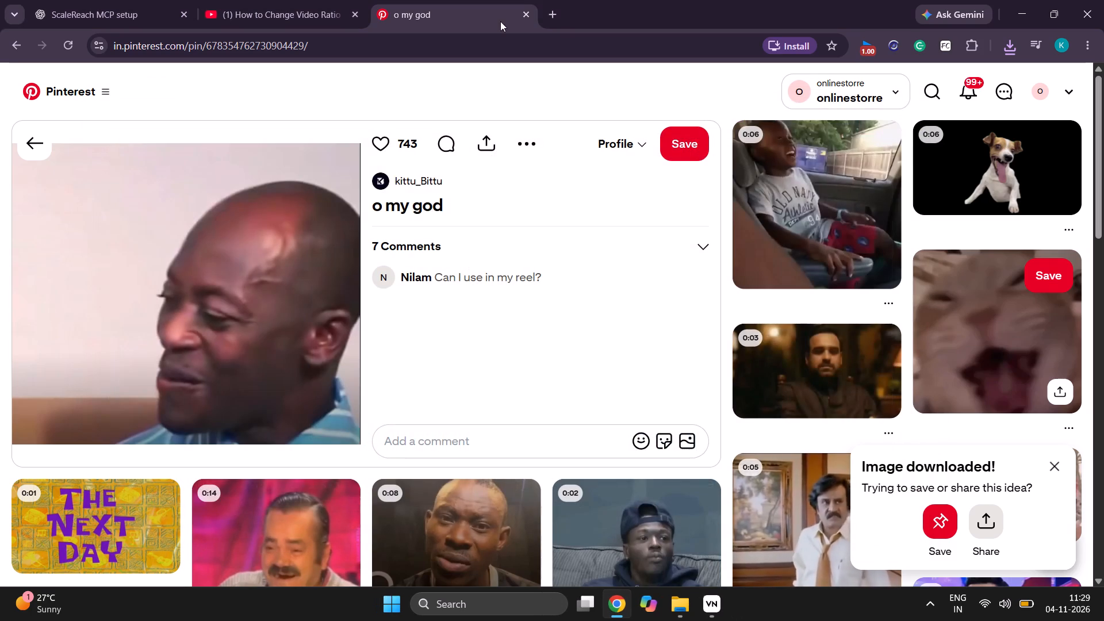
pyautogui.click(325, 0)
pyautogui.click(420, 0)
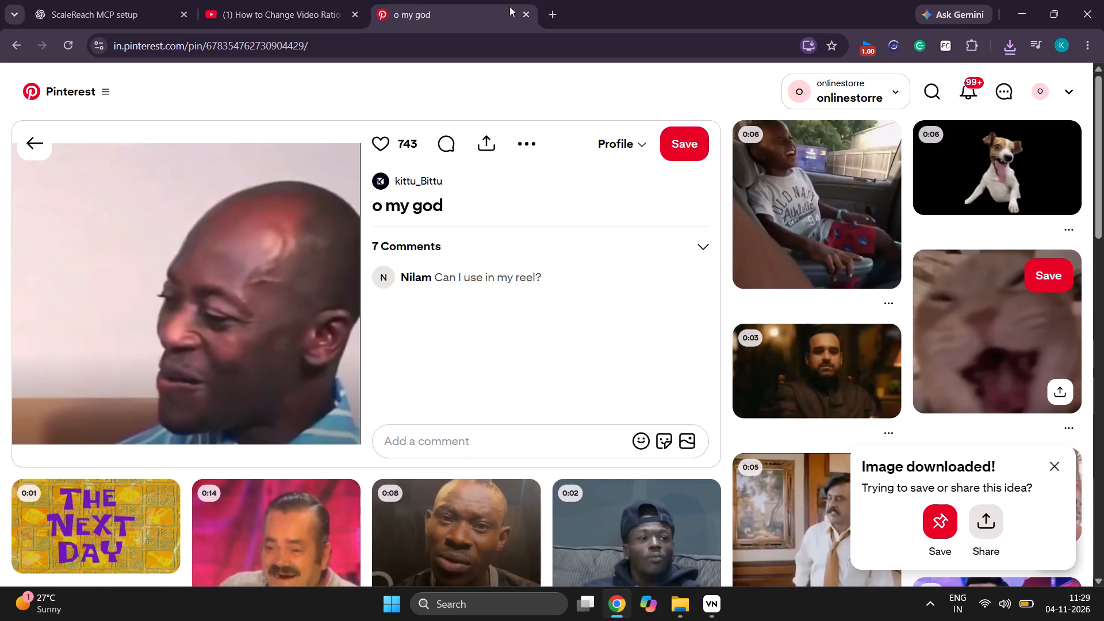
pyautogui.click(484, 144)
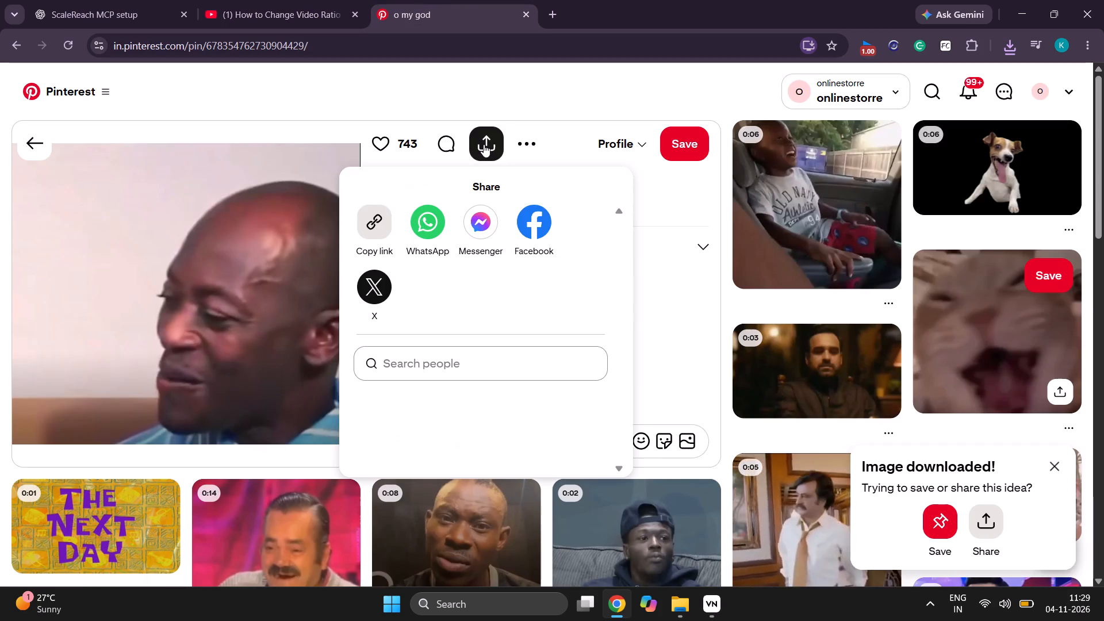
pyautogui.click(374, 225)
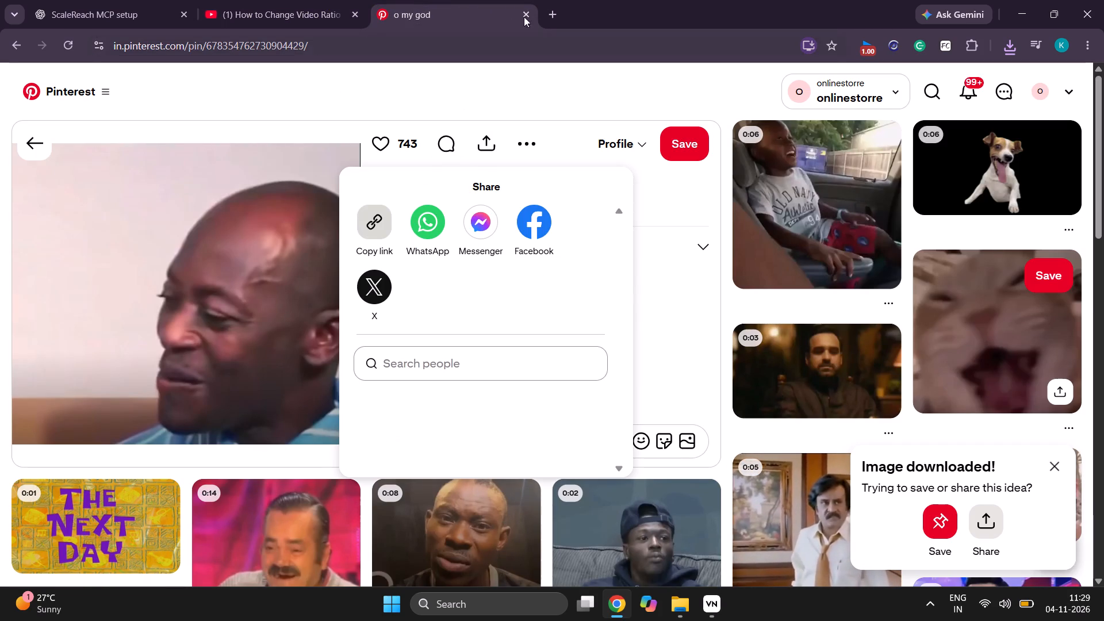
# Search for "download pinterest video" in a new browser tab and open the KlickPin Pinterest Video Downloader site.
pyautogui.click(540, 6)
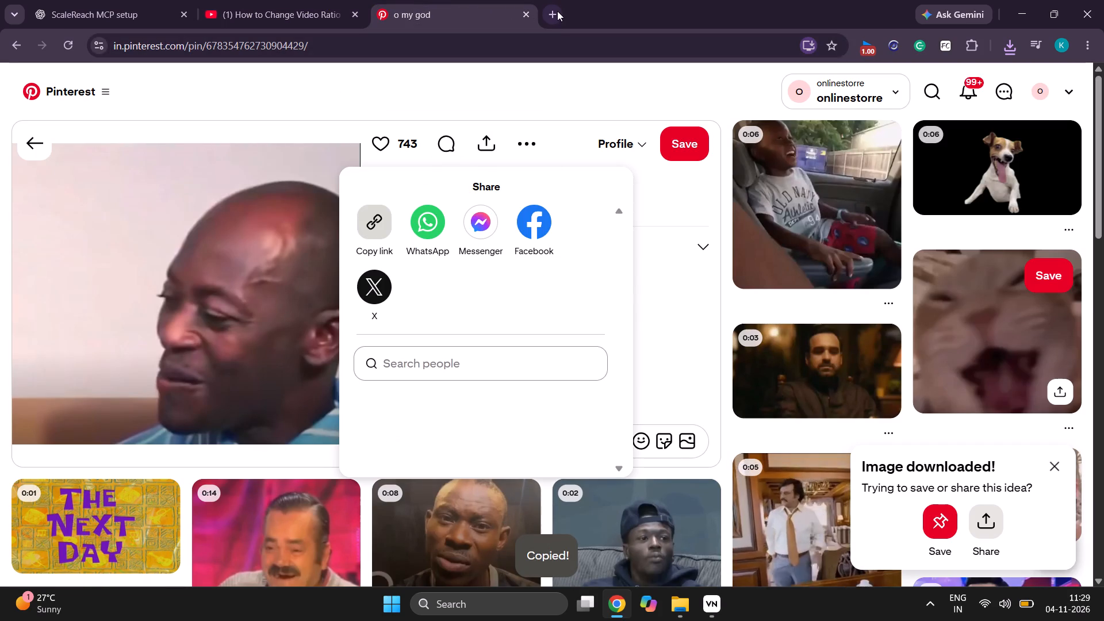
pyautogui.click(557, 11)
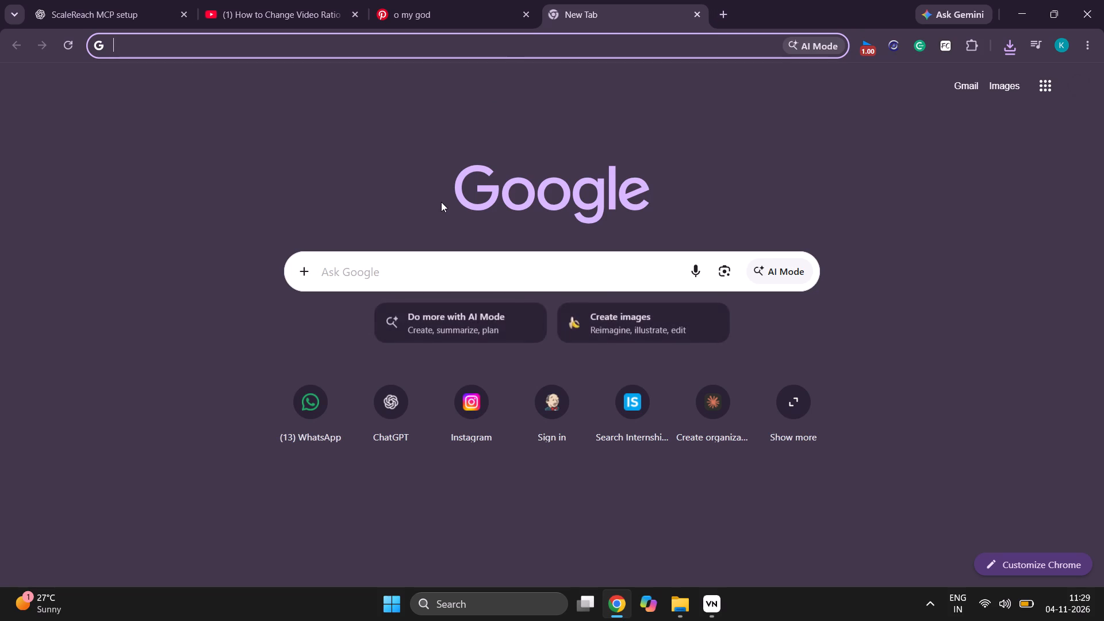
pyautogui.write('download pin')
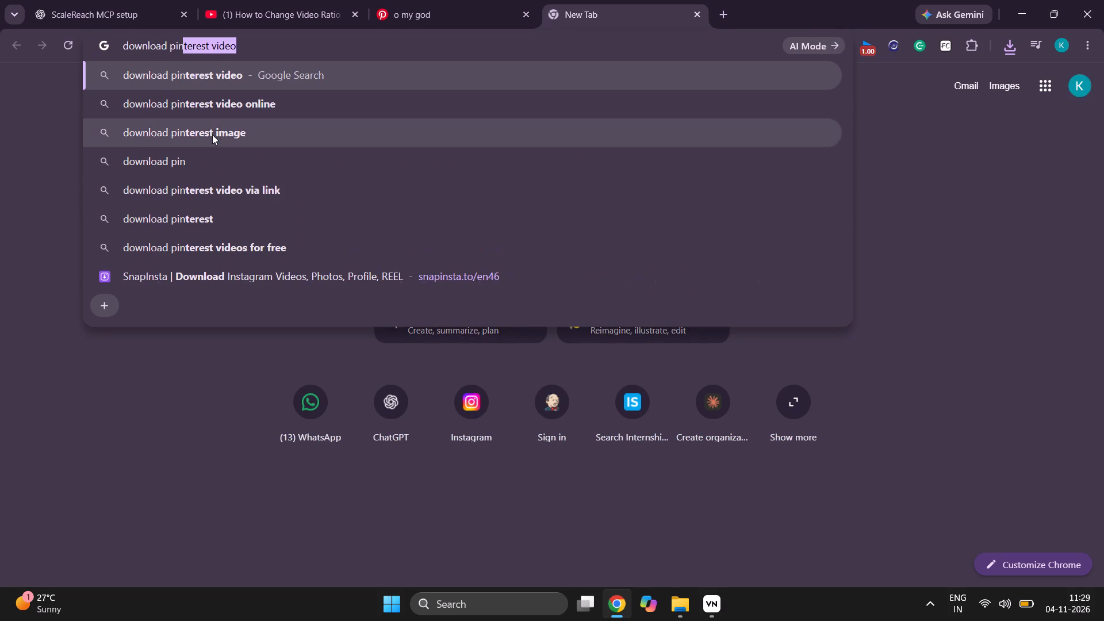
pyautogui.click(207, 82)
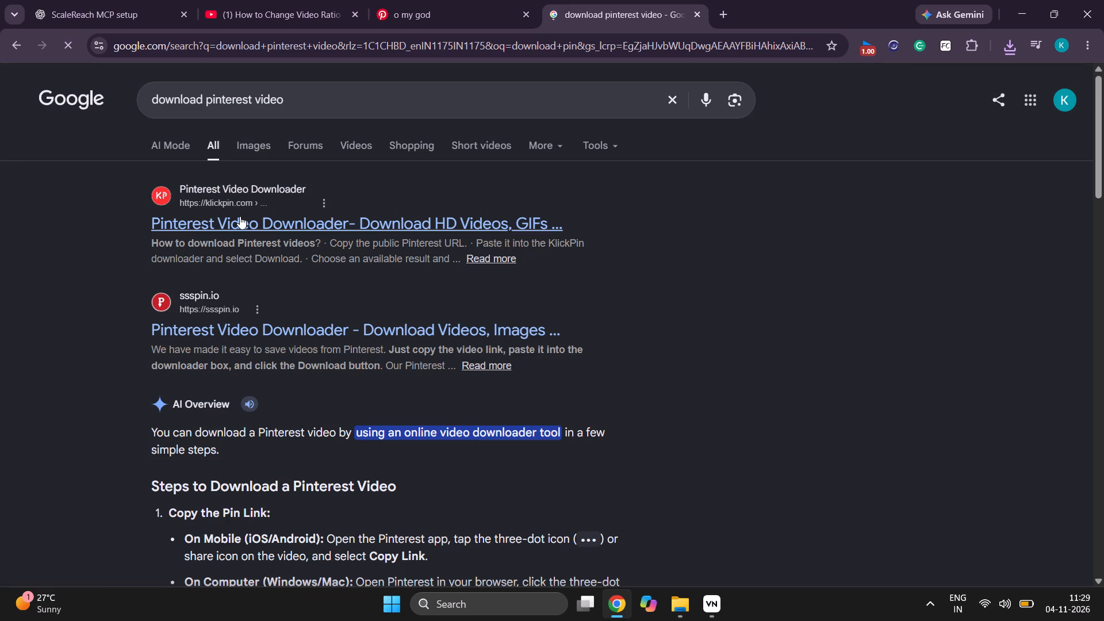
pyautogui.click(240, 216)
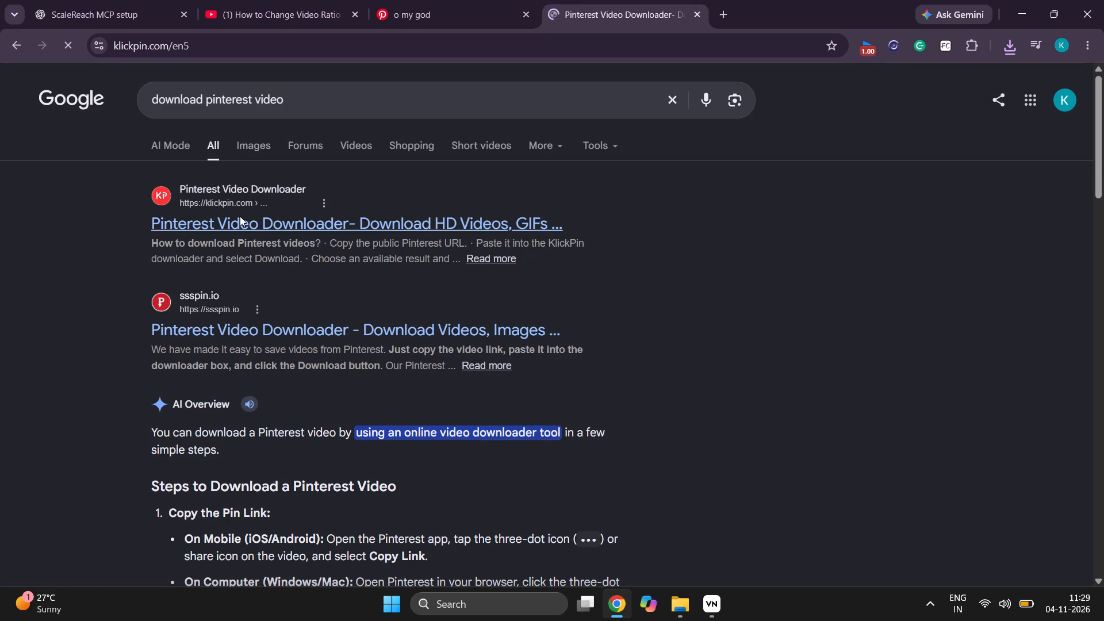
# Submit the copied pin link to KlickPin and download the meme video as an MP4 file.
pyautogui.hotkey('ctrl', 'v')
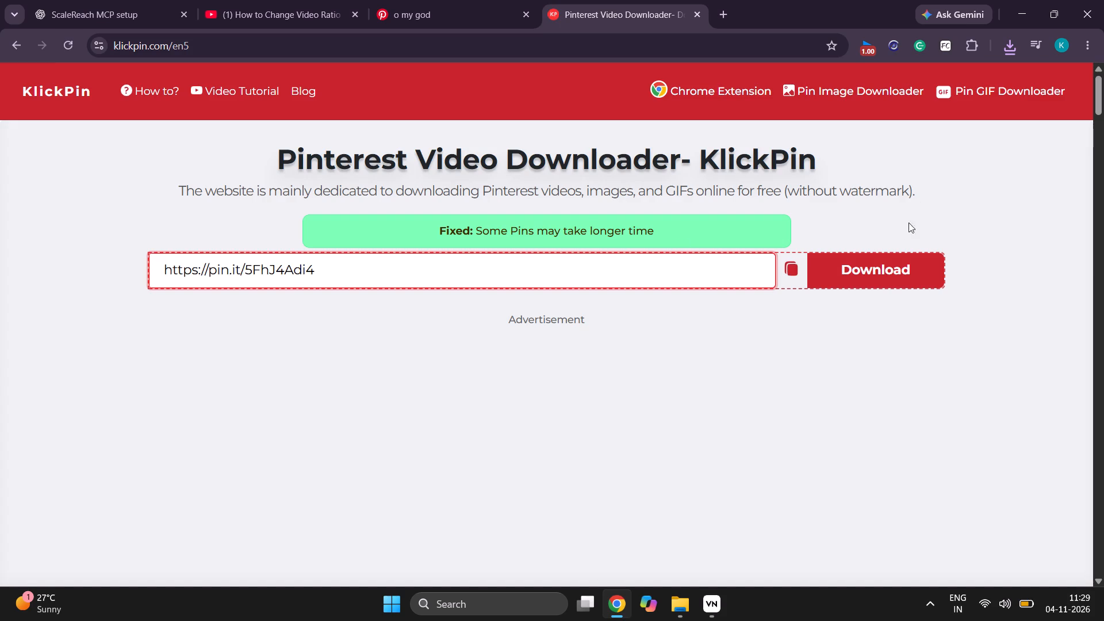
pyautogui.click(878, 269)
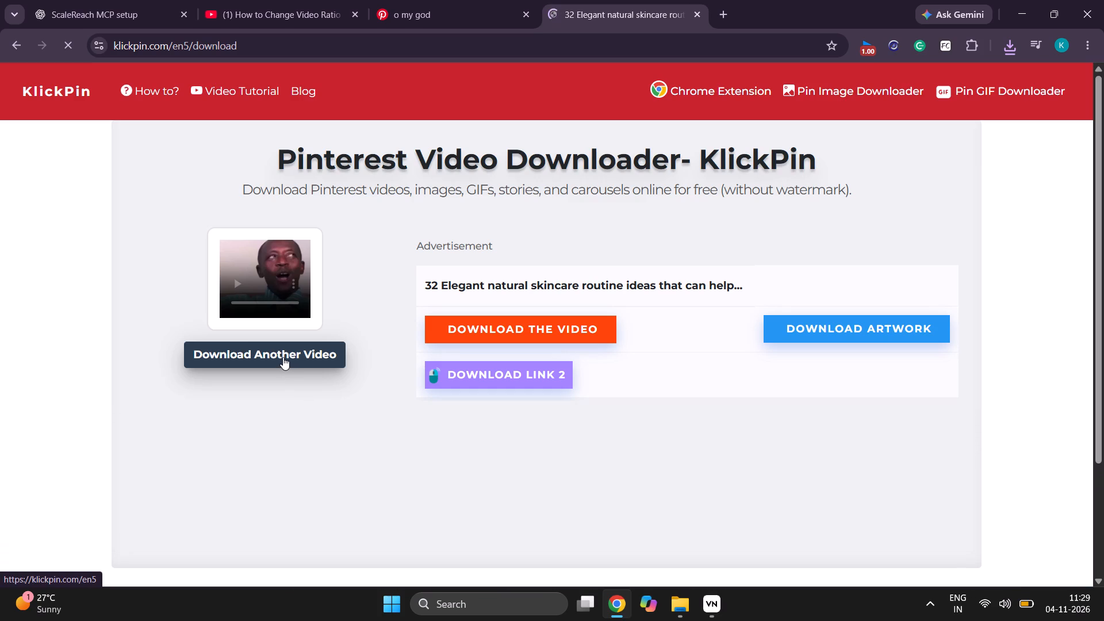
pyautogui.moveTo(278, 352); pyautogui.dragTo(279, 326)
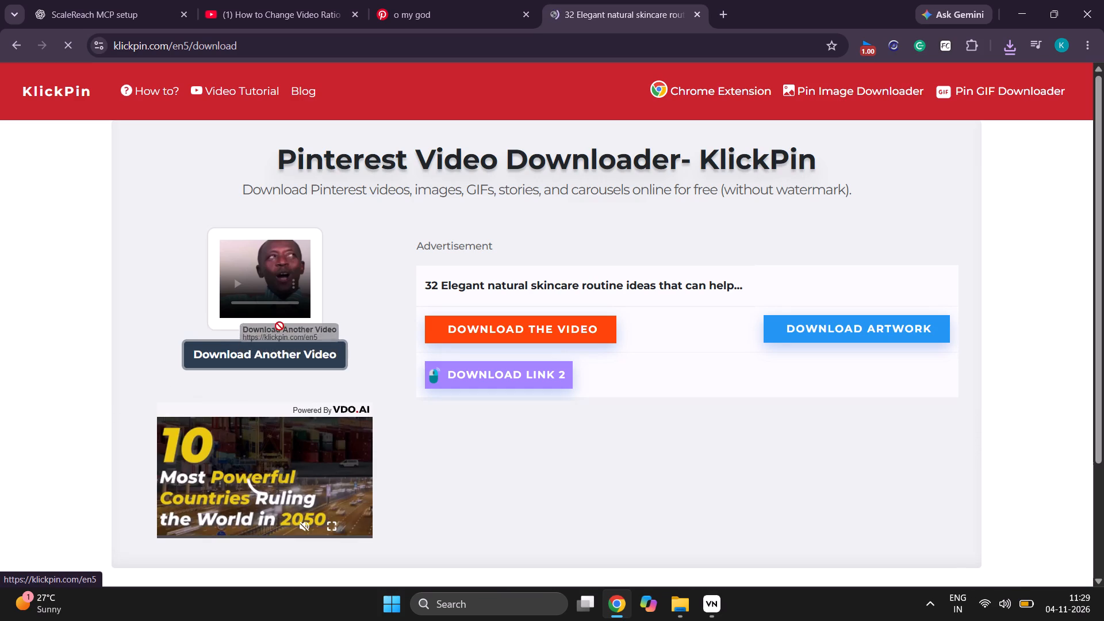
pyautogui.moveTo(279, 326); pyautogui.dragTo(275, 347)
pyautogui.moveTo(533, 324); pyautogui.dragTo(505, 340)
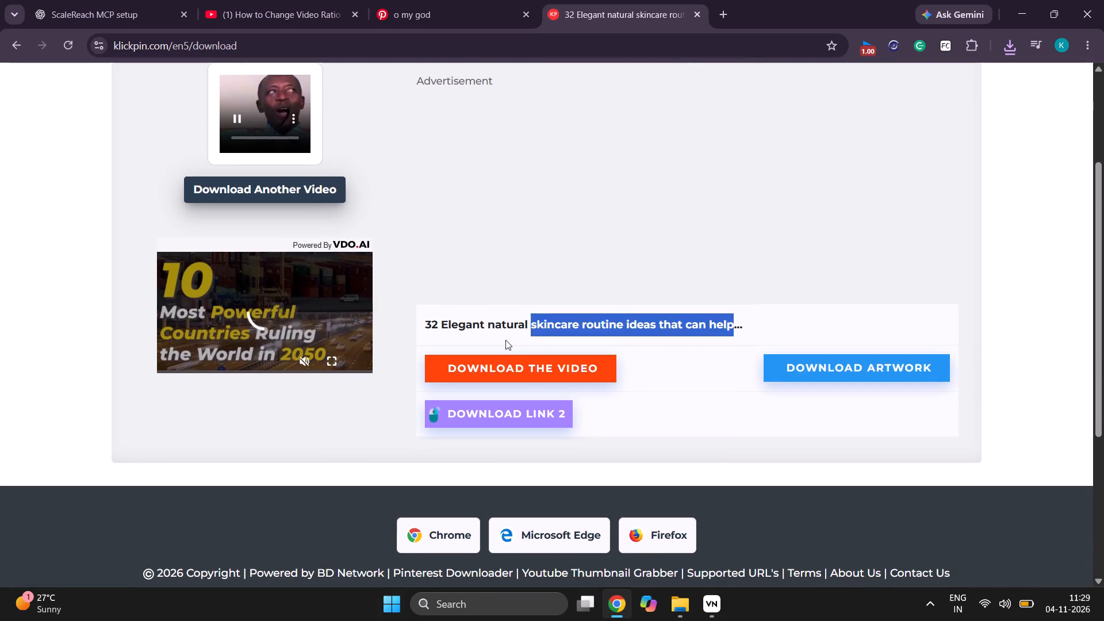
pyautogui.scroll(2, 505, 340)
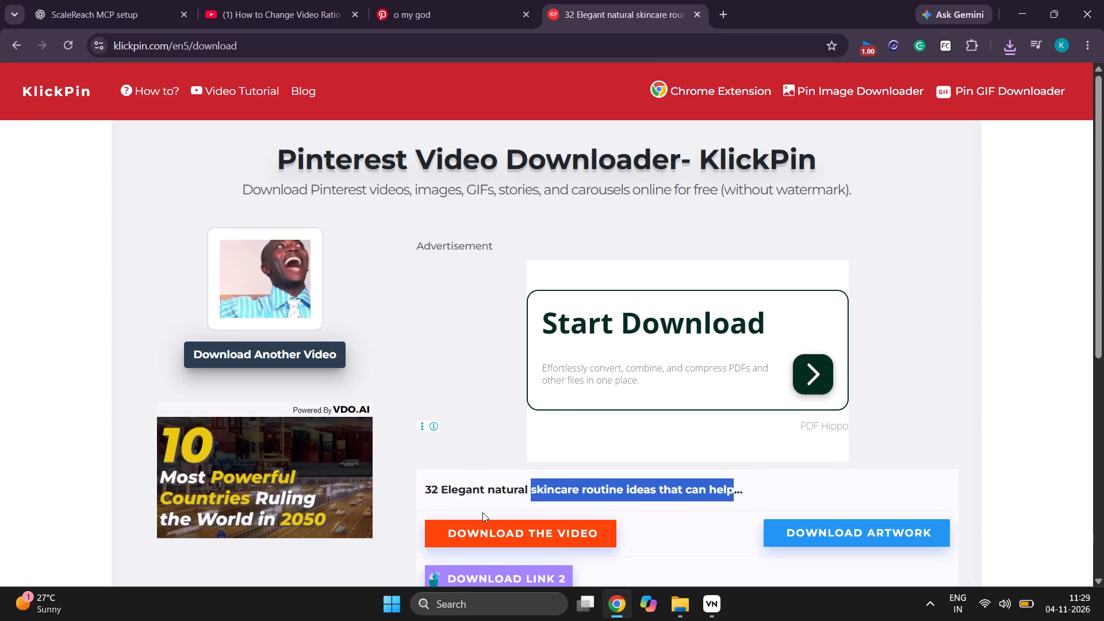
pyautogui.click(484, 531)
pyautogui.scroll(-1, 484, 531)
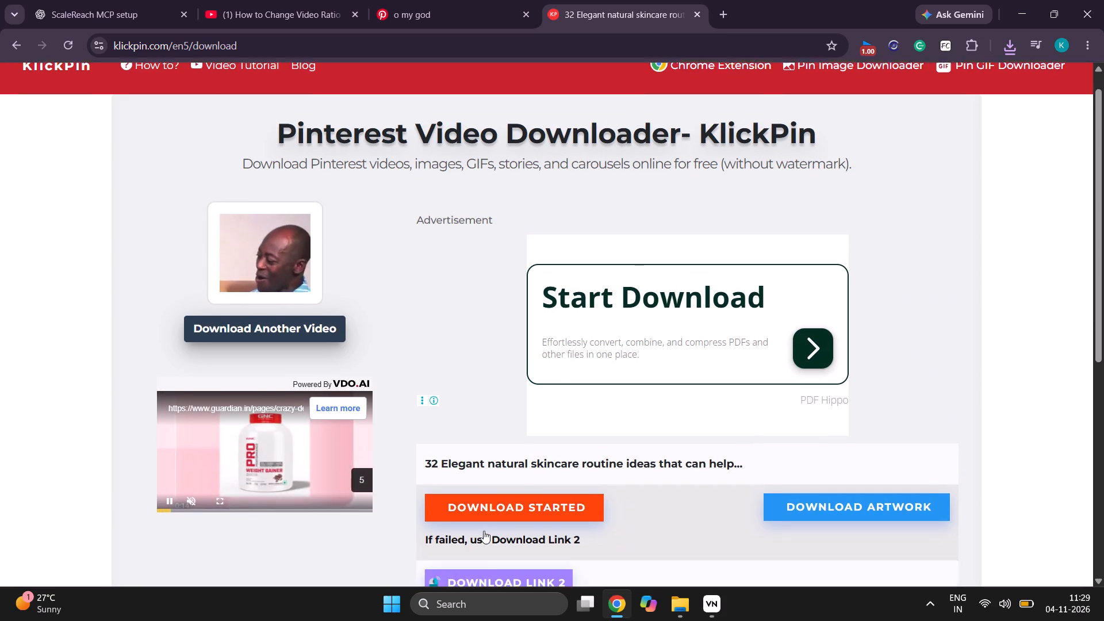
pyautogui.scroll(-2, 484, 531)
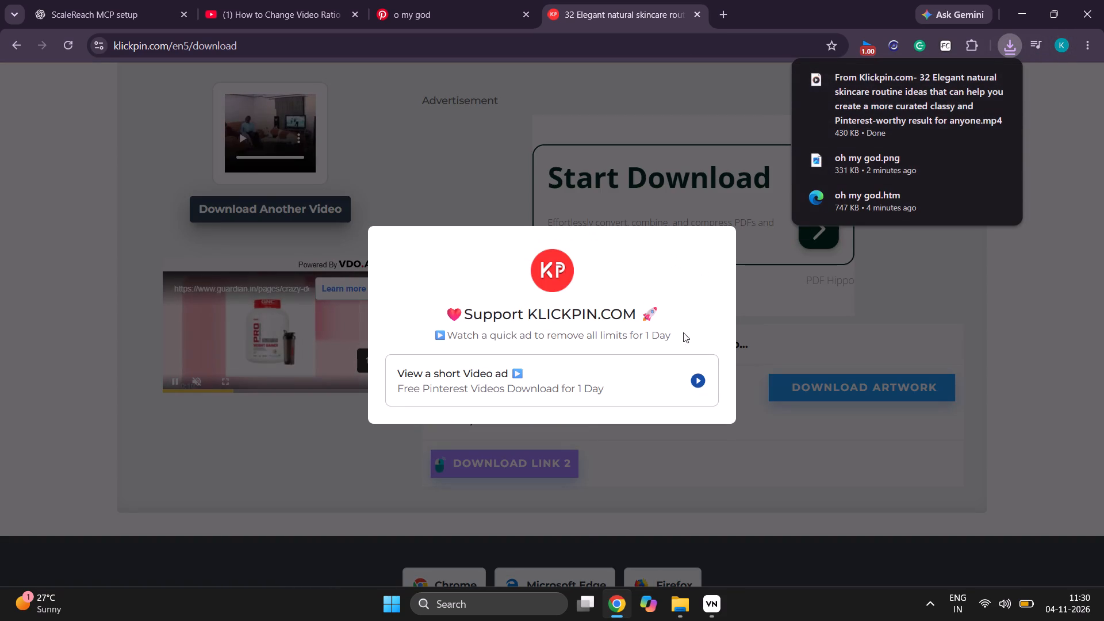
# Check the Downloads folder in File Explorer, switch to VN, and delete the still meme image clip at the timeline's start.
pyautogui.click(674, 600)
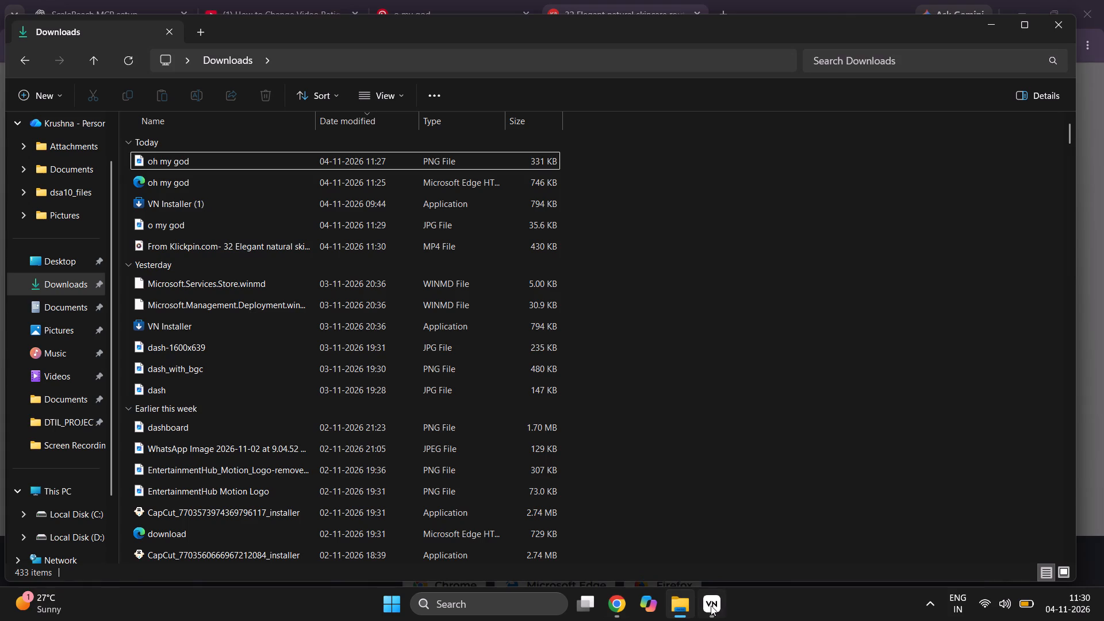
pyautogui.click(712, 605)
pyautogui.click(461, 505)
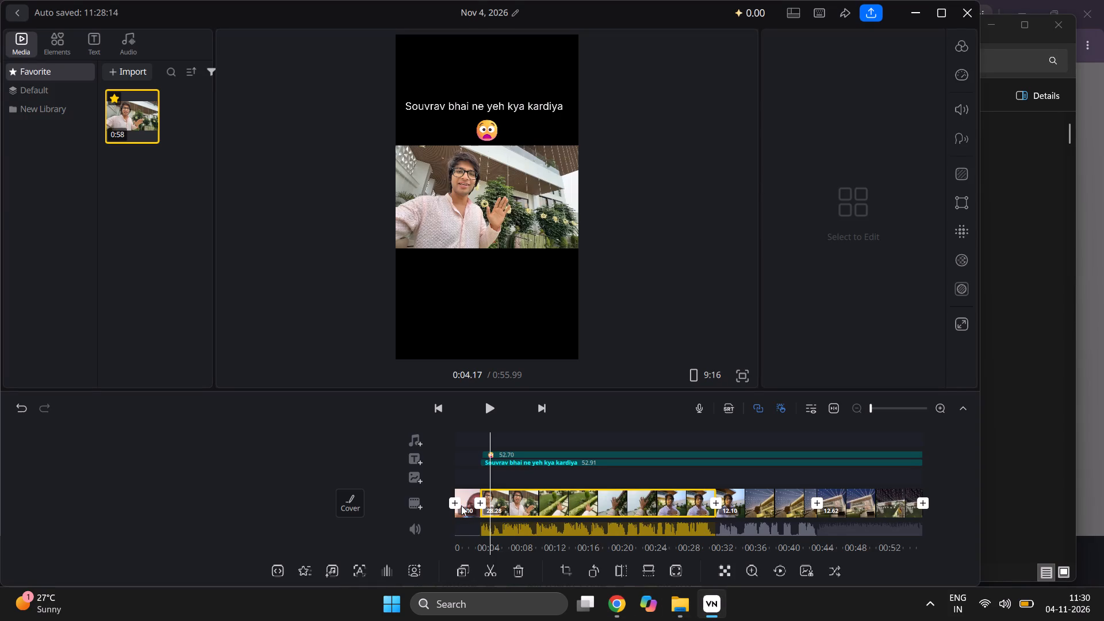
pyautogui.rightClick(501, 499)
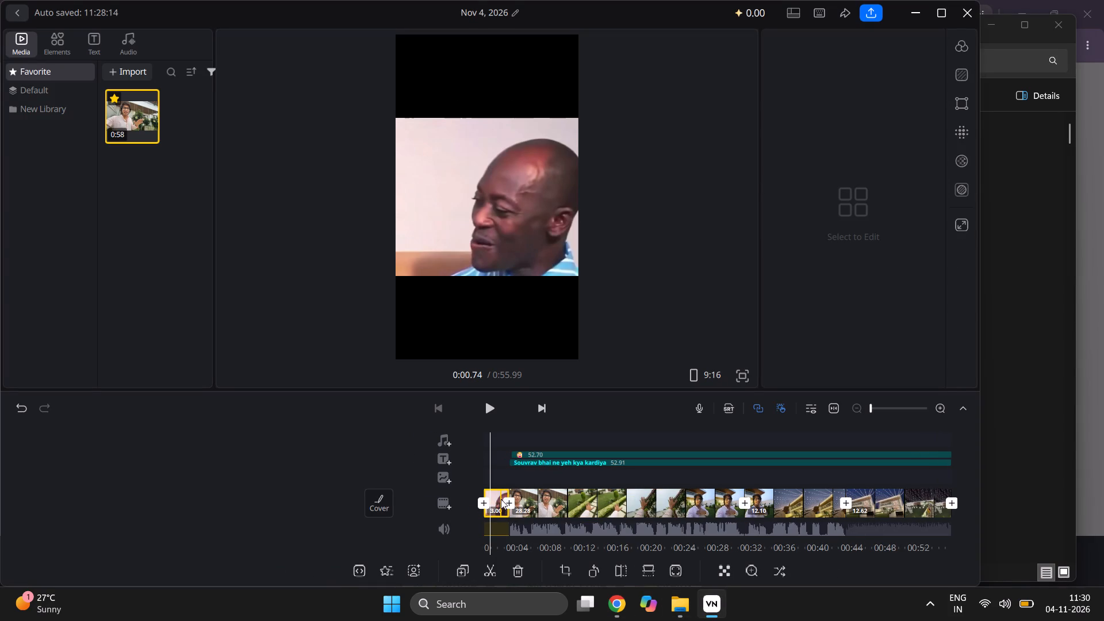
pyautogui.click(519, 577)
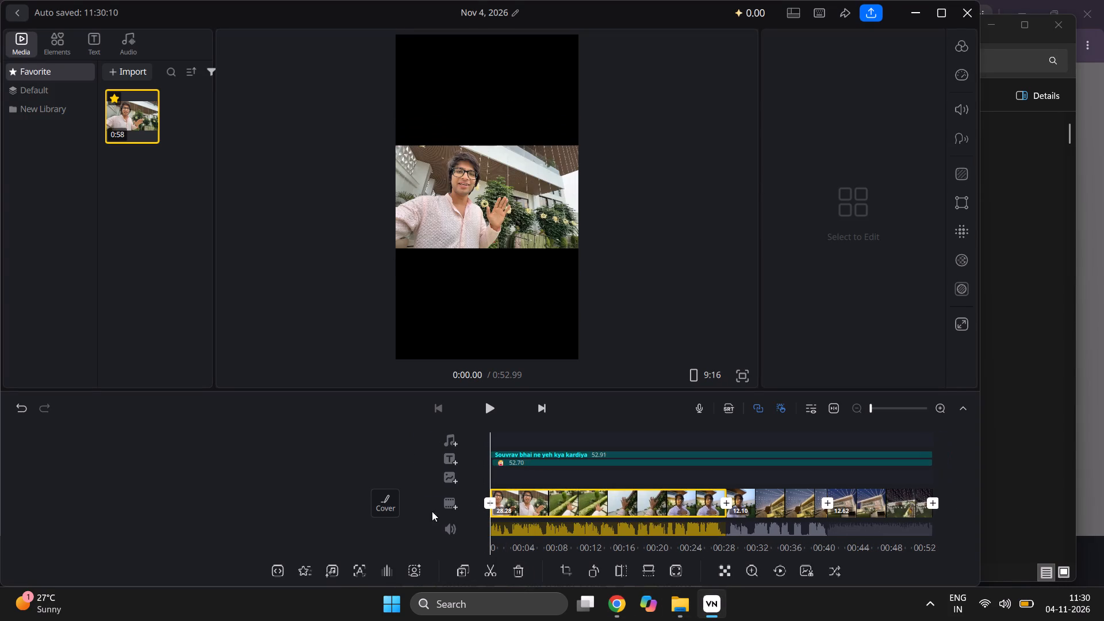
# Add the downloaded "From Klickpin.com- 32 Elegant natural" MP4 from Downloads to the start of the main video track.
pyautogui.click(455, 506)
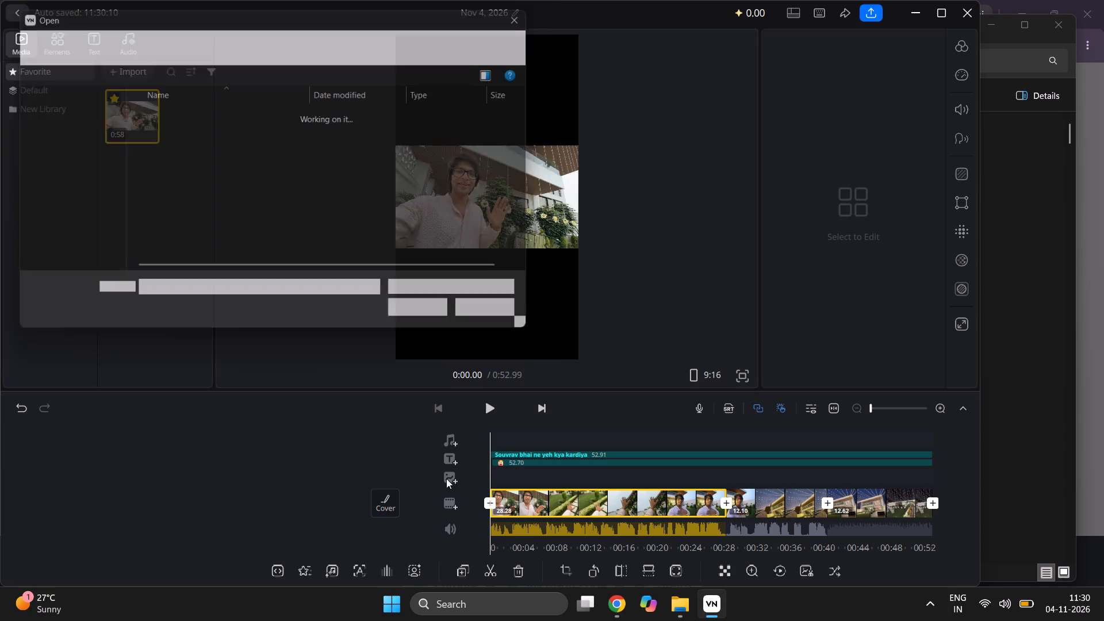
pyautogui.click(326, 136)
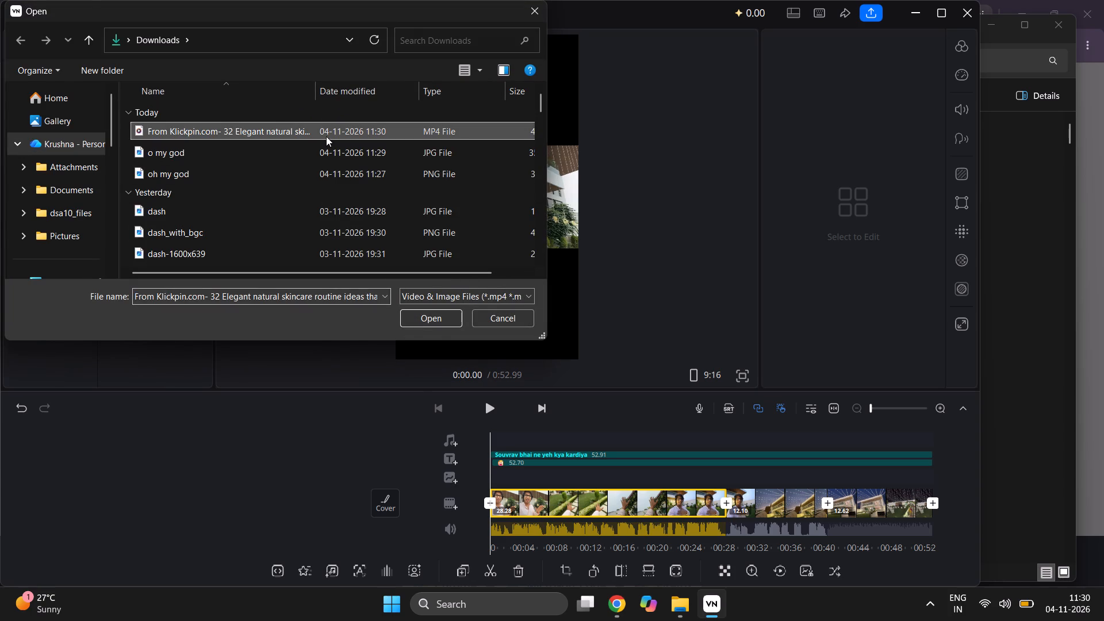
pyautogui.click(438, 326)
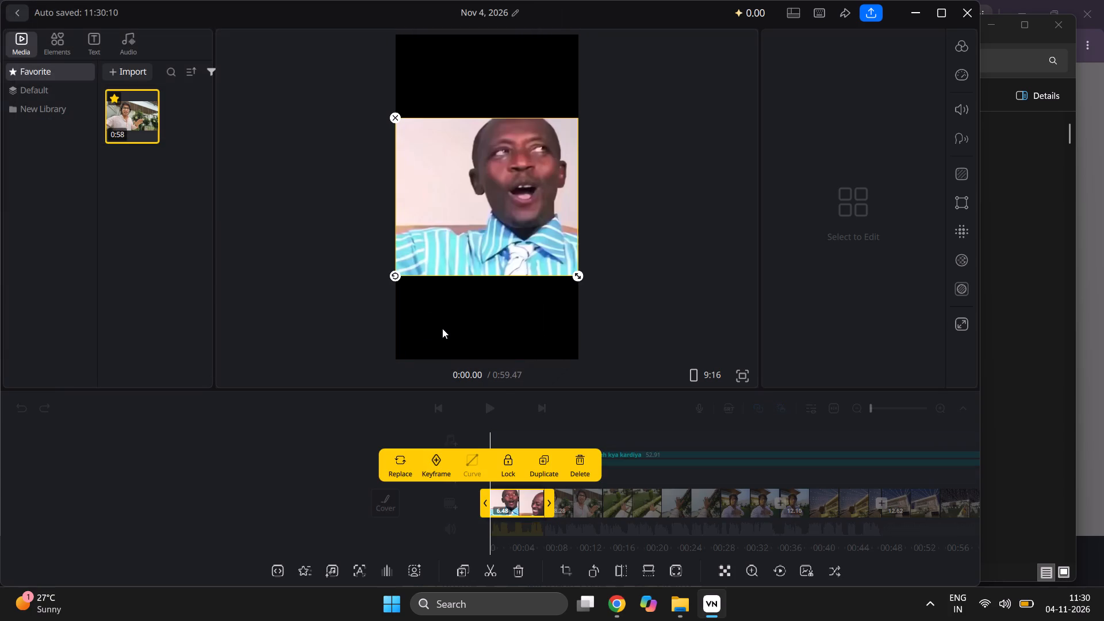
pyautogui.click(600, 345)
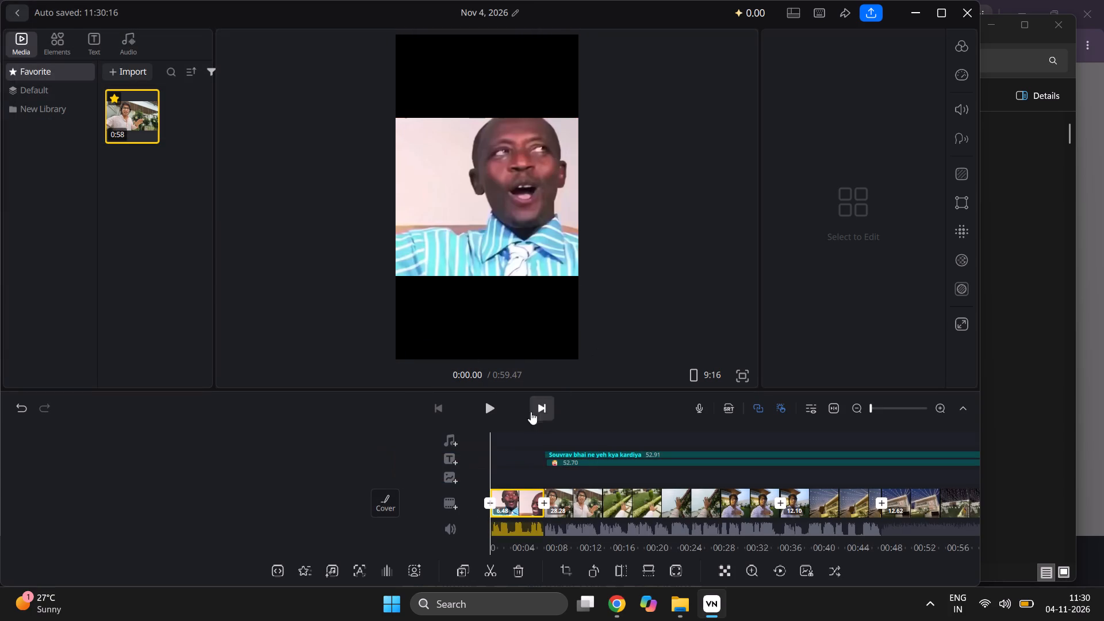
# Play through the meme clip to 0:03.76 and split it there.
pyautogui.click(483, 402)
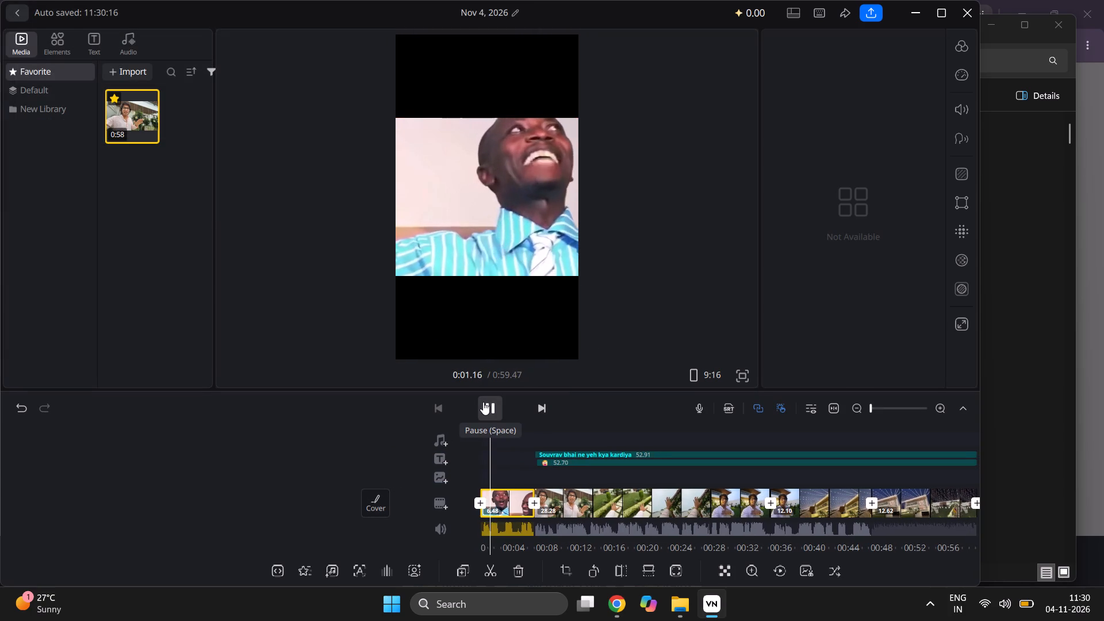
pyautogui.click(483, 402)
pyautogui.click(483, 402)
pyautogui.click(483, 402)
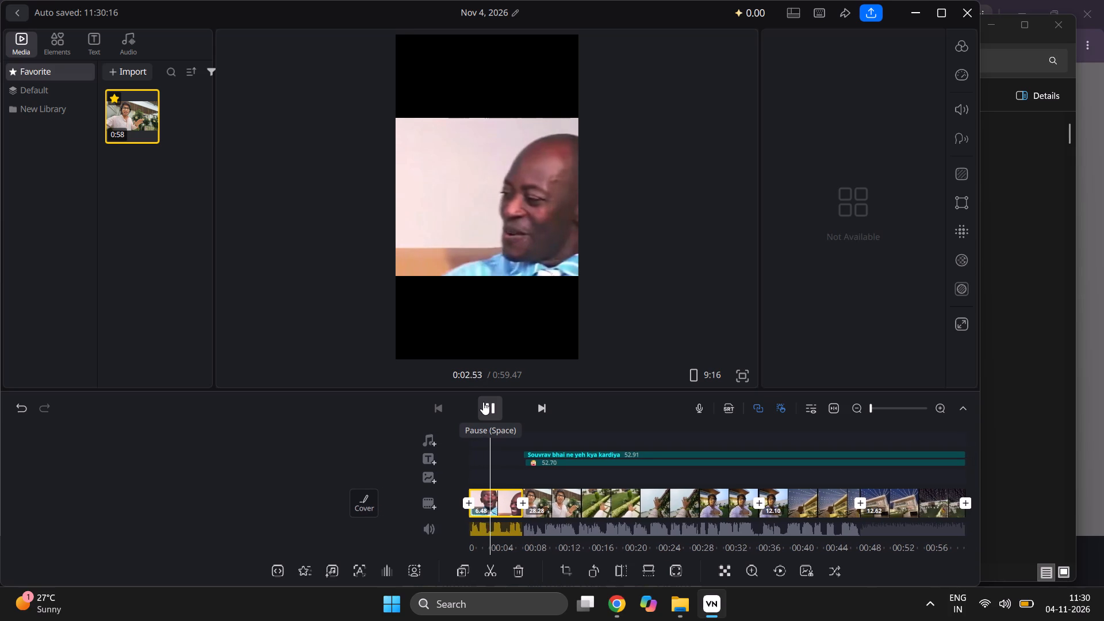
pyautogui.click(483, 402)
pyautogui.click(483, 402)
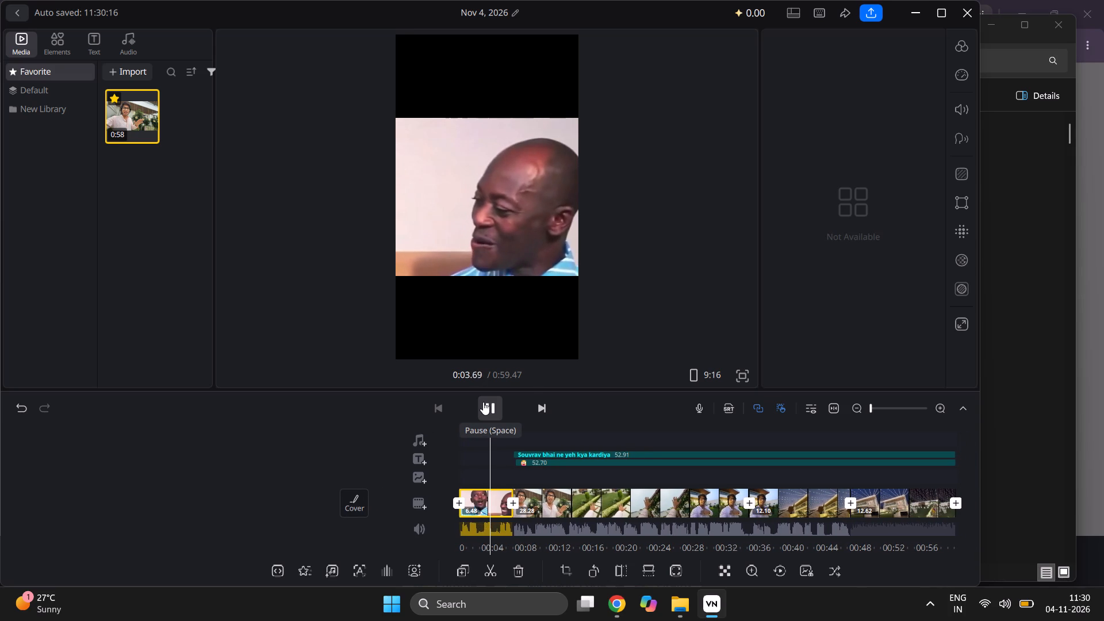
pyautogui.click(489, 561)
# Delete the second part of the split meme clip, between 0:03.76 and the first vlog scene.
pyautogui.click(499, 507)
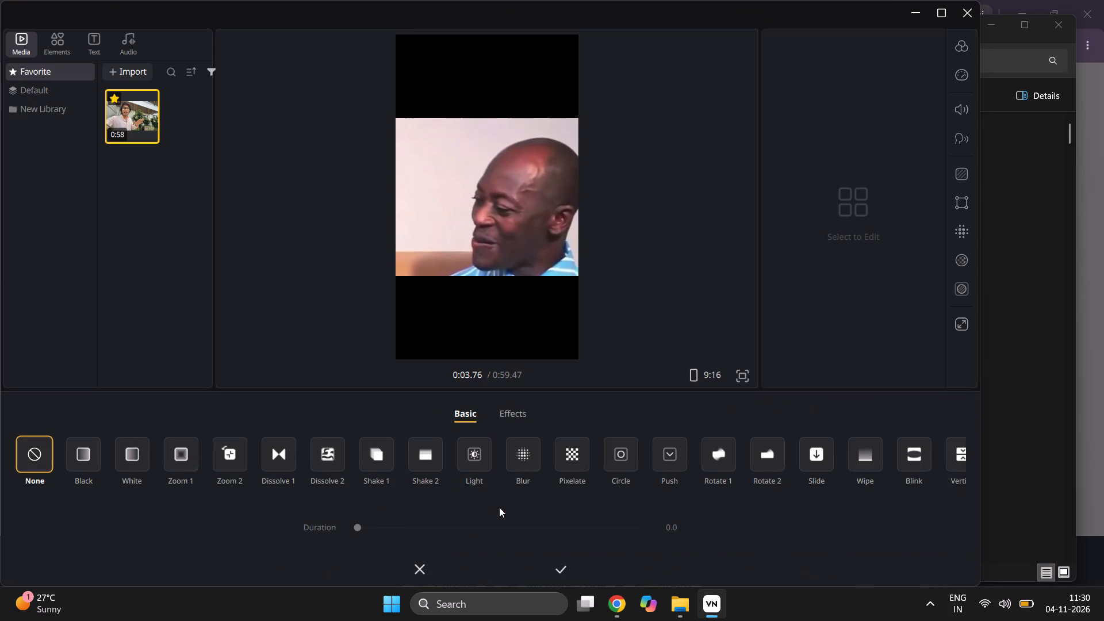
pyautogui.click(407, 563)
pyautogui.click(417, 566)
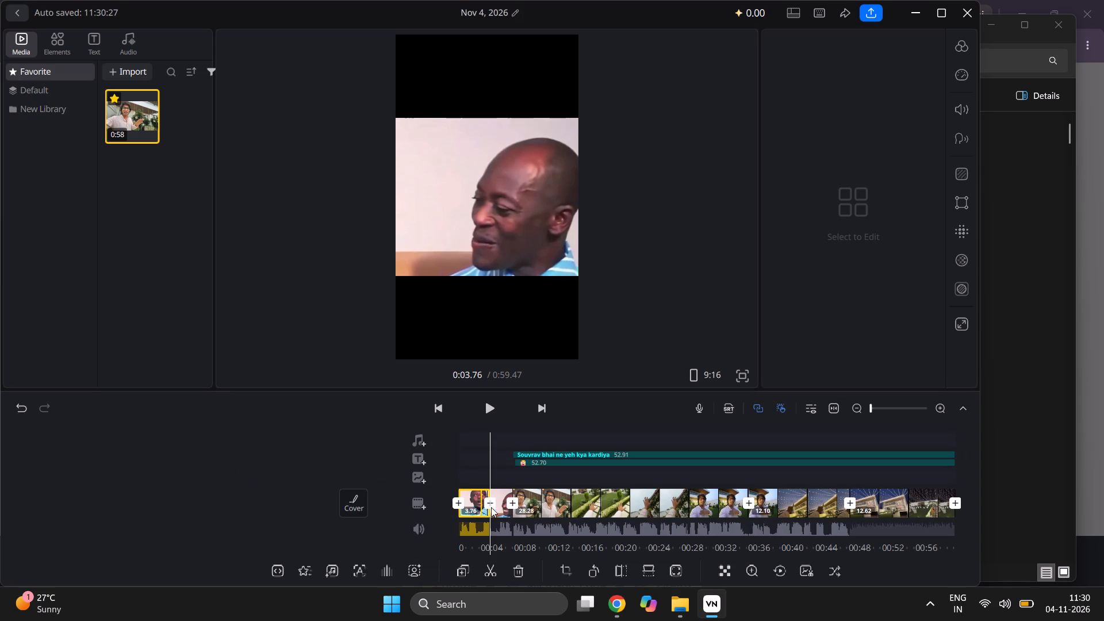
pyautogui.click(502, 508)
pyautogui.click(425, 569)
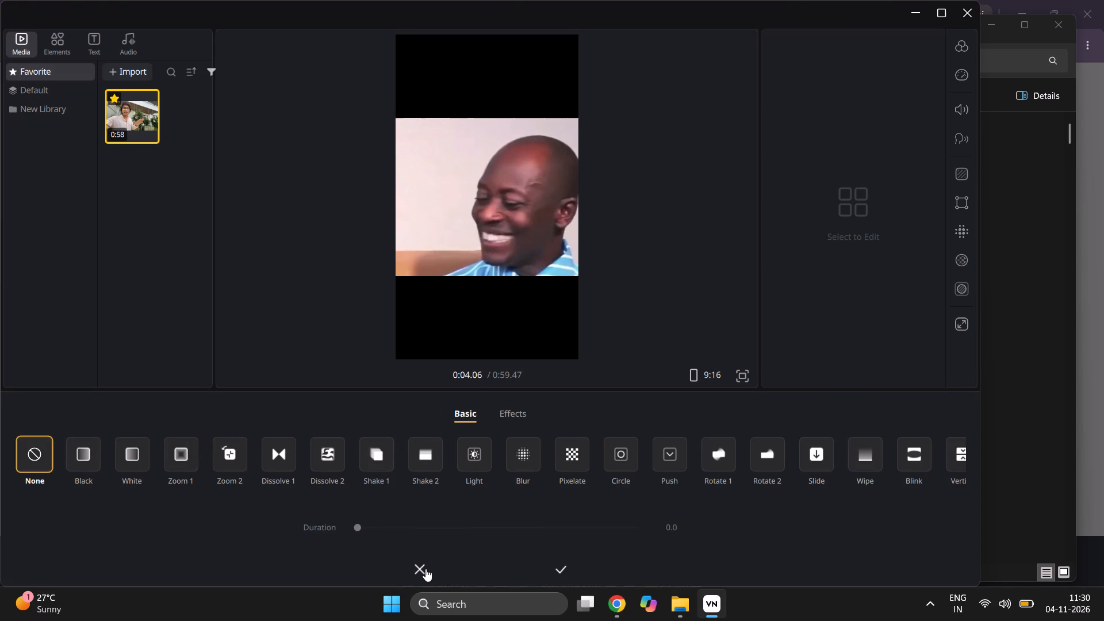
pyautogui.click(422, 569)
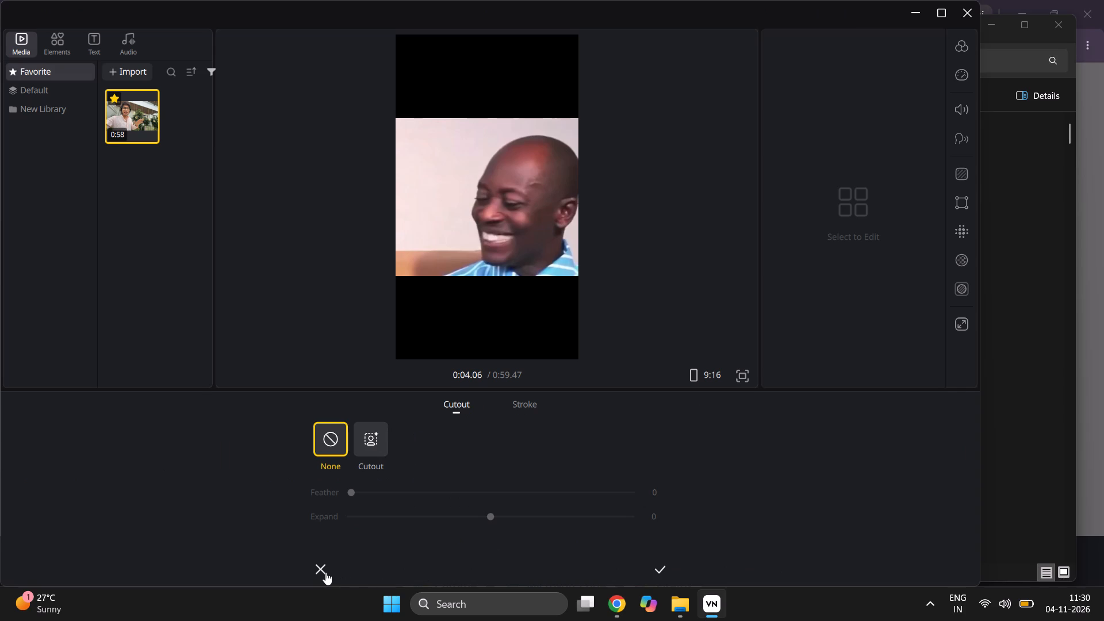
pyautogui.click(325, 572)
pyautogui.click(516, 574)
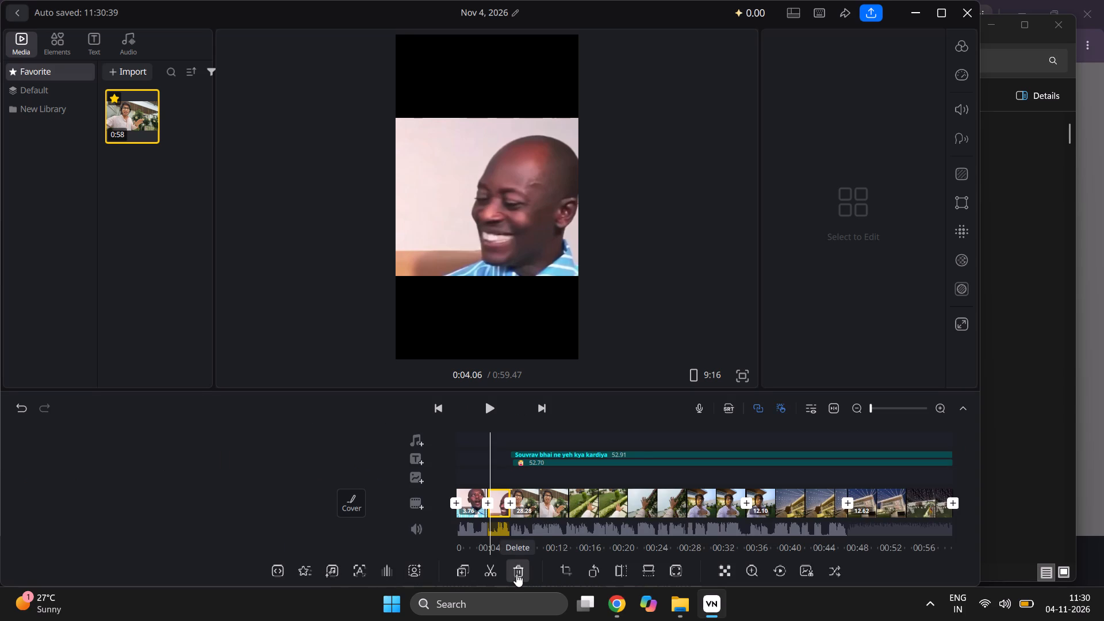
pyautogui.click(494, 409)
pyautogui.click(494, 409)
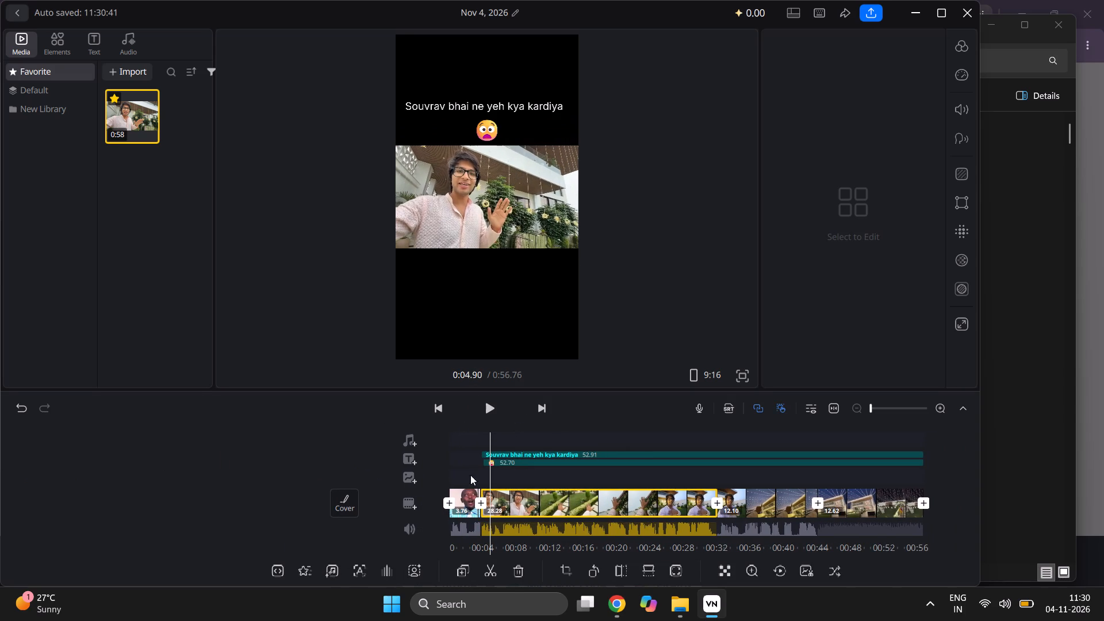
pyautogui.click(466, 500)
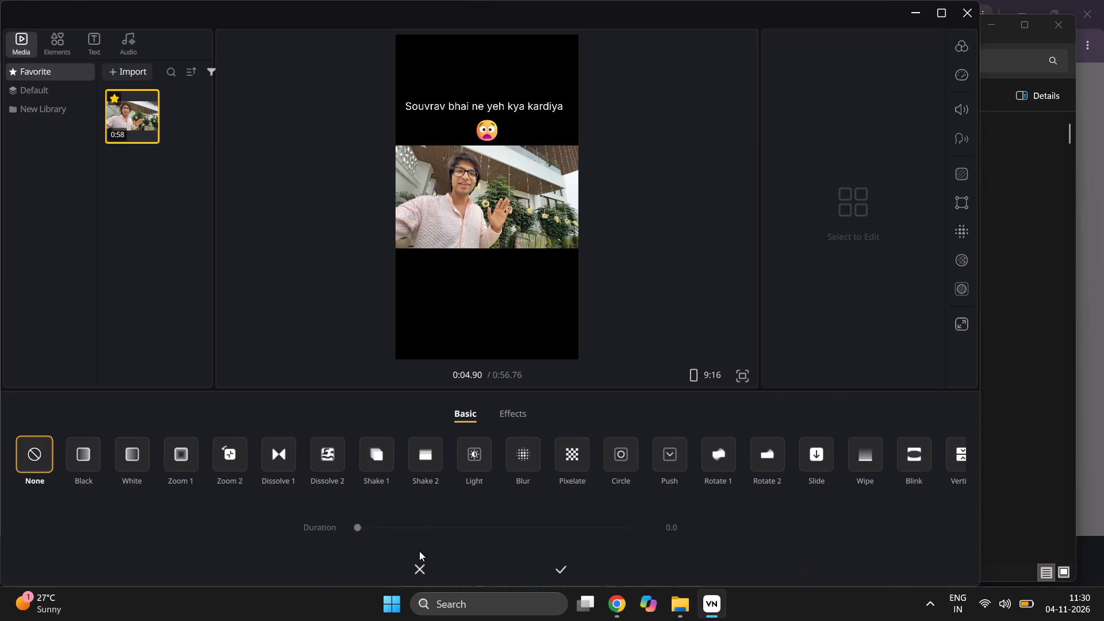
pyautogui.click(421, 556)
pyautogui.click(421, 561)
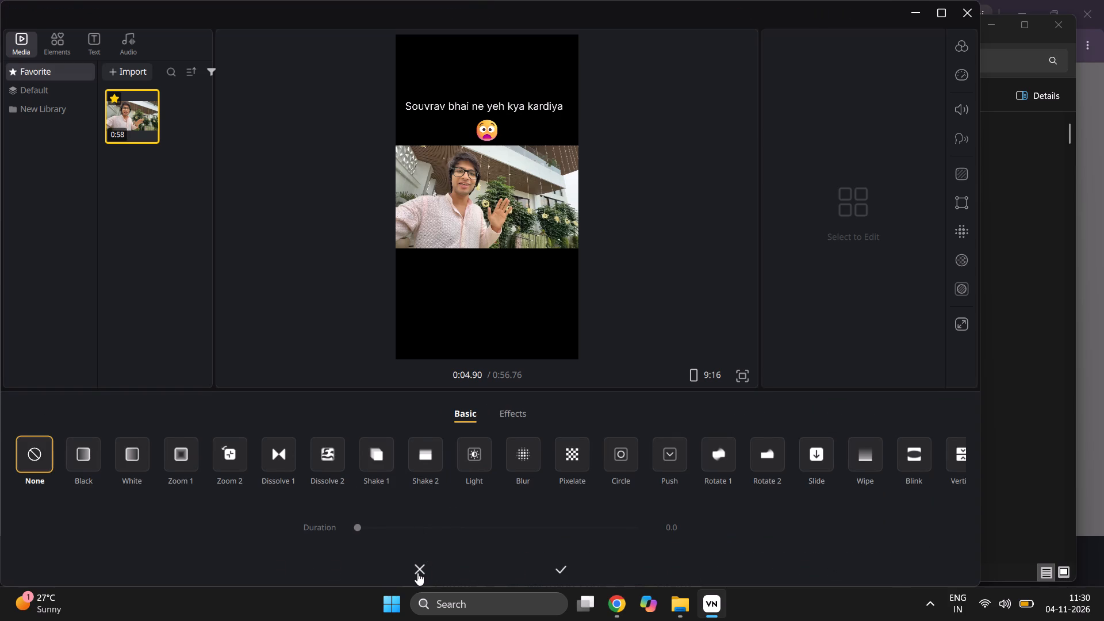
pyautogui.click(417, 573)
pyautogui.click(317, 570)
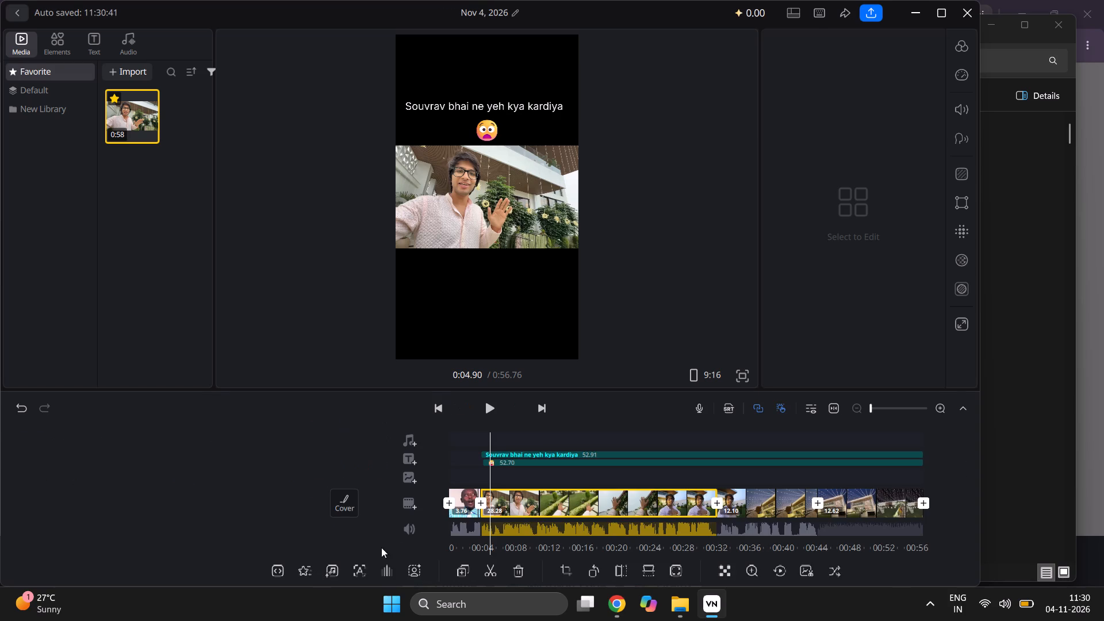
# Move the laughing-man meme clip from the start of the main track to between the first and second vlog scenes.
pyautogui.hscroll(2, 478, 522)
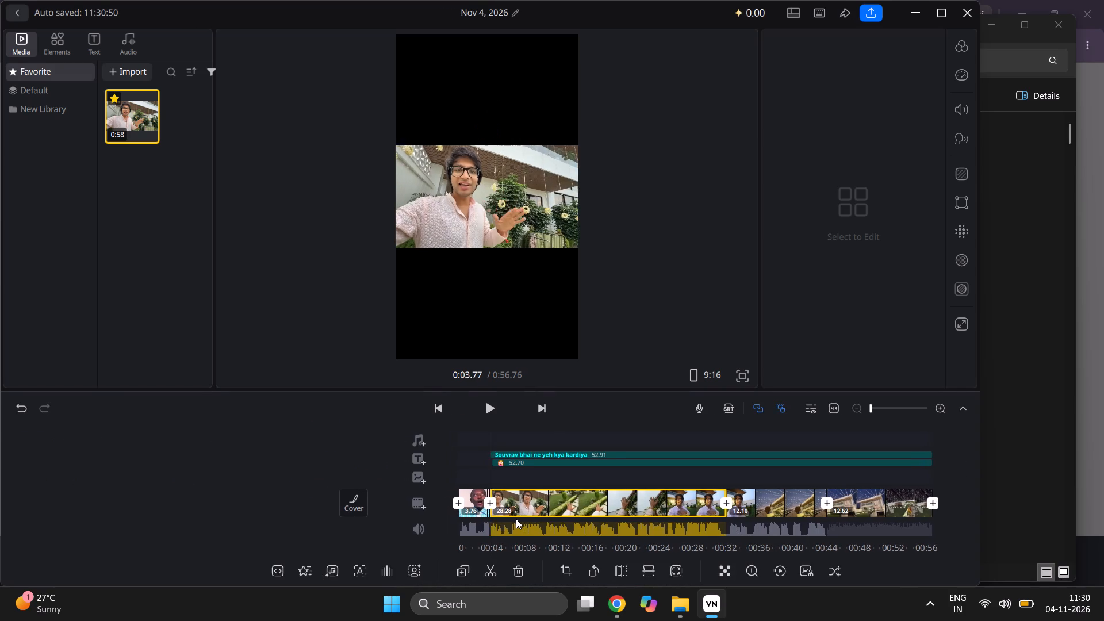
pyautogui.hscroll(1, 516, 519)
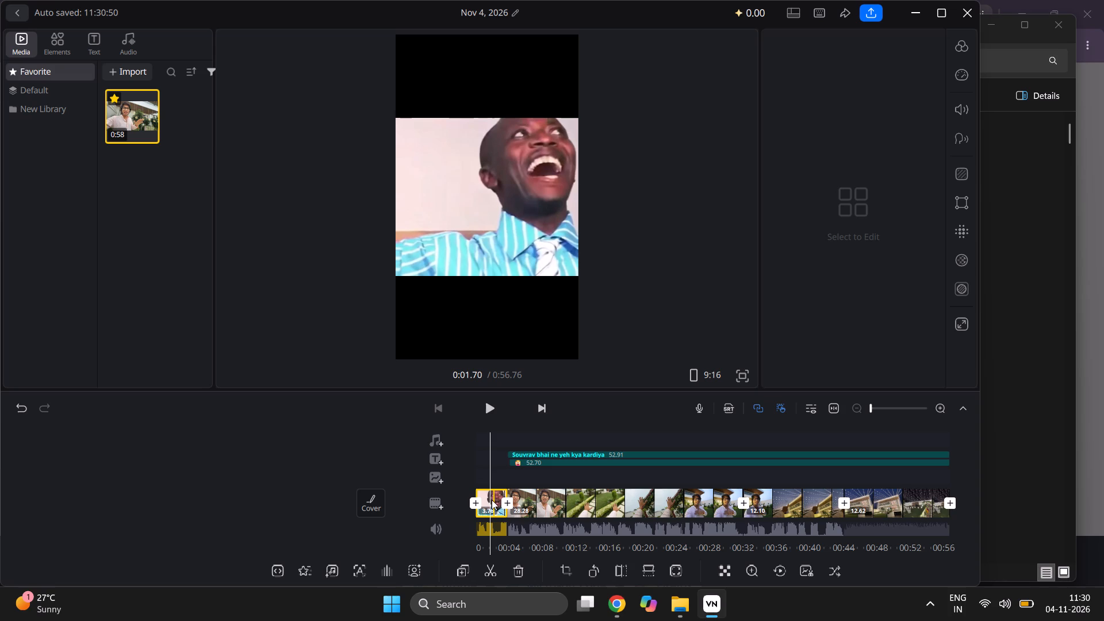
pyautogui.moveTo(488, 490); pyautogui.dragTo(499, 491)
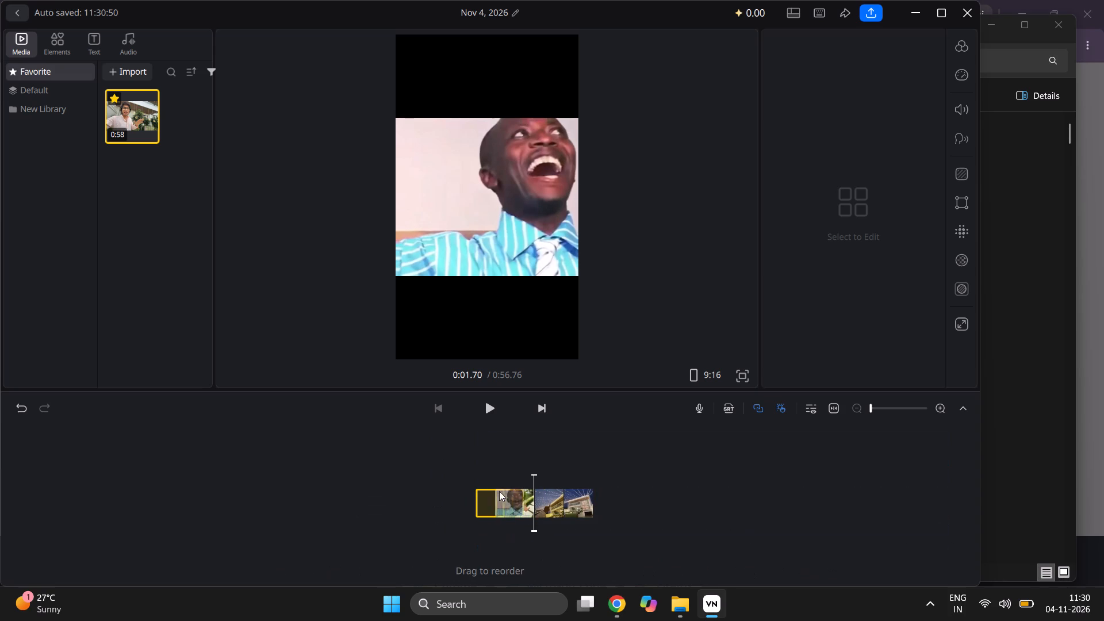
pyautogui.moveTo(499, 491); pyautogui.dragTo(533, 500)
pyautogui.moveTo(533, 500); pyautogui.dragTo(531, 499)
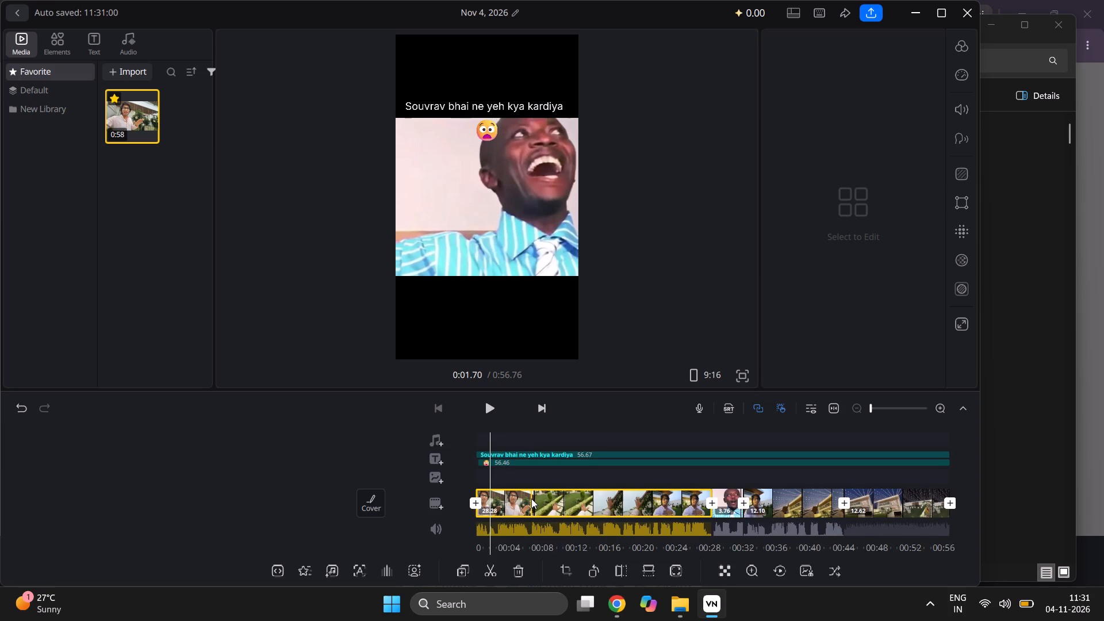
# Play back the opening of the video and the section containing the moved meme clip to check its new placement.
pyautogui.click(490, 411)
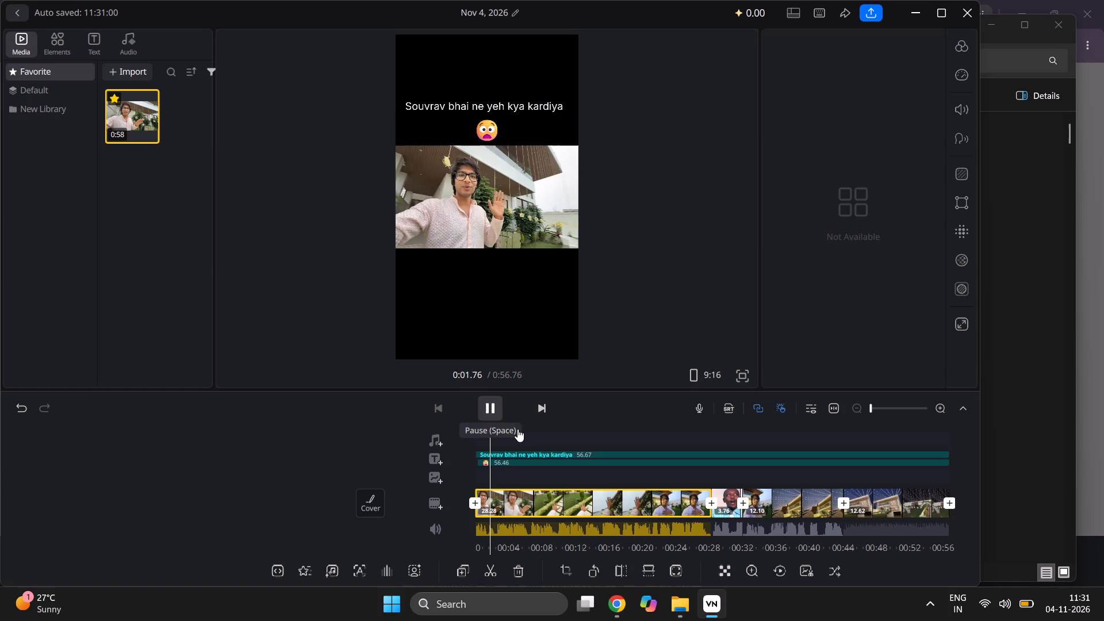
pyautogui.click(672, 513)
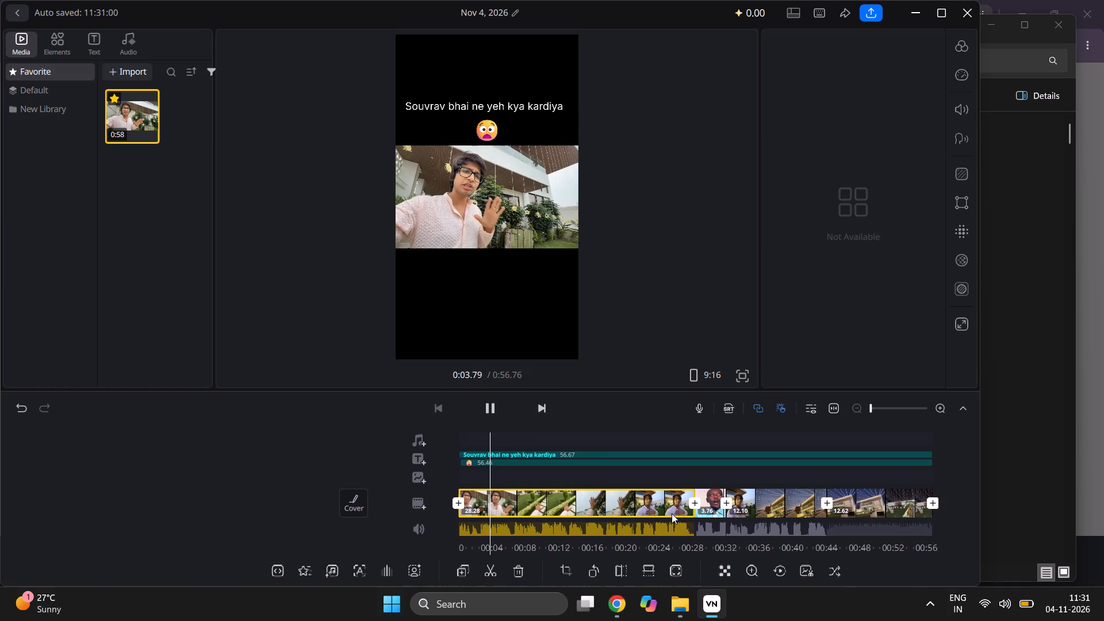
pyautogui.click(672, 513)
pyautogui.hscroll(-1, 672, 513)
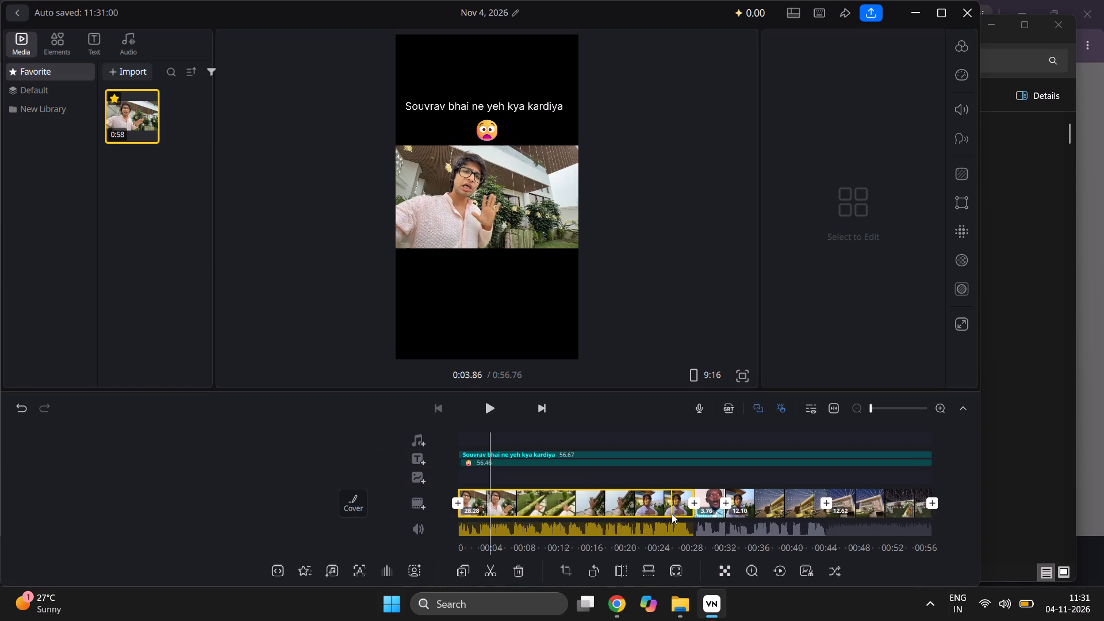
pyautogui.hscroll(-4, 672, 513)
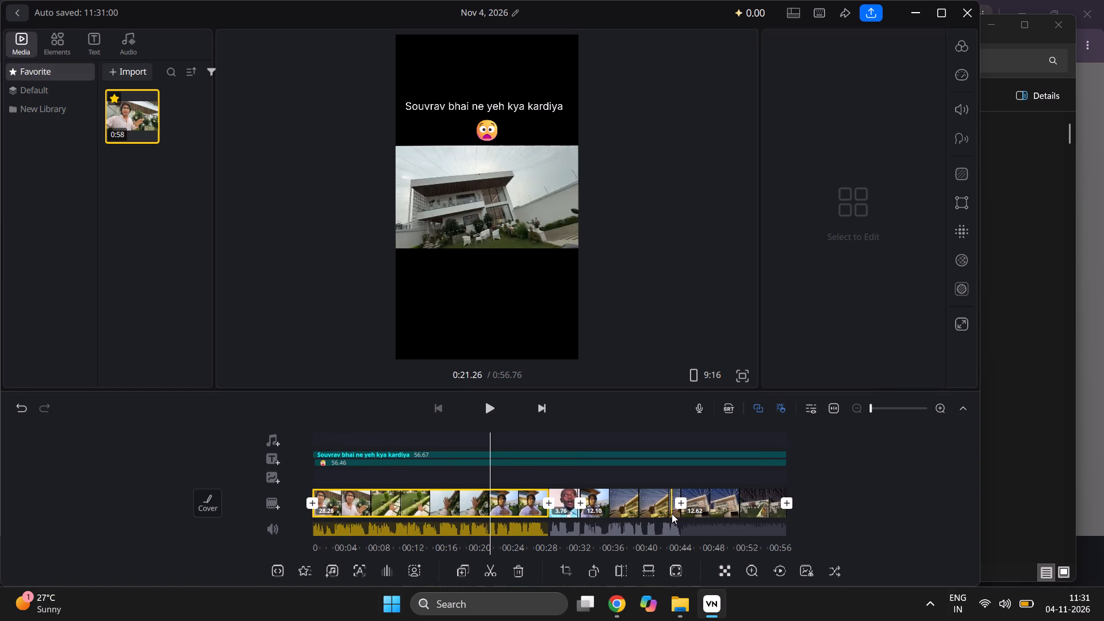
pyautogui.hscroll(-3, 672, 513)
pyautogui.hscroll(1, 672, 513)
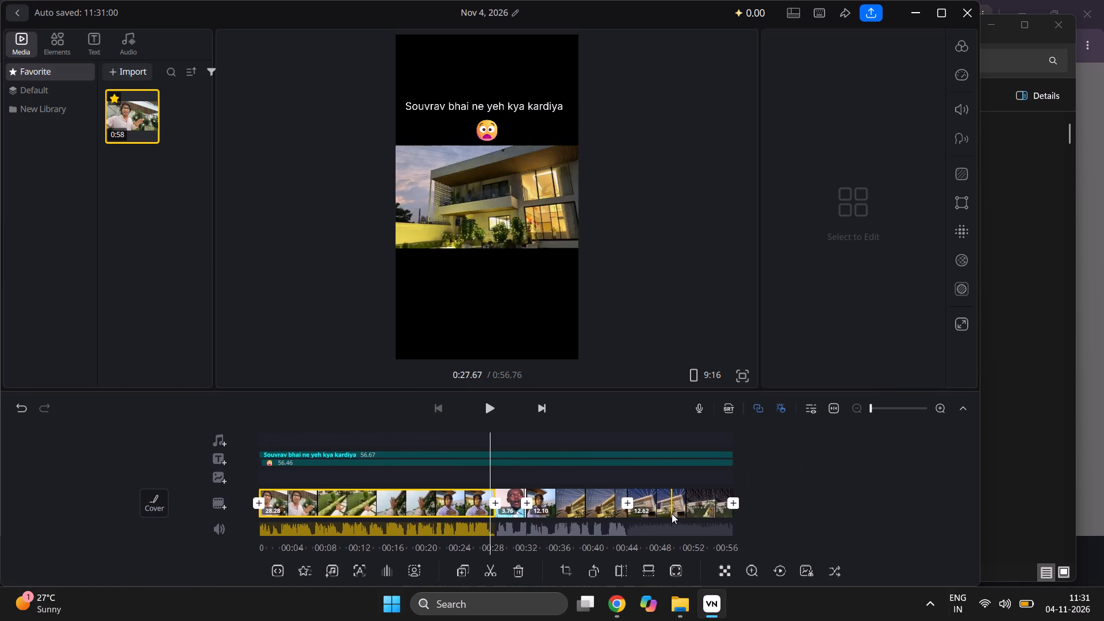
pyautogui.hscroll(1, 672, 513)
pyautogui.click(491, 405)
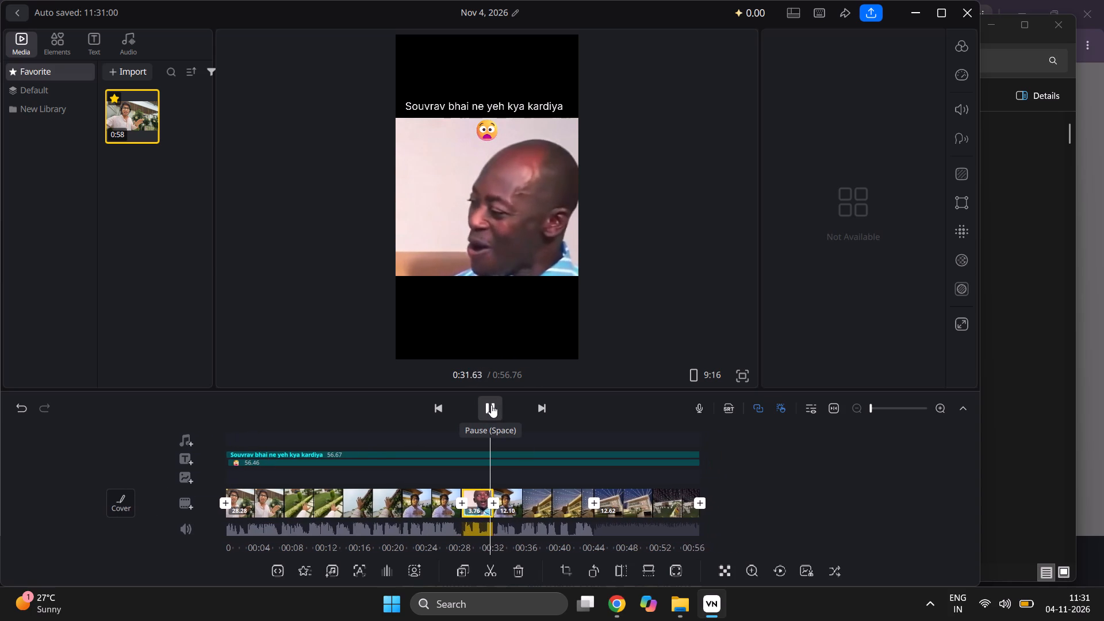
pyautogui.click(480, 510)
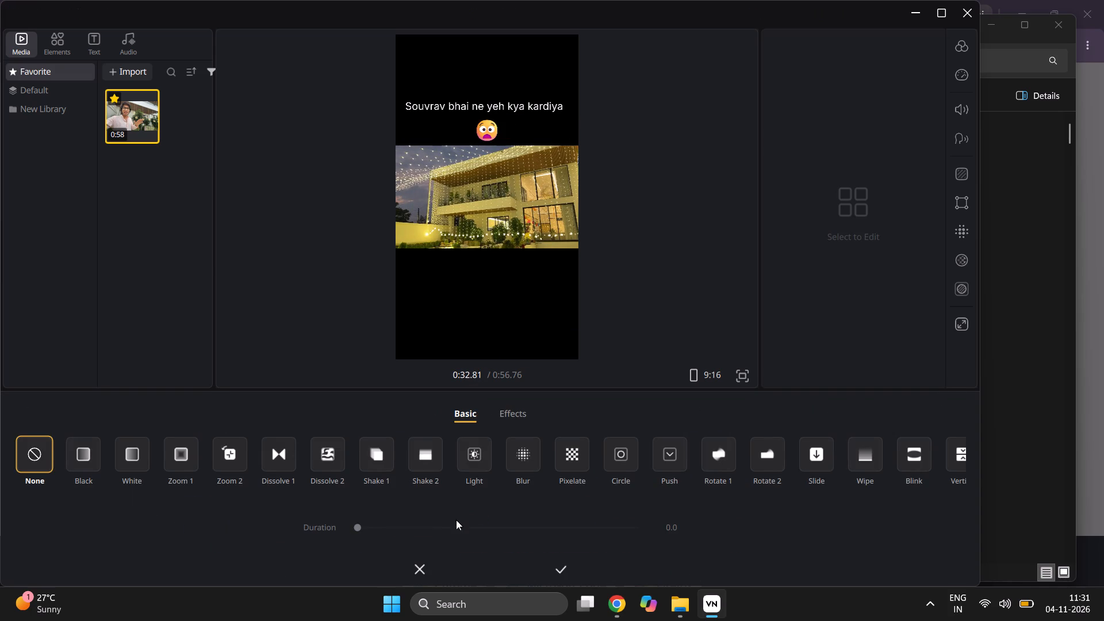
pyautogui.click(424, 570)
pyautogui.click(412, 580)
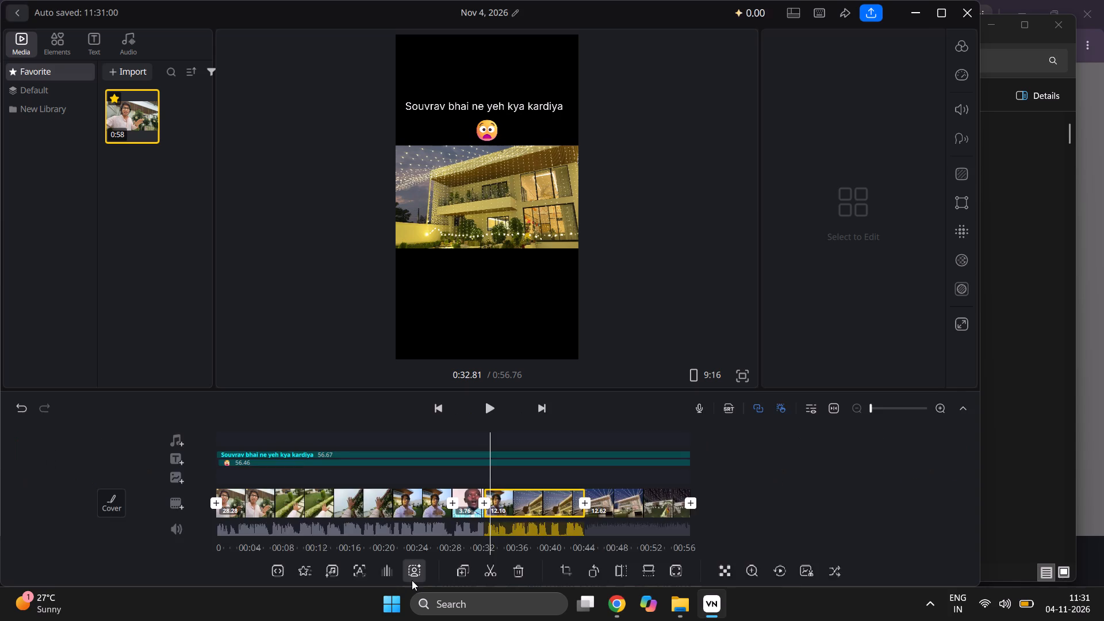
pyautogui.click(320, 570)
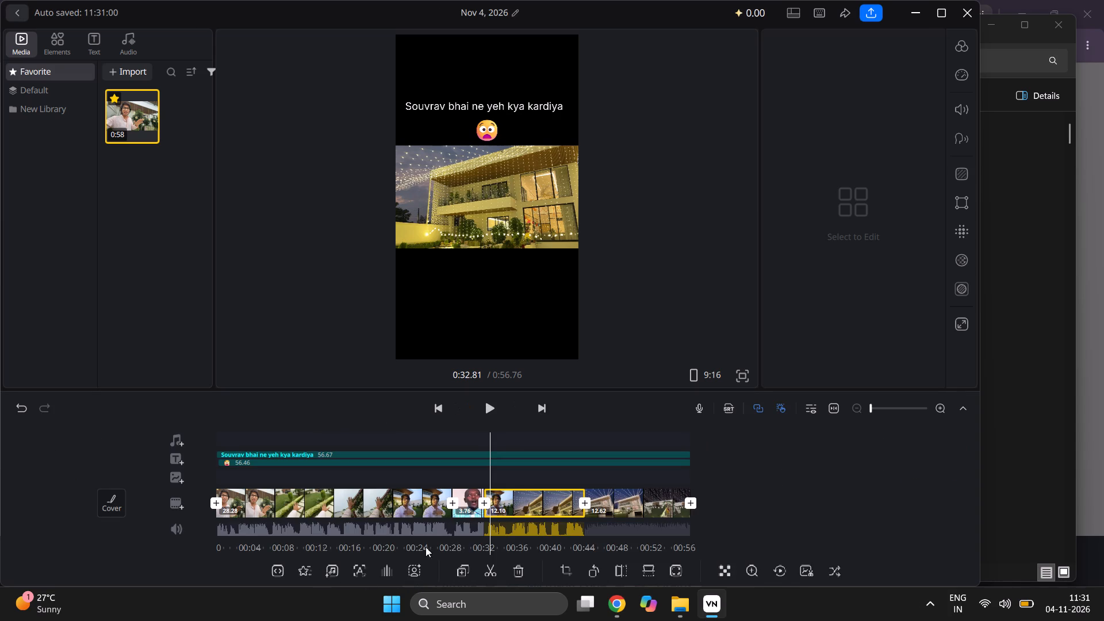
# Split the "Souvrav bhai ne yeh kya kardiya" title at 0:28.42, near the start of the meme clip.
pyautogui.hscroll(2, 473, 524)
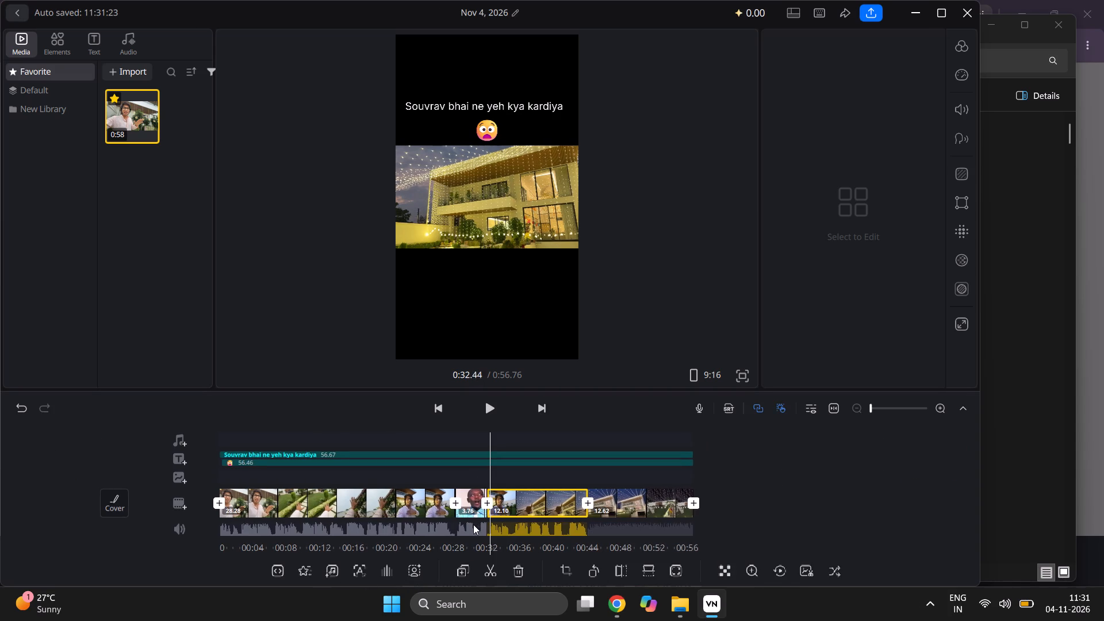
pyautogui.hscroll(1, 473, 524)
pyautogui.click(464, 455)
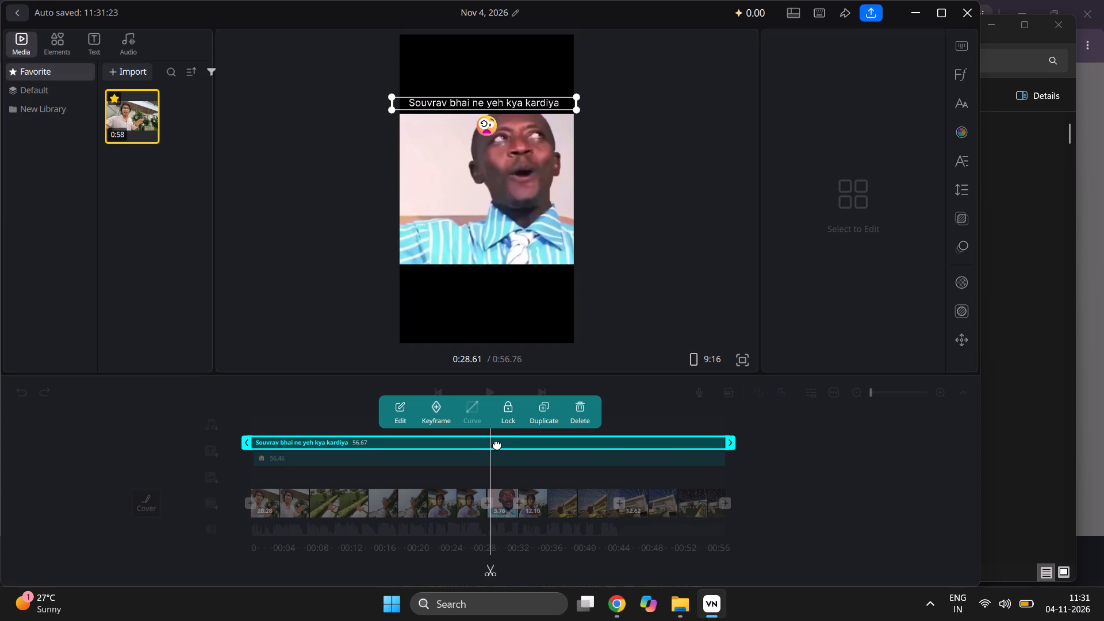
pyautogui.click(488, 569)
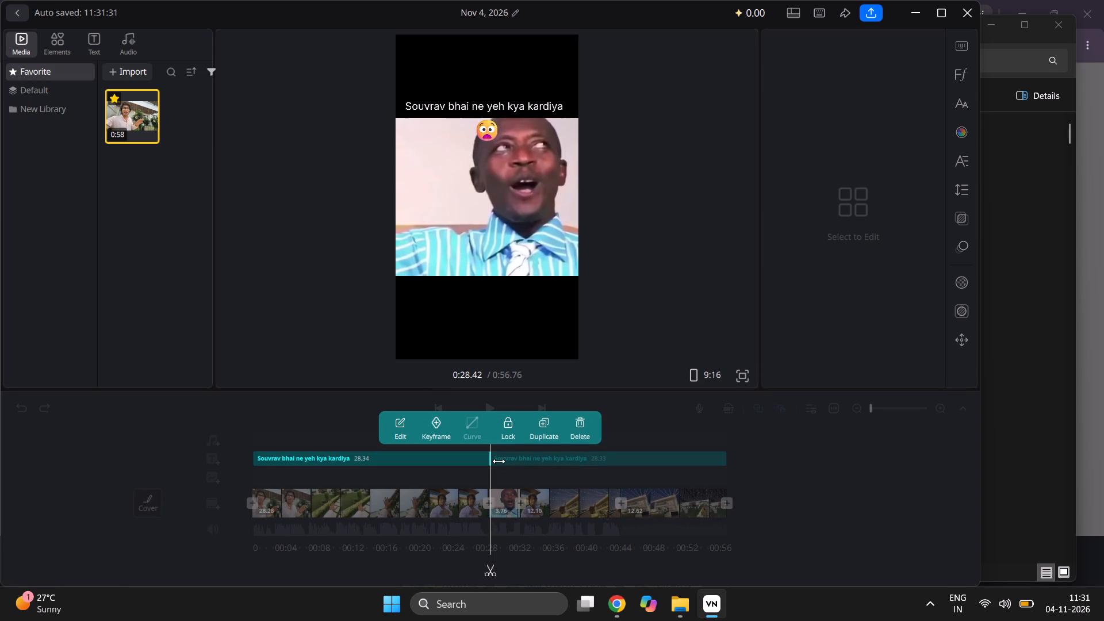
pyautogui.click(492, 565)
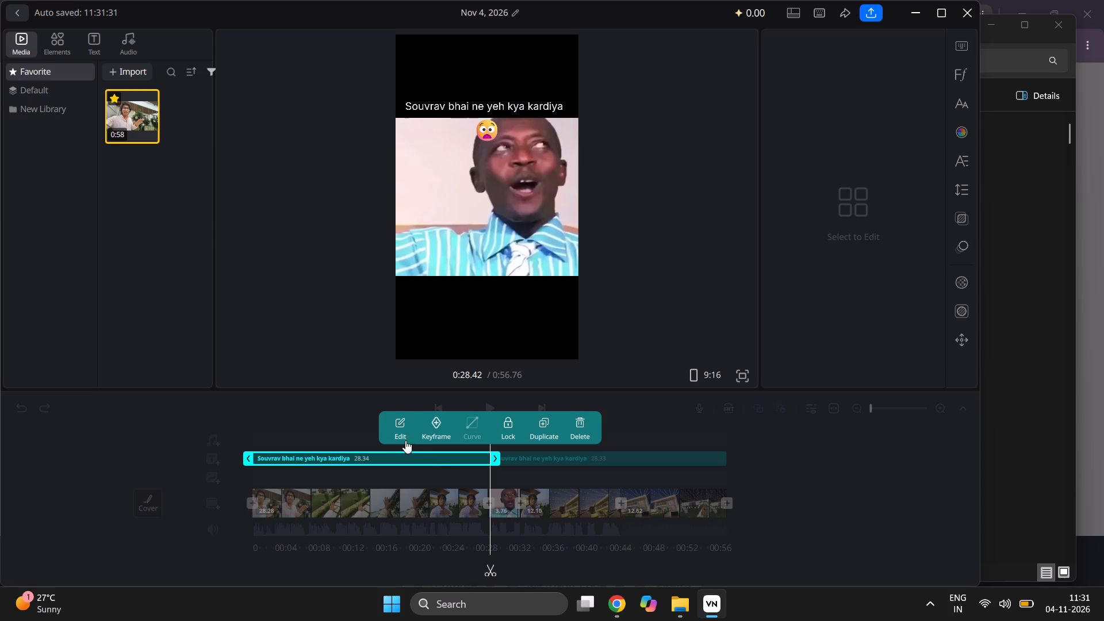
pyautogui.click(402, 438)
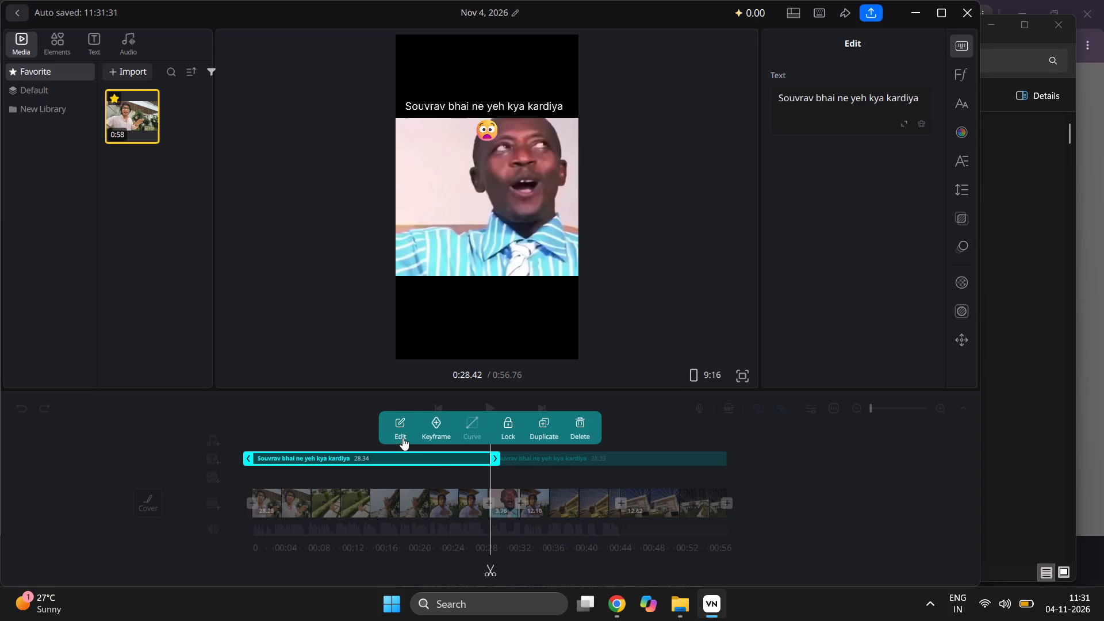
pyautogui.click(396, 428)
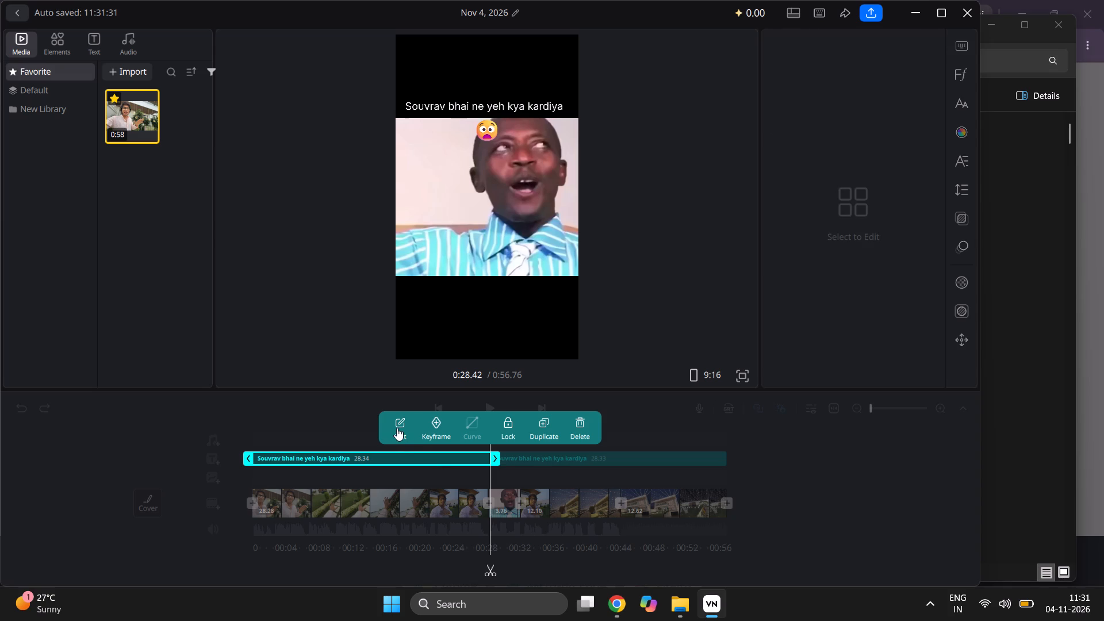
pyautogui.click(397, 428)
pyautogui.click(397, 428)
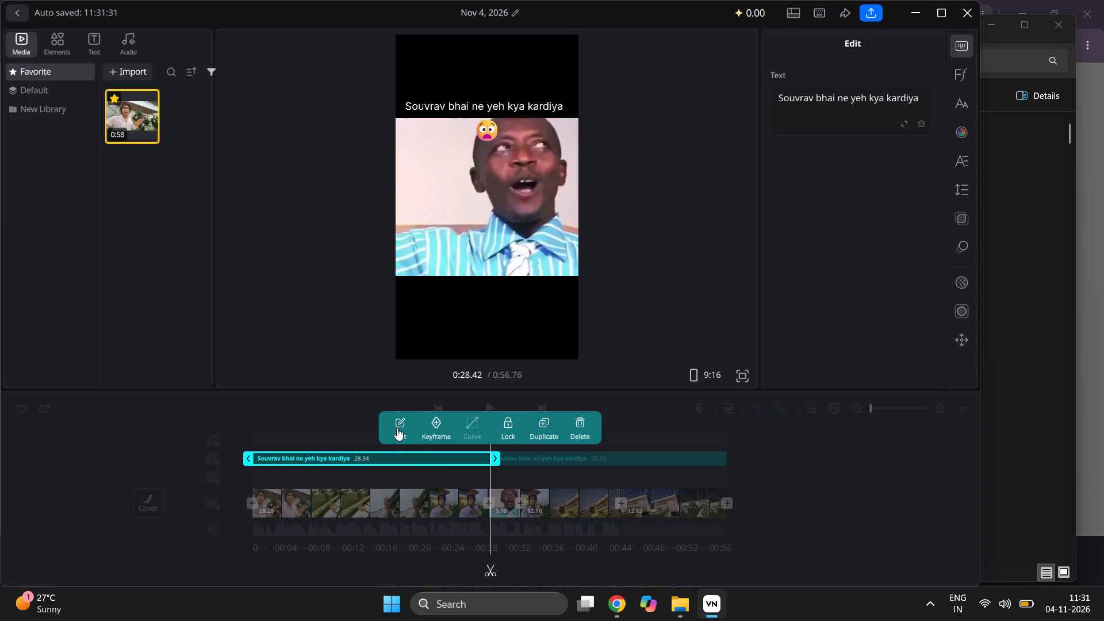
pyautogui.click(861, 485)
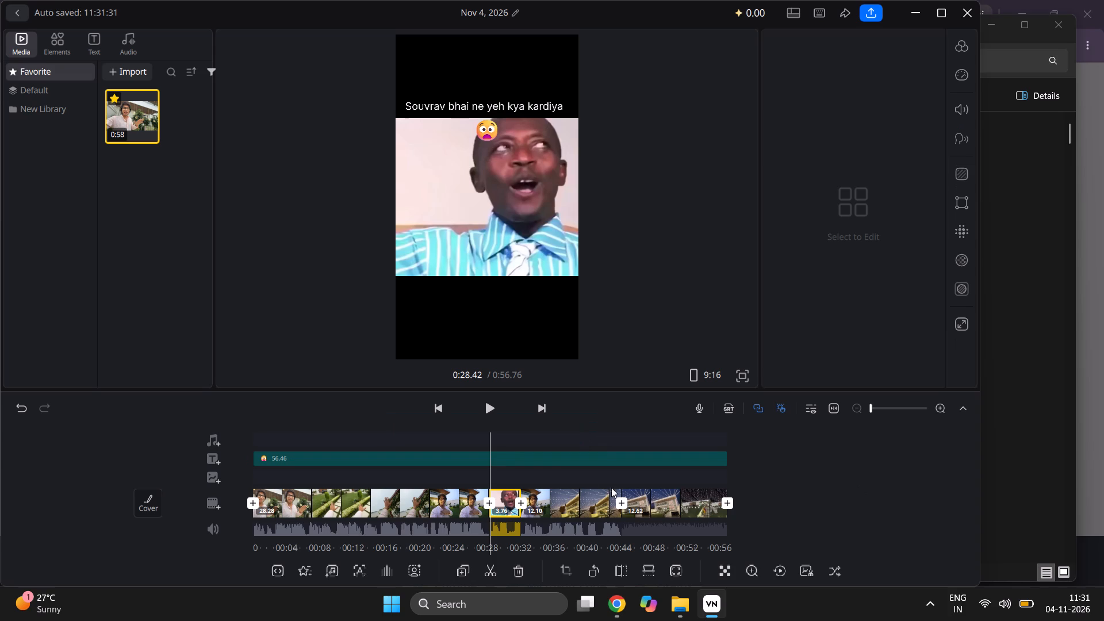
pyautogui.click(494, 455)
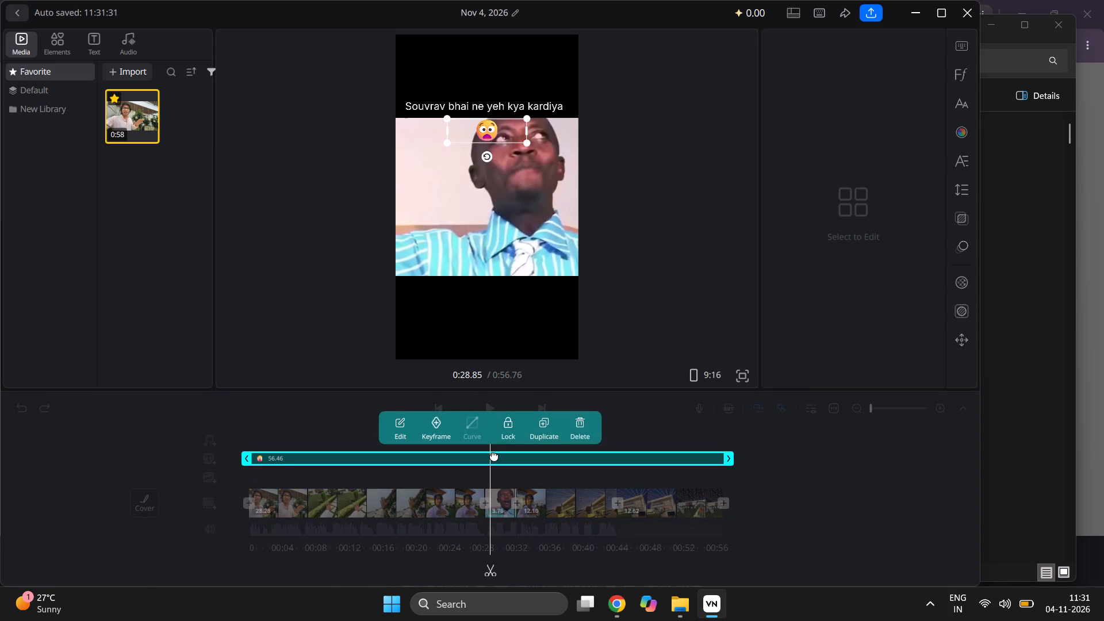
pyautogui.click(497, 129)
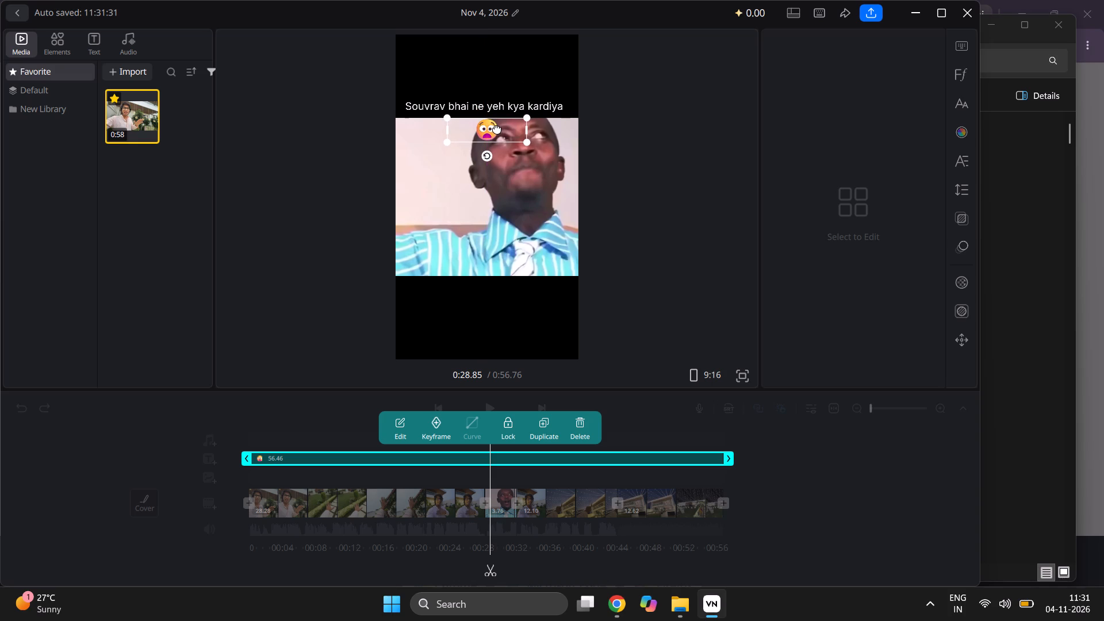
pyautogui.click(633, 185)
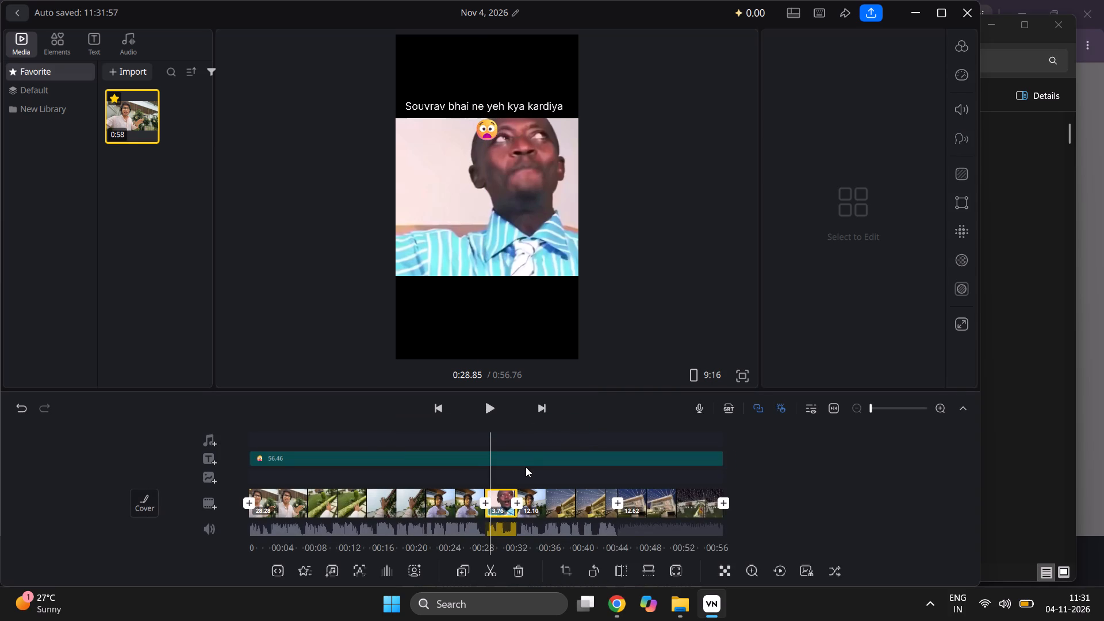
# Scrub back and forth through the timeline to examine the title and emoji over the vlog scenes and meme clip.
pyautogui.hscroll(2, 526, 468)
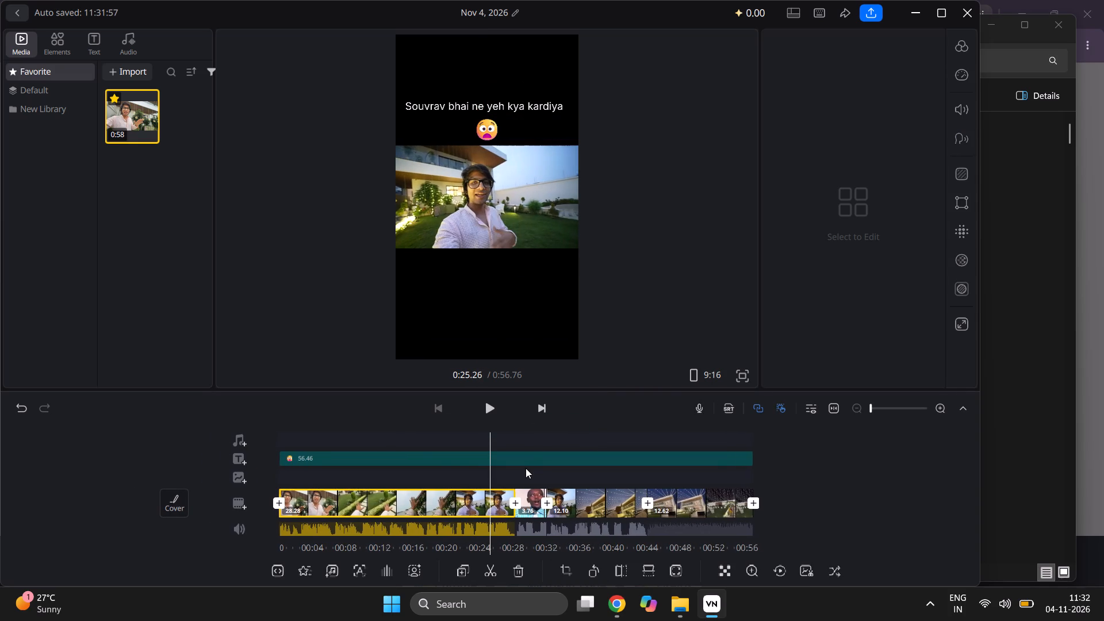
pyautogui.hscroll(4, 346, 446)
pyautogui.hscroll(2, 531, 455)
pyautogui.hscroll(-5, 531, 455)
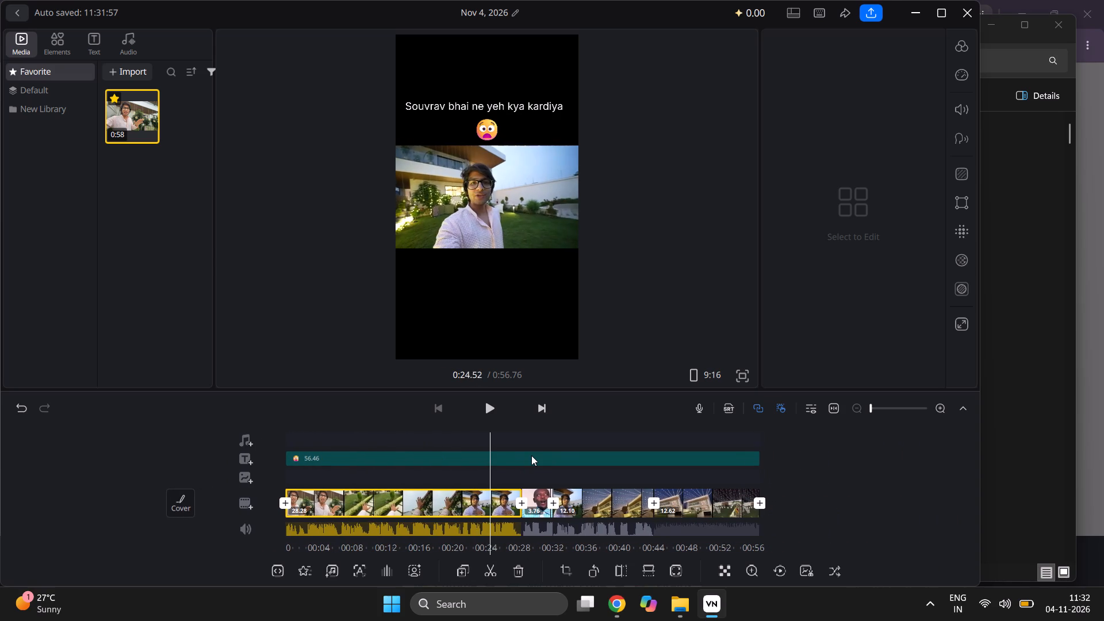
pyautogui.hscroll(-3, 531, 455)
pyautogui.hscroll(2, 531, 455)
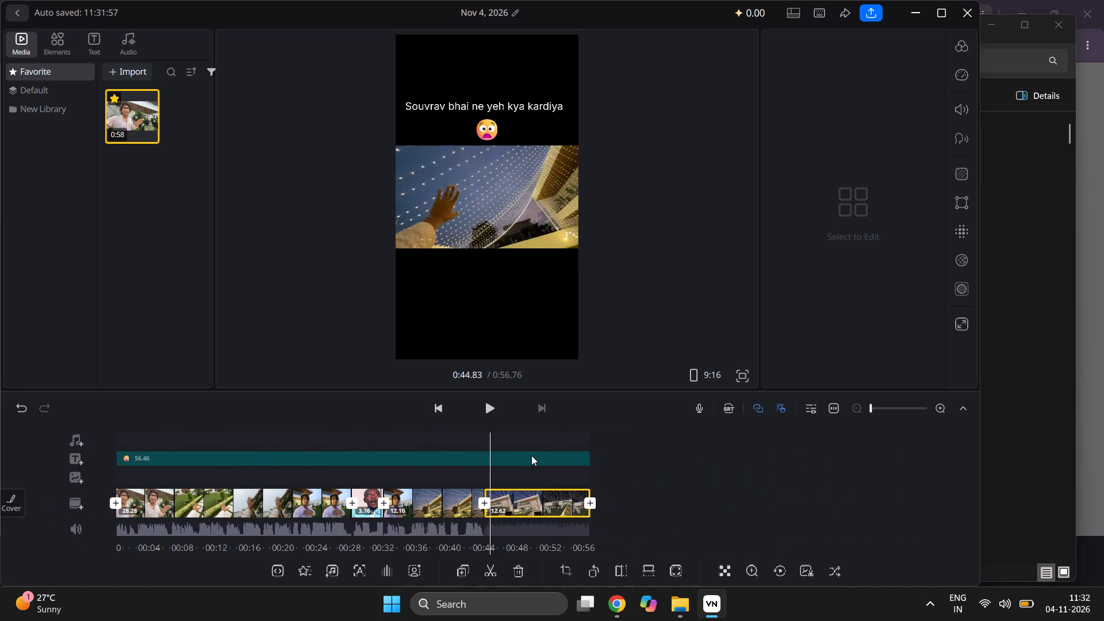
pyautogui.hscroll(2, 531, 455)
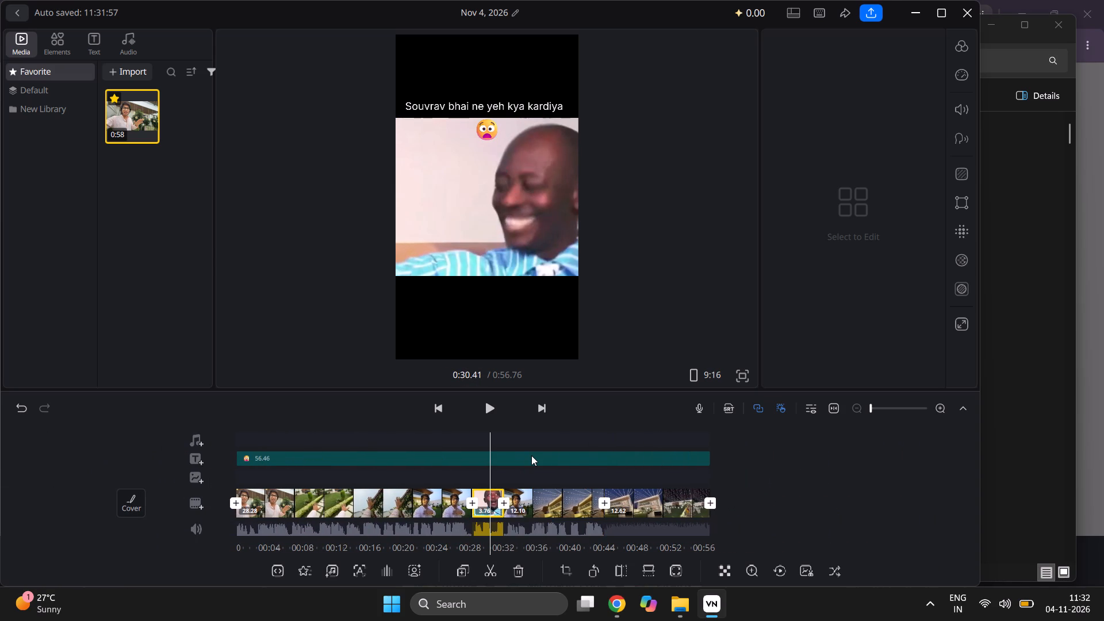
pyautogui.hscroll(-3, 531, 455)
pyautogui.hscroll(3, 531, 455)
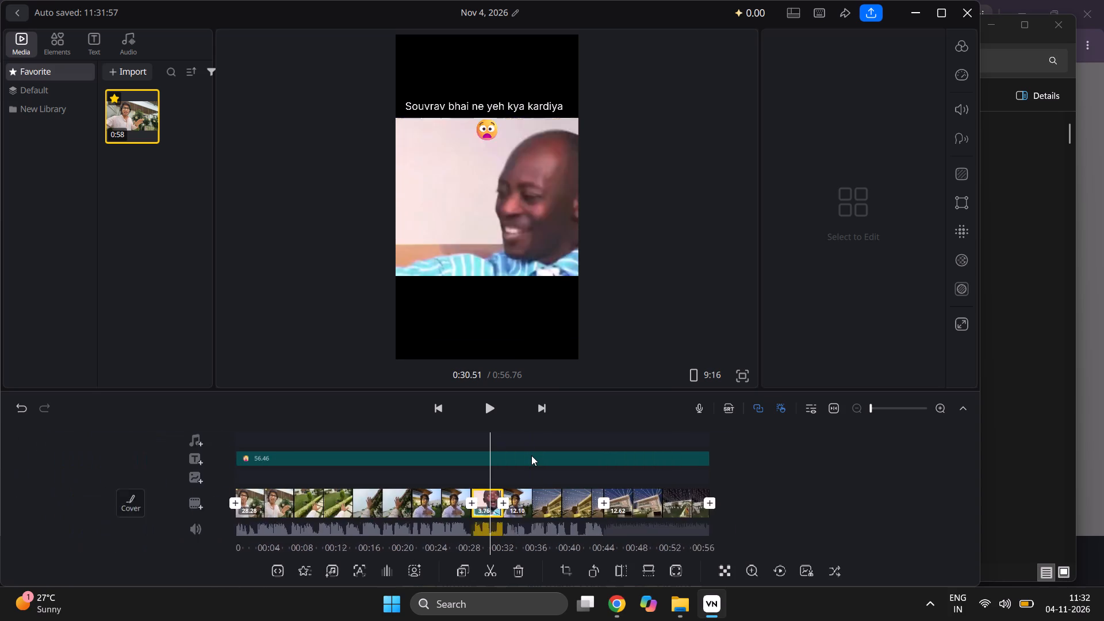
pyautogui.hscroll(16, 531, 455)
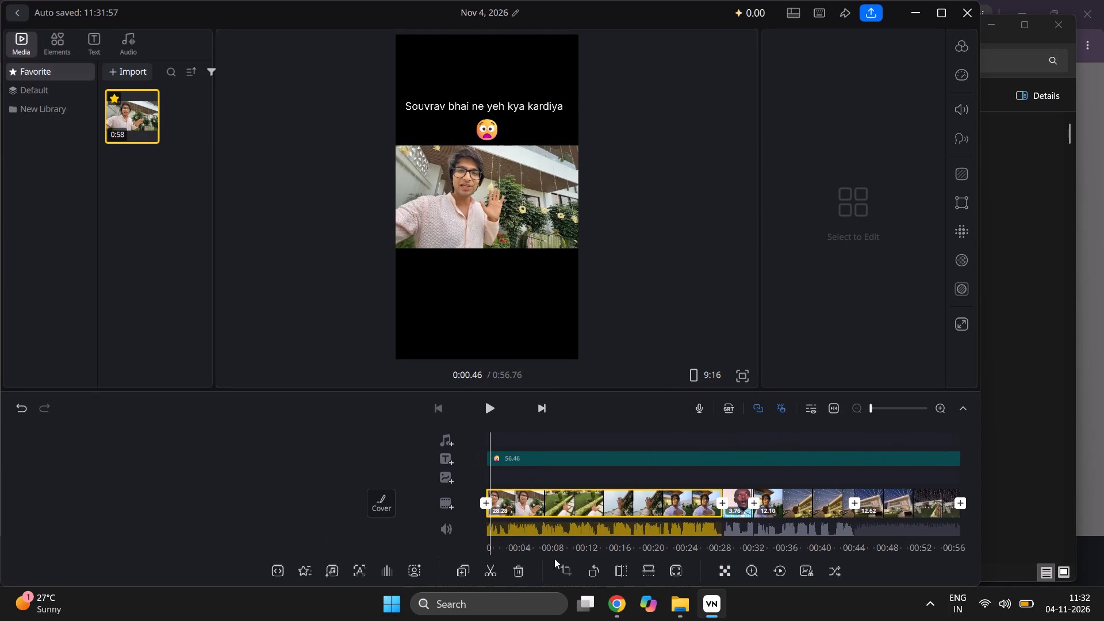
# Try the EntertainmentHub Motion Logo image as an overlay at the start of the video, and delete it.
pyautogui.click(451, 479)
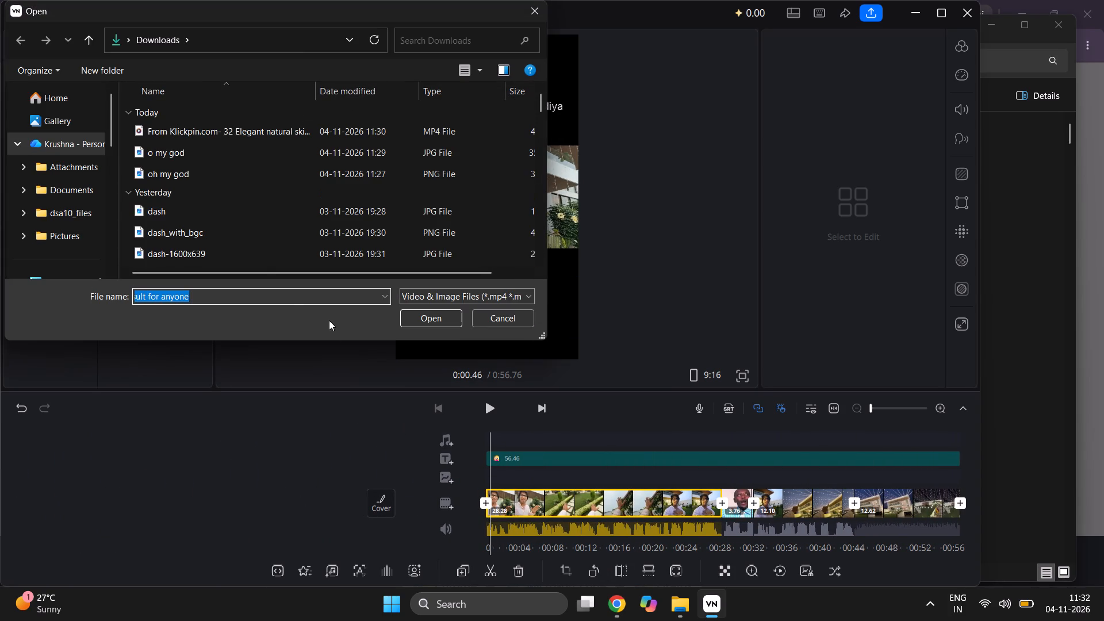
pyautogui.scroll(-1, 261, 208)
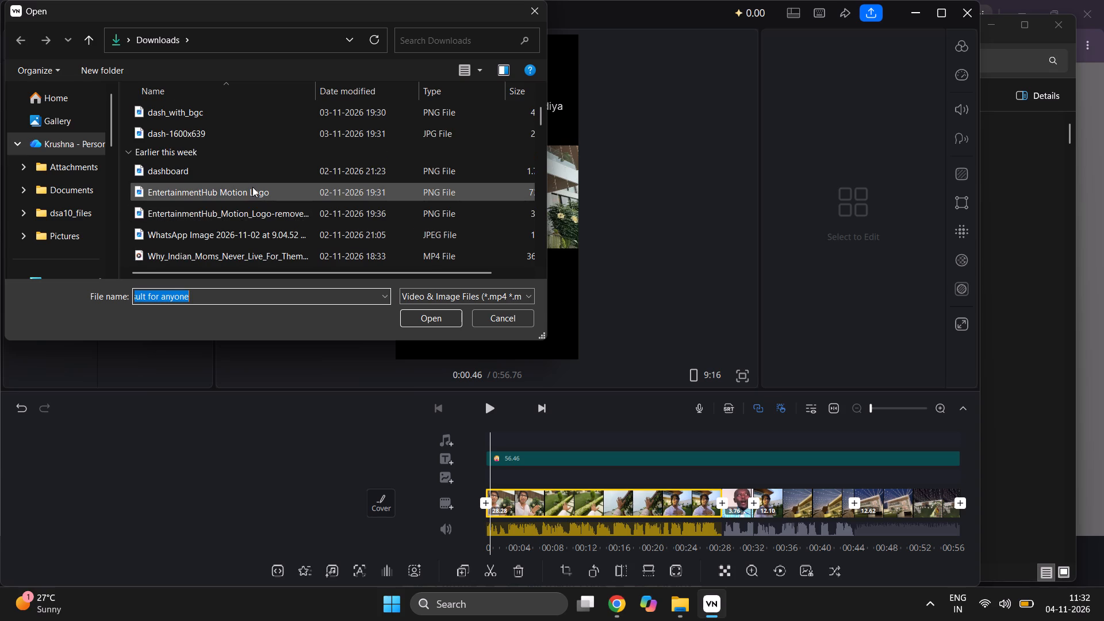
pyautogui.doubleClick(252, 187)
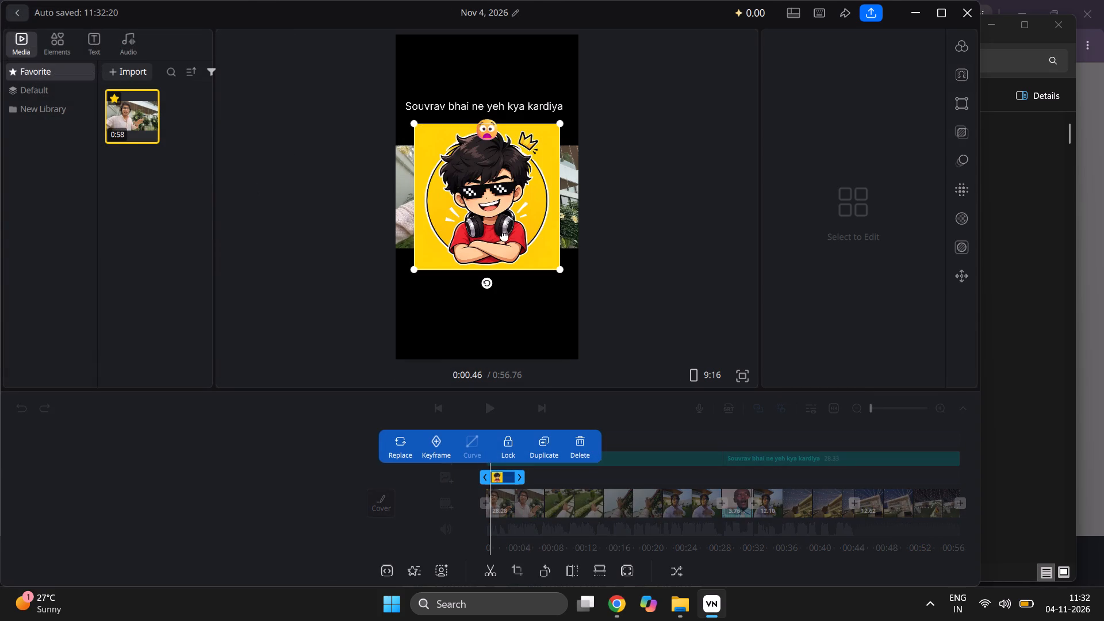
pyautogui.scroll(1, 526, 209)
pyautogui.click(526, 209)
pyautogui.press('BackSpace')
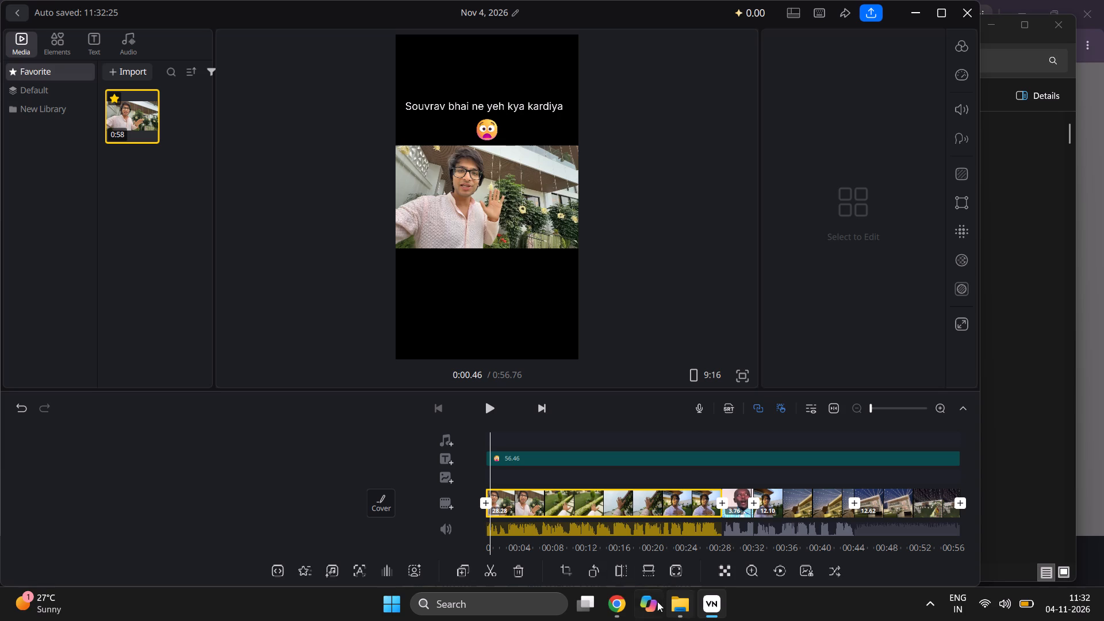
# Switch to File Explorer and view the WhatsApp Image 2026-11-02 JPEG in Downloads to check which logo it contains.
pyautogui.click(672, 603)
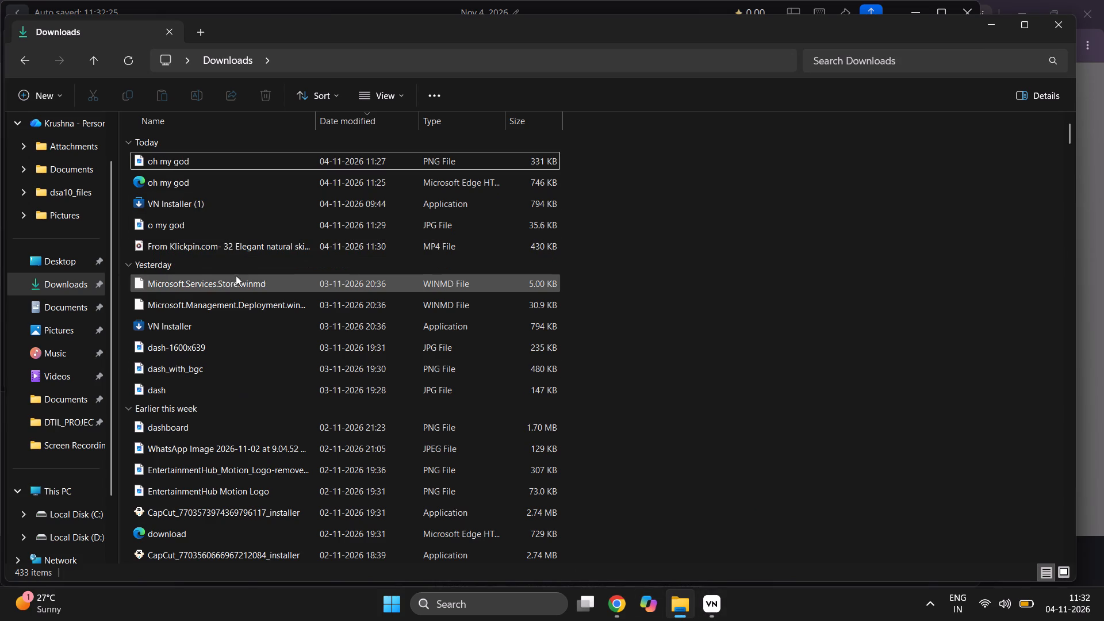
pyautogui.doubleClick(236, 448)
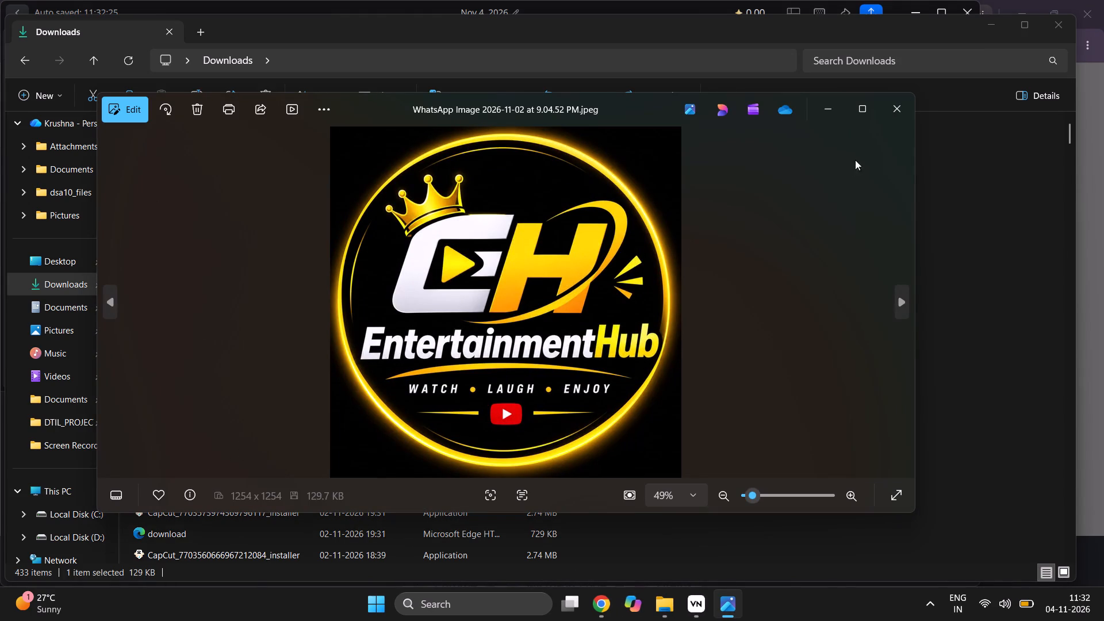
pyautogui.click(894, 118)
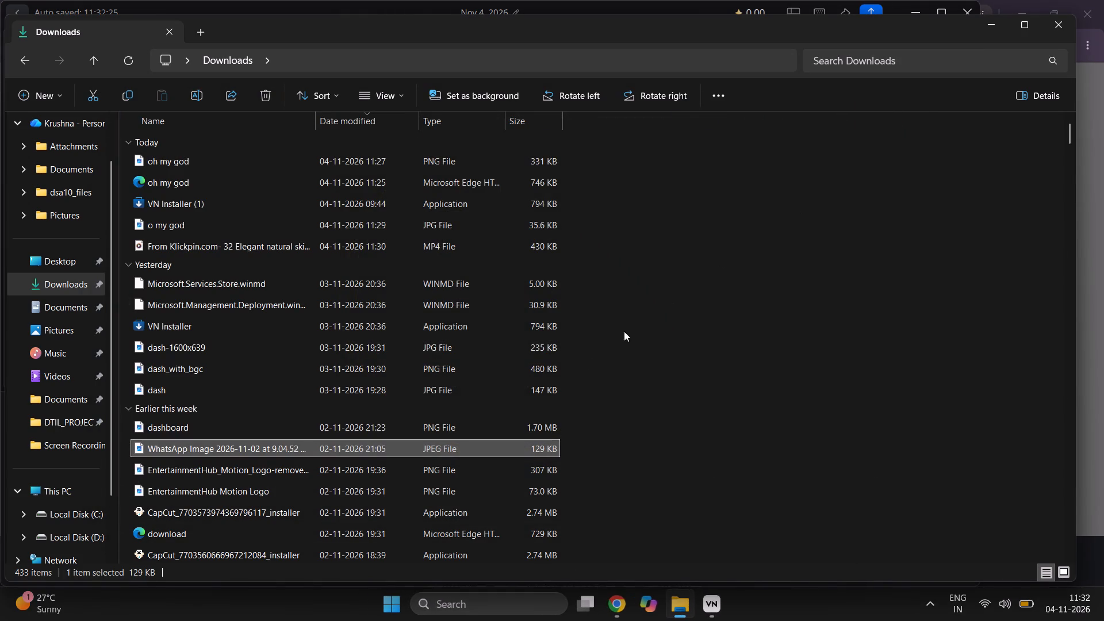
pyautogui.doubleClick(493, 450)
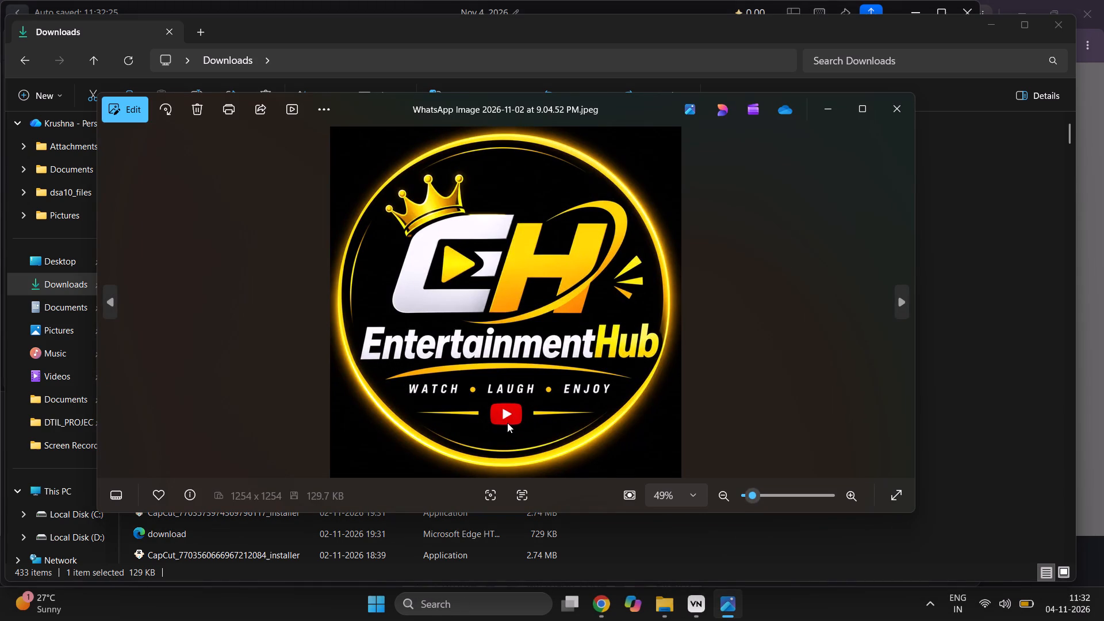
pyautogui.click(903, 106)
# Switch to Chrome, close the klickpin download page, search for "background remover free" and open the remove.bg site.
pyautogui.click(626, 609)
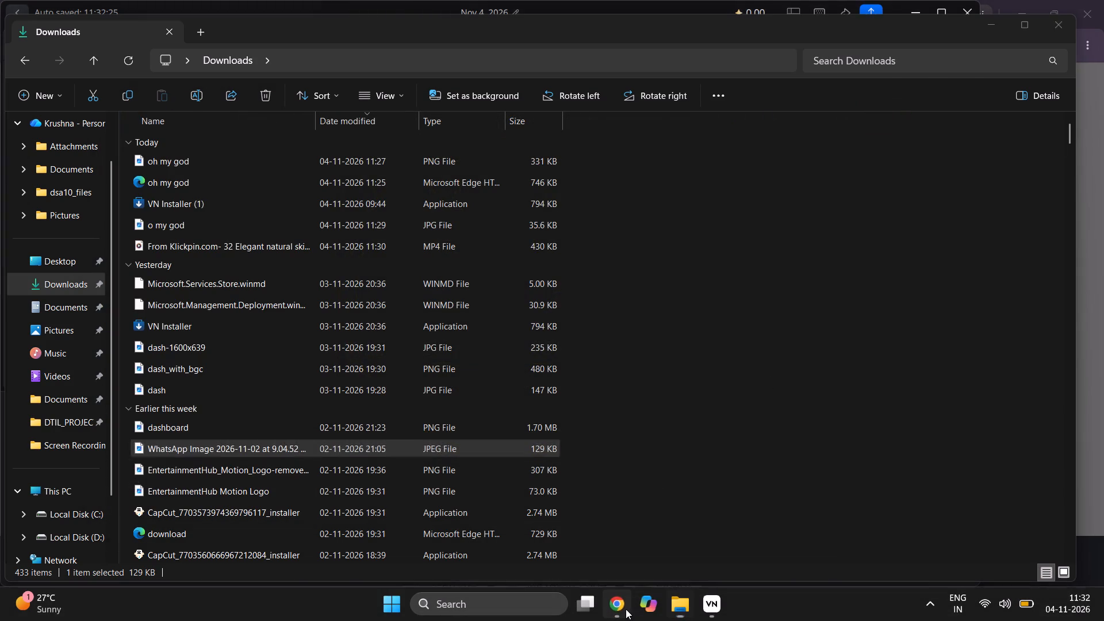
pyautogui.click(678, 612)
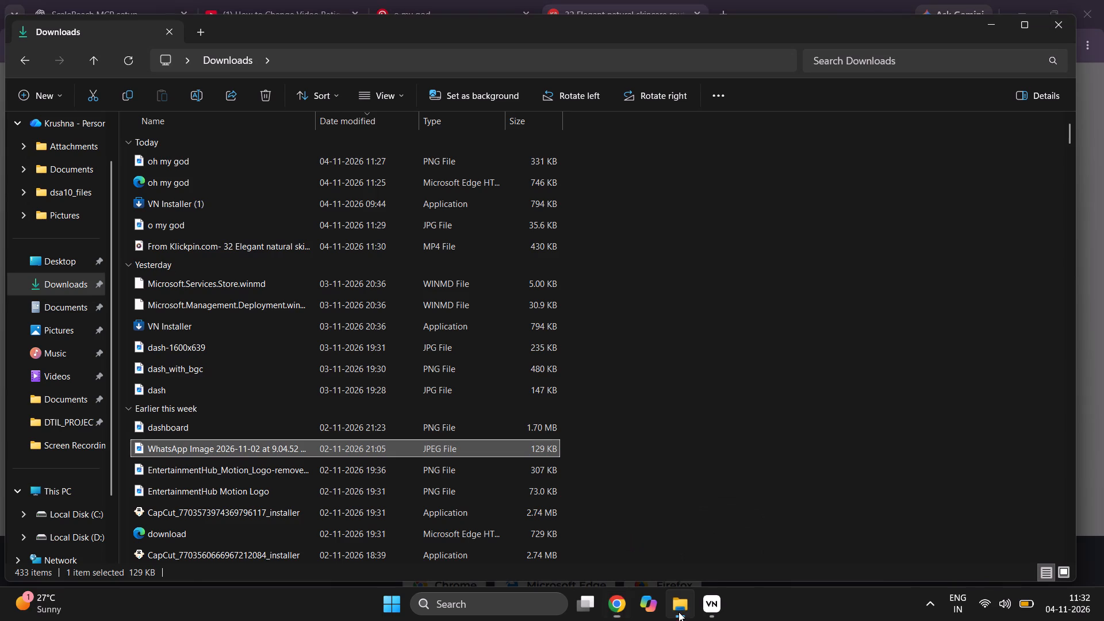
pyautogui.click(622, 609)
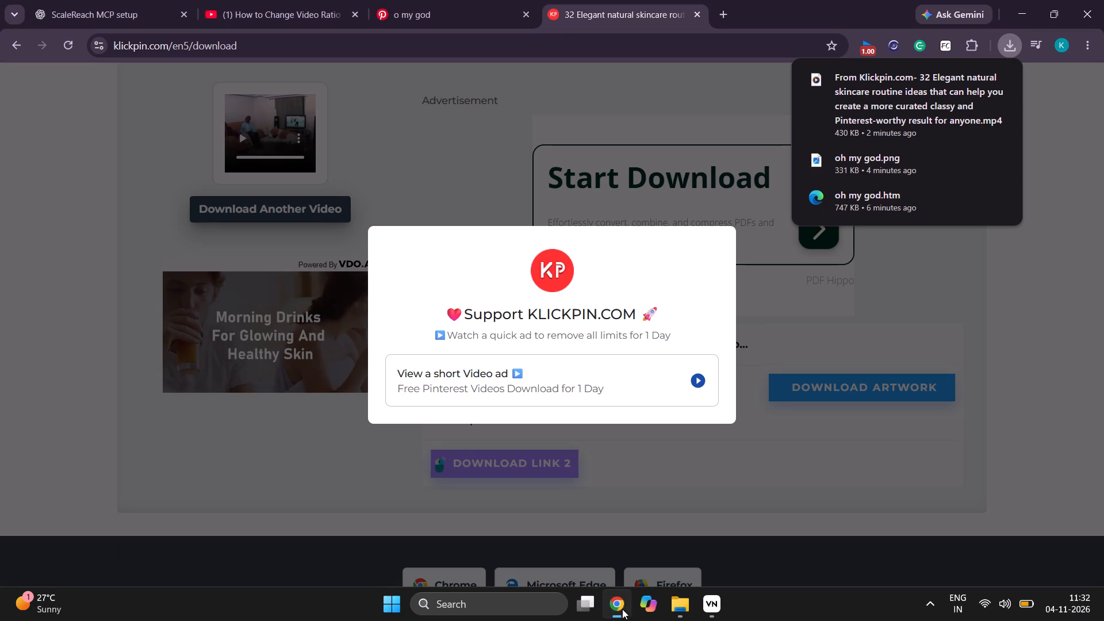
pyautogui.click(707, 0)
pyautogui.click(701, 8)
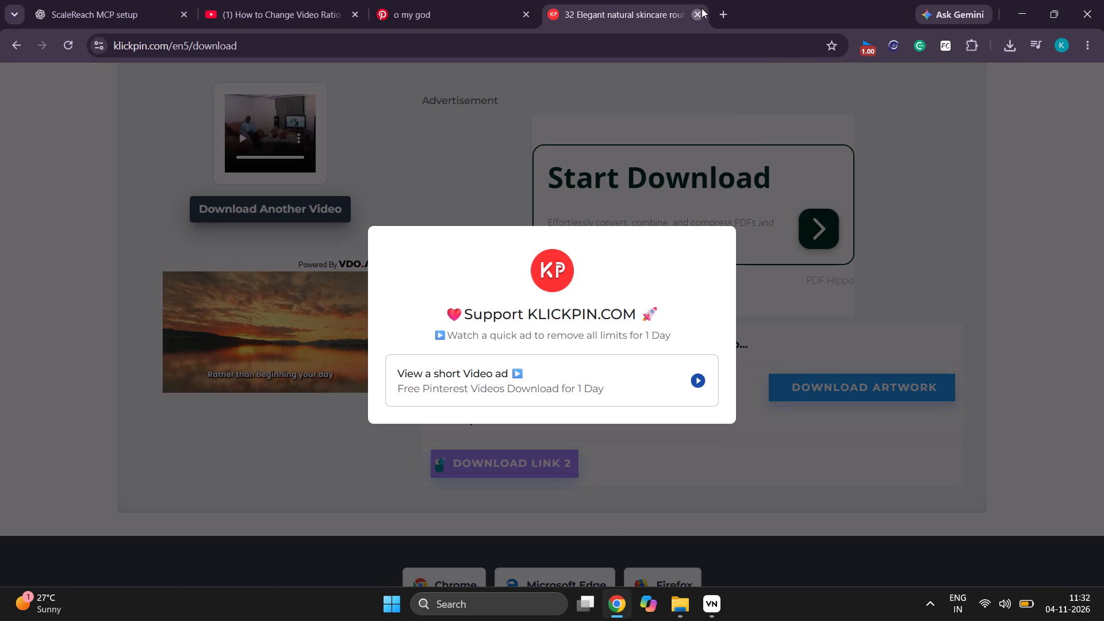
pyautogui.click(550, 14)
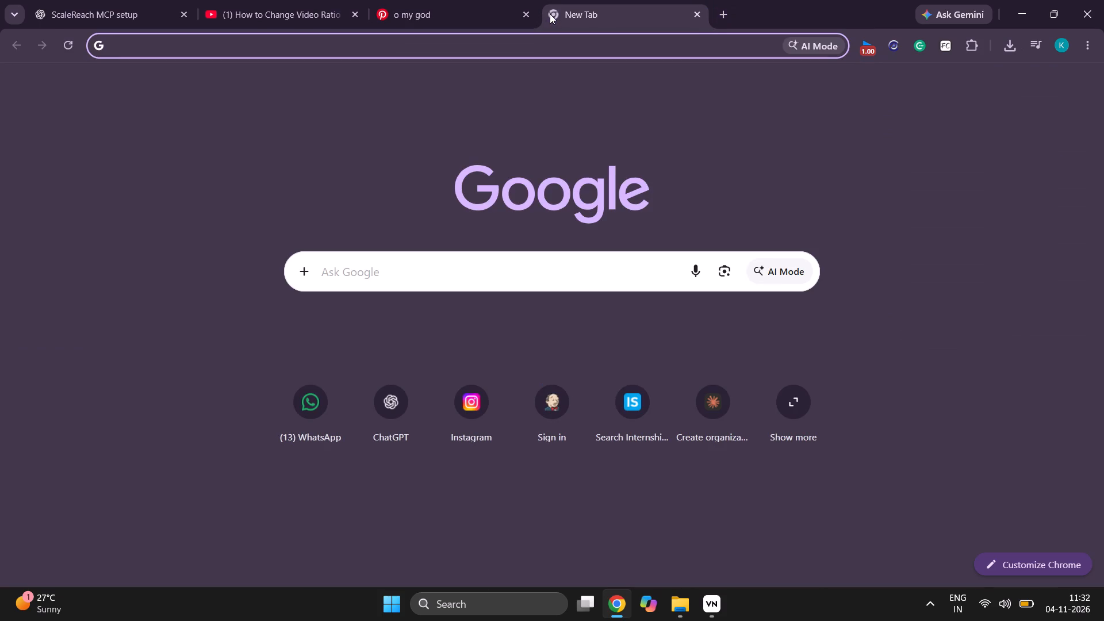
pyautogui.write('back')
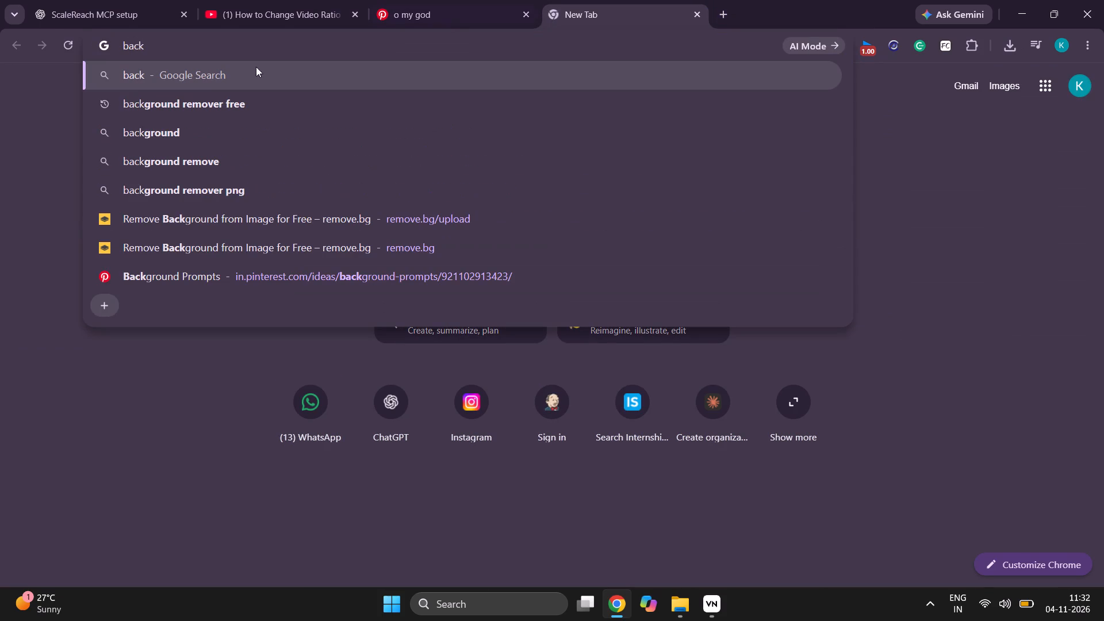
pyautogui.click(201, 90)
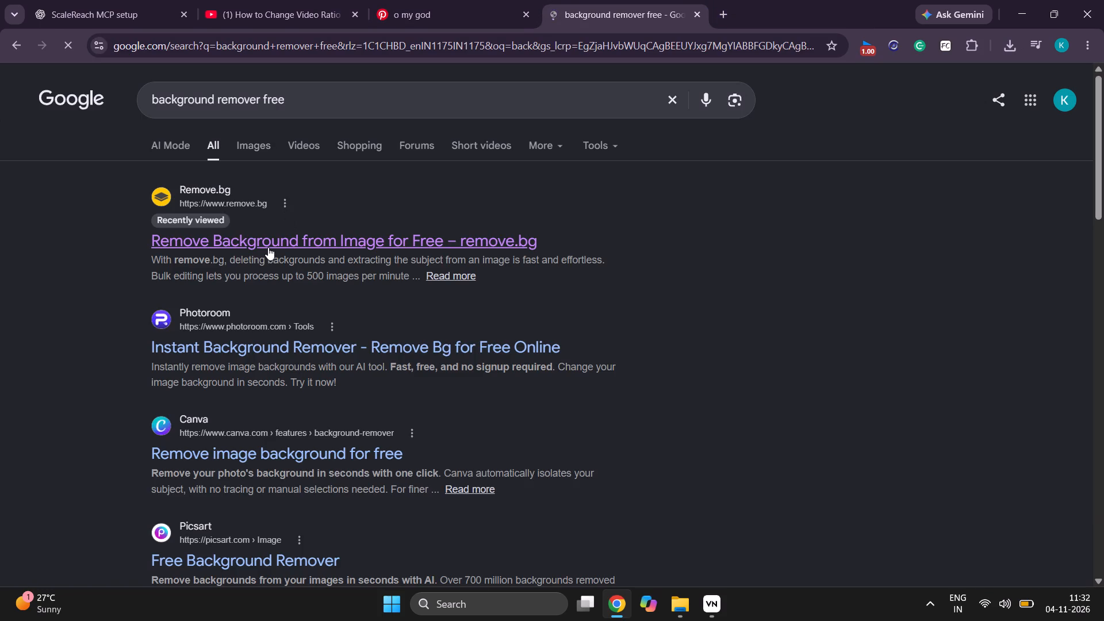
pyautogui.click(268, 247)
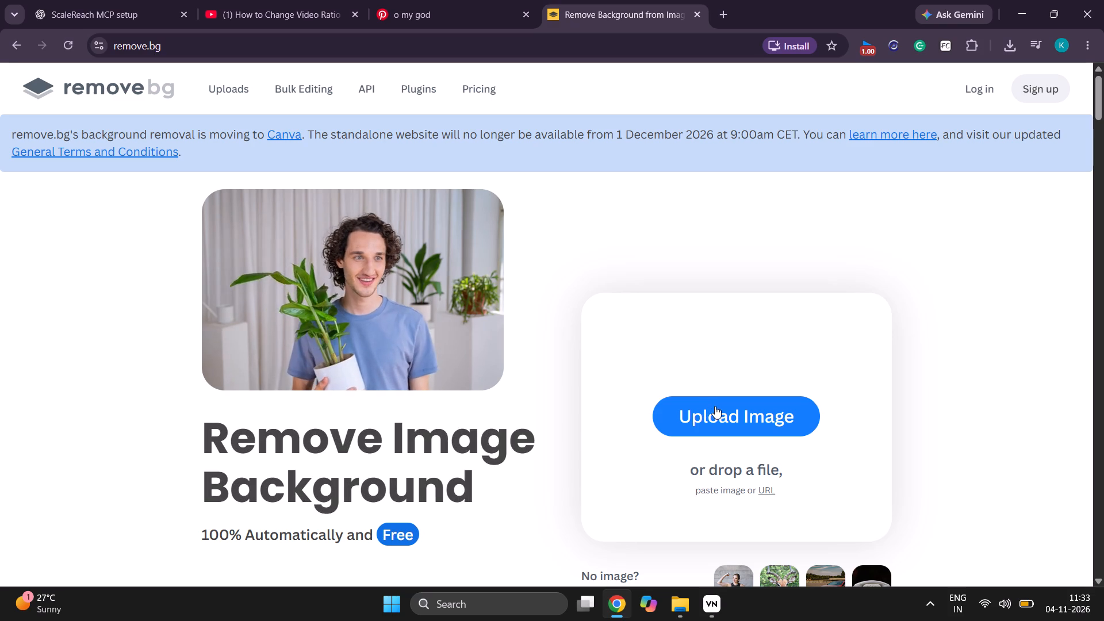
# Upload the WhatsApp Image 2026-11-02 JPEG logo from Downloads to remove.bg for background removal.
pyautogui.click(715, 406)
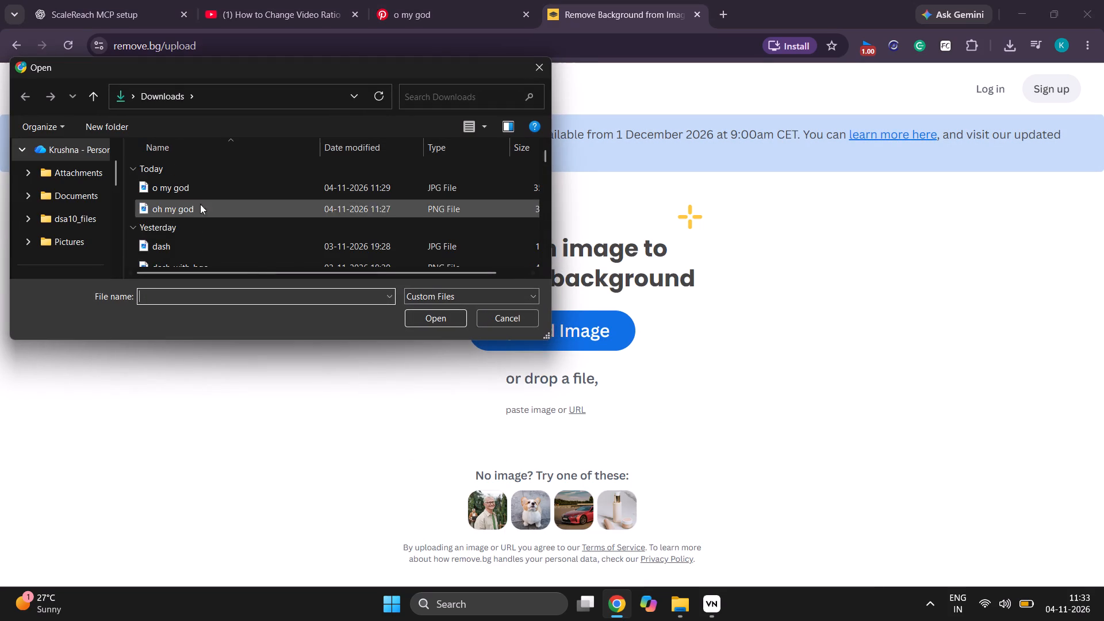
pyautogui.scroll(-1, 231, 224)
pyautogui.scroll(1, 231, 224)
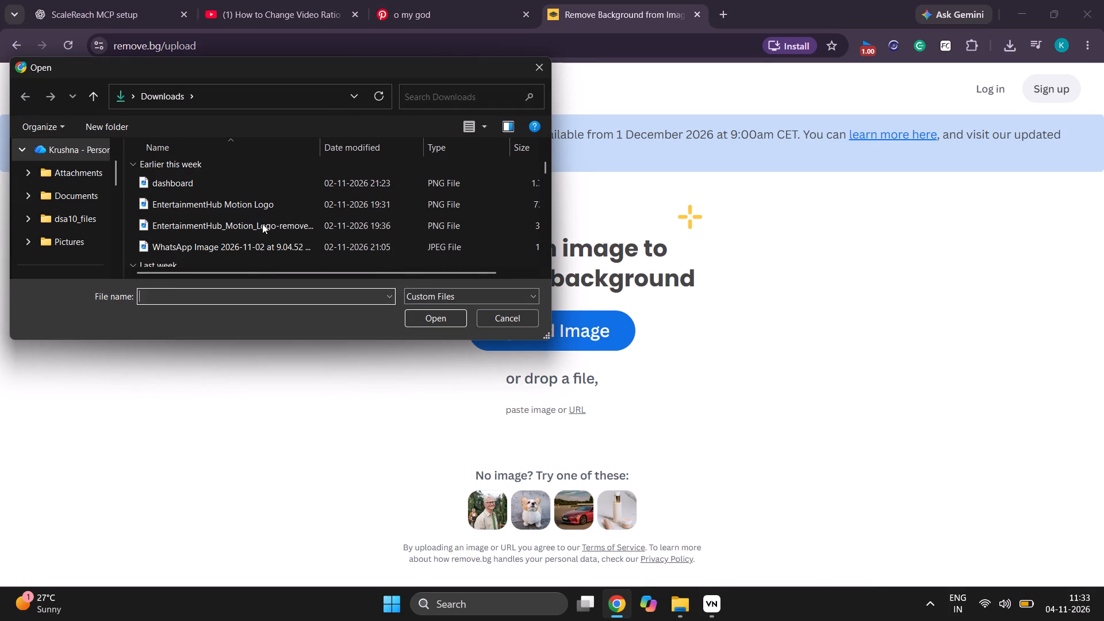
pyautogui.click(264, 246)
pyautogui.click(421, 311)
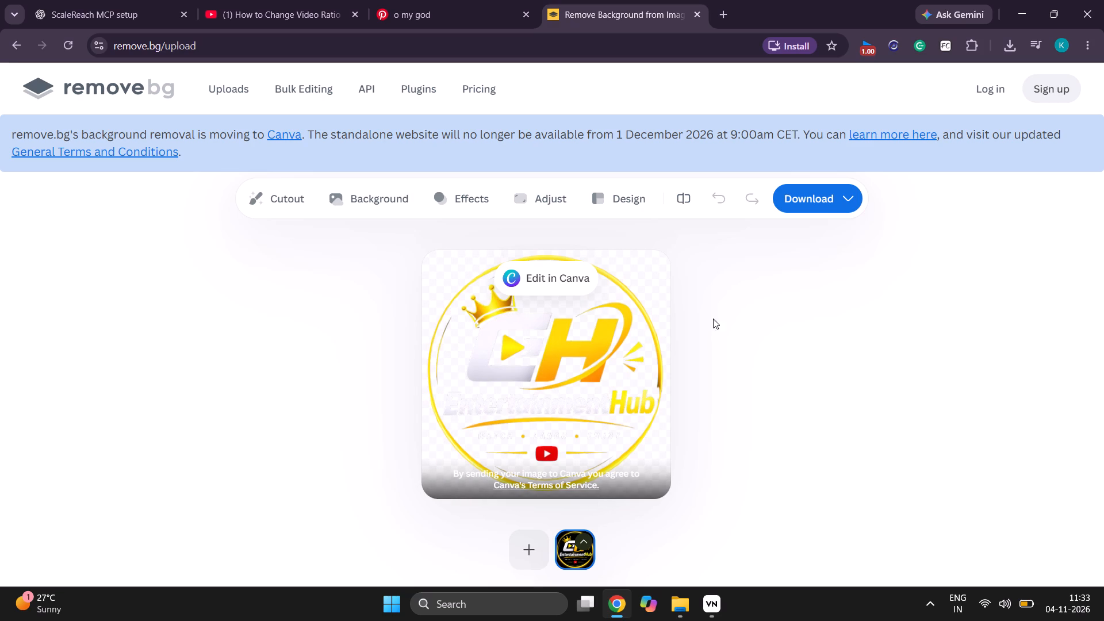
# Download the background-free logo as the free 500 x 500 preview and return to the VN video project.
pyautogui.click(800, 204)
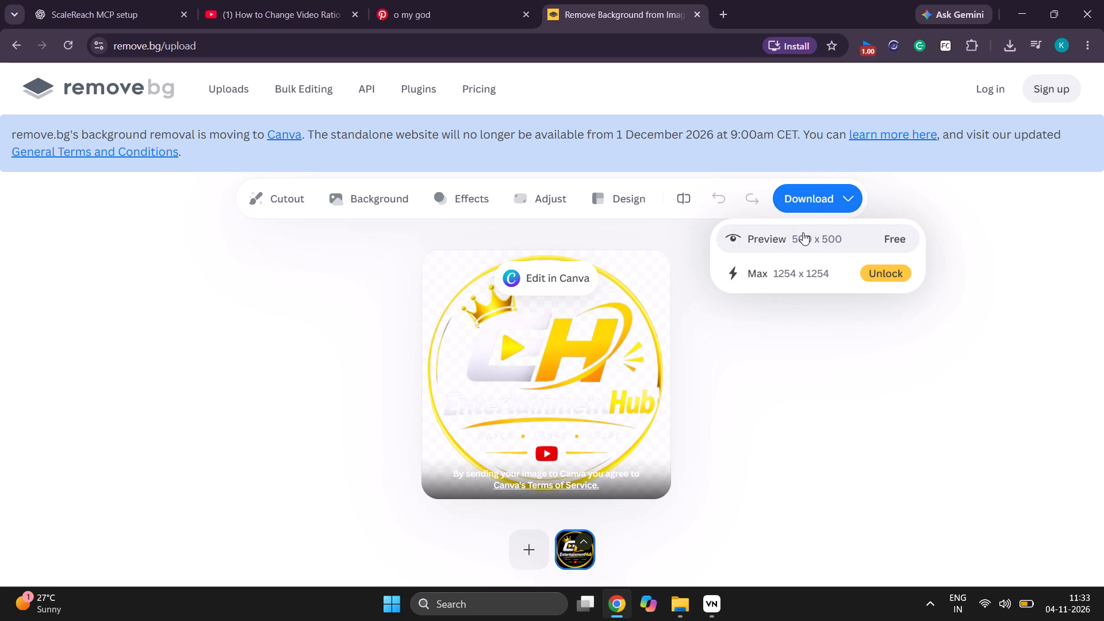
pyautogui.click(803, 232)
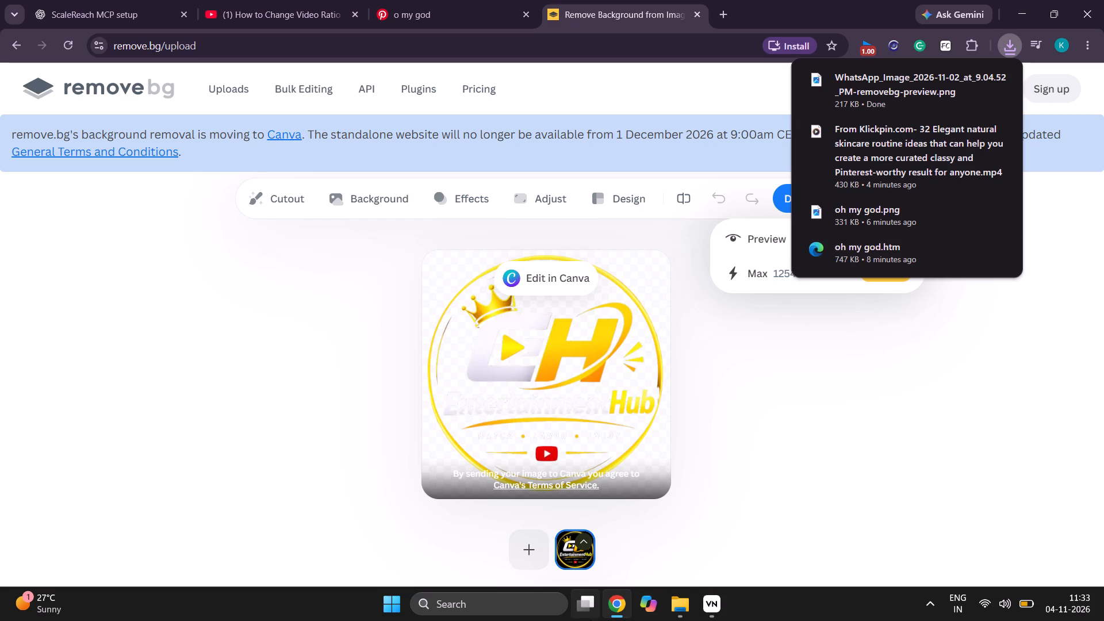
pyautogui.click(688, 603)
pyautogui.click(712, 600)
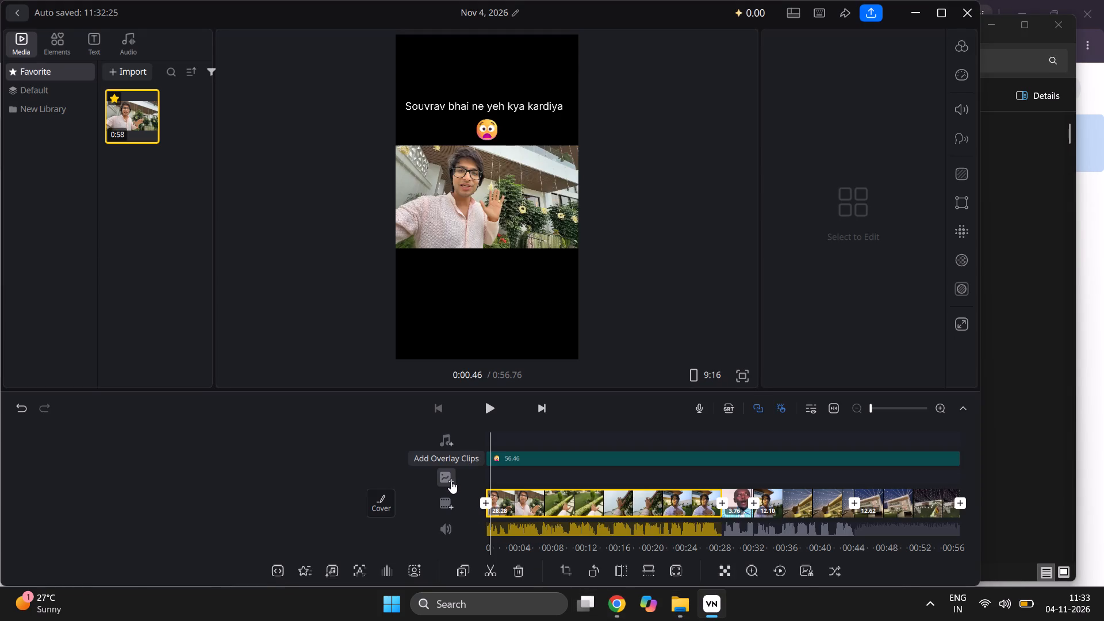
# Add the WhatsApp_Image PNG of the Entertainment Hub logo from Downloads as an overlay clip at 0:00.46 in VN.
pyautogui.click(451, 481)
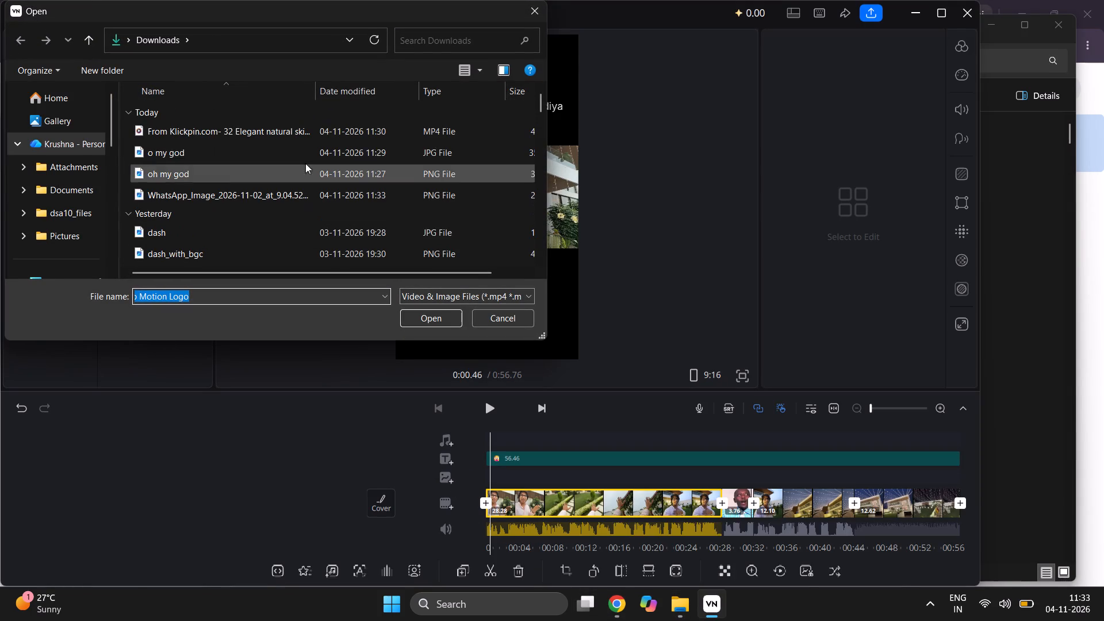
pyautogui.click(292, 201)
pyautogui.click(417, 316)
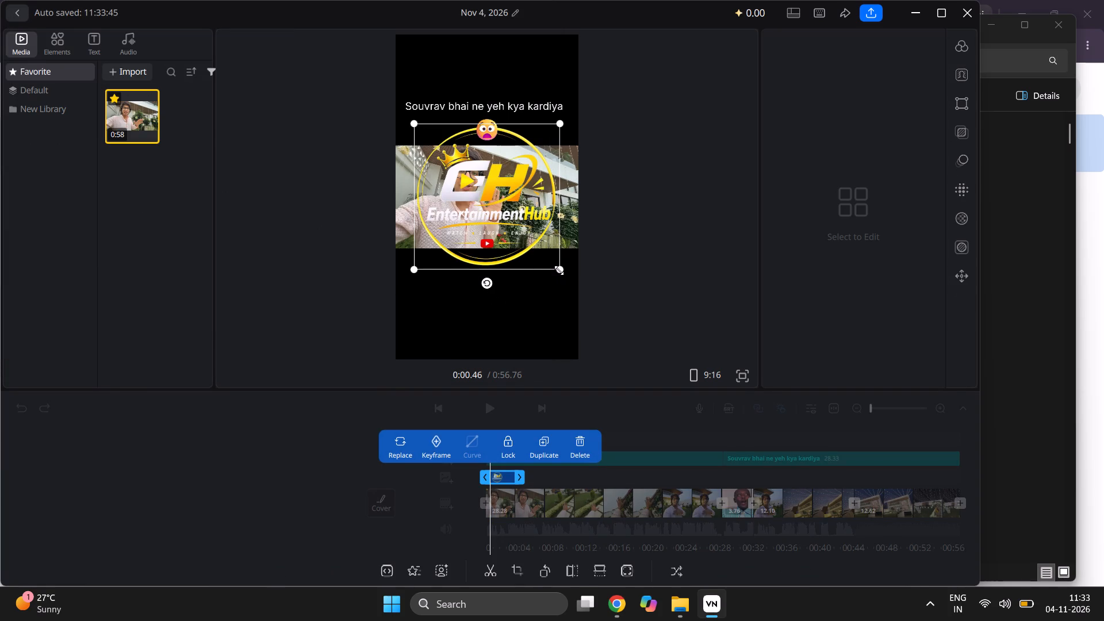
# Shrink the Entertainment Hub logo to a small badge and place it in the upper-right corner of the video frame.
pyautogui.moveTo(559, 270); pyautogui.dragTo(468, 140)
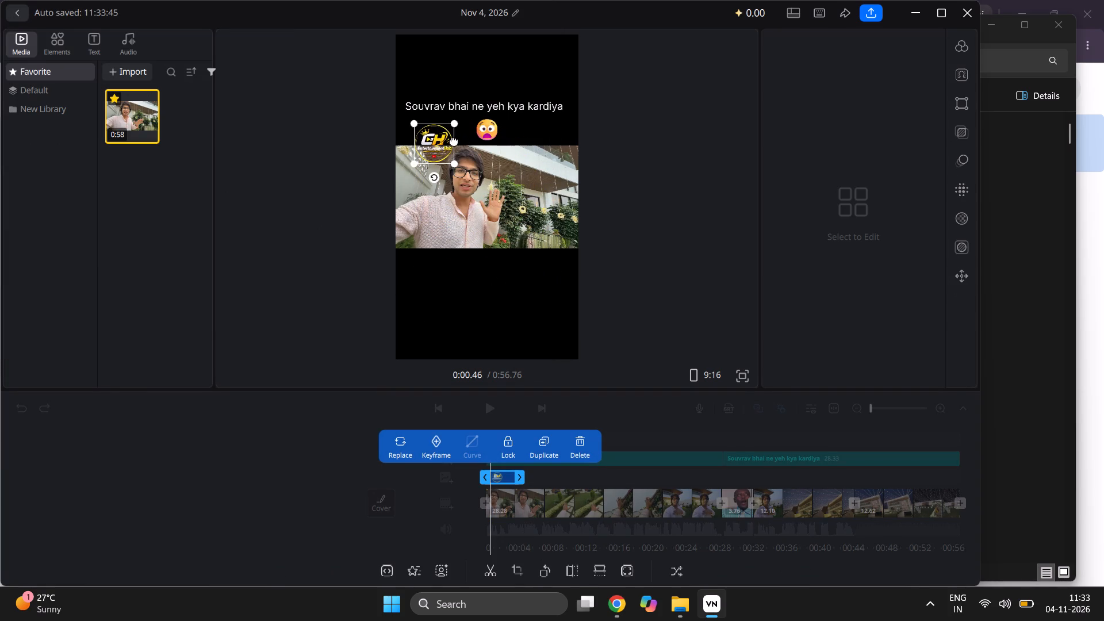
pyautogui.moveTo(434, 137); pyautogui.dragTo(550, 60)
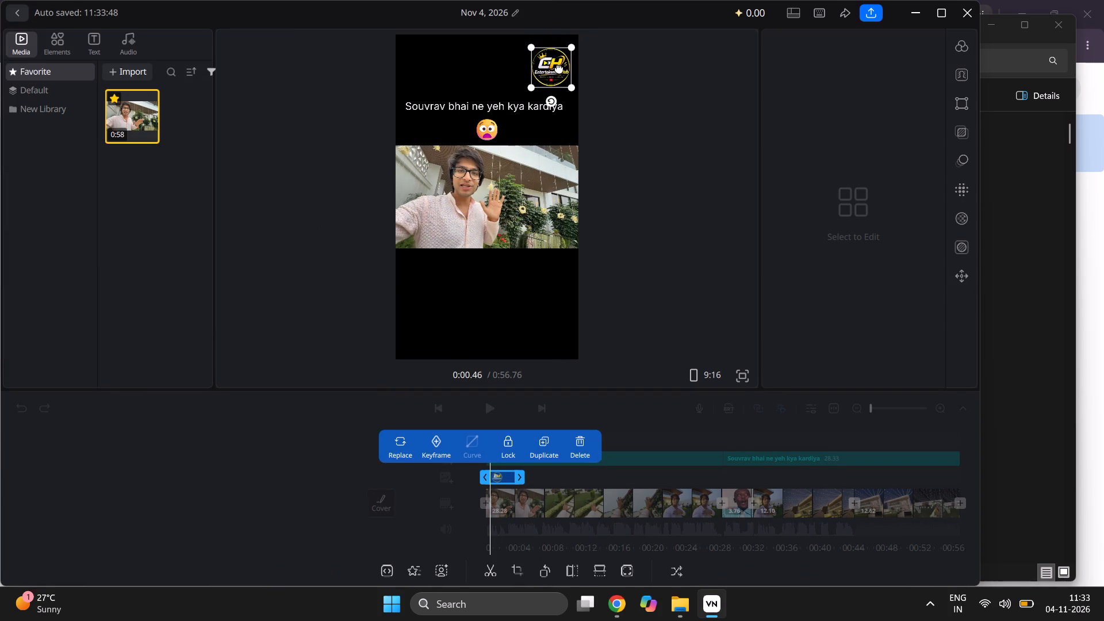
pyautogui.moveTo(573, 87); pyautogui.dragTo(560, 63)
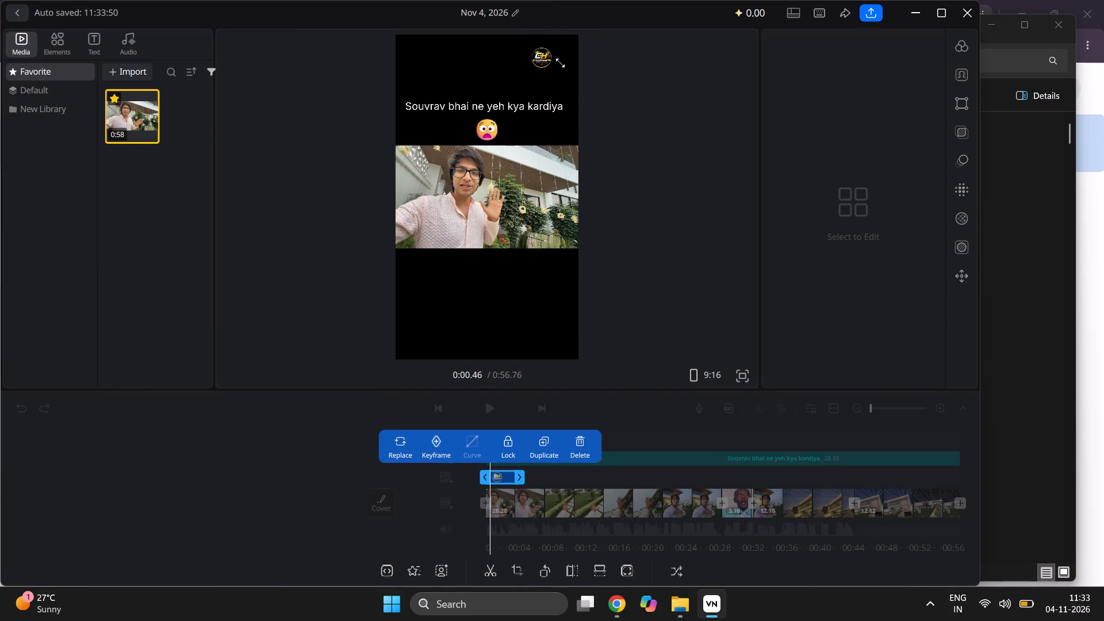
pyautogui.moveTo(560, 63); pyautogui.dragTo(566, 67)
pyautogui.moveTo(549, 64); pyautogui.dragTo(565, 55)
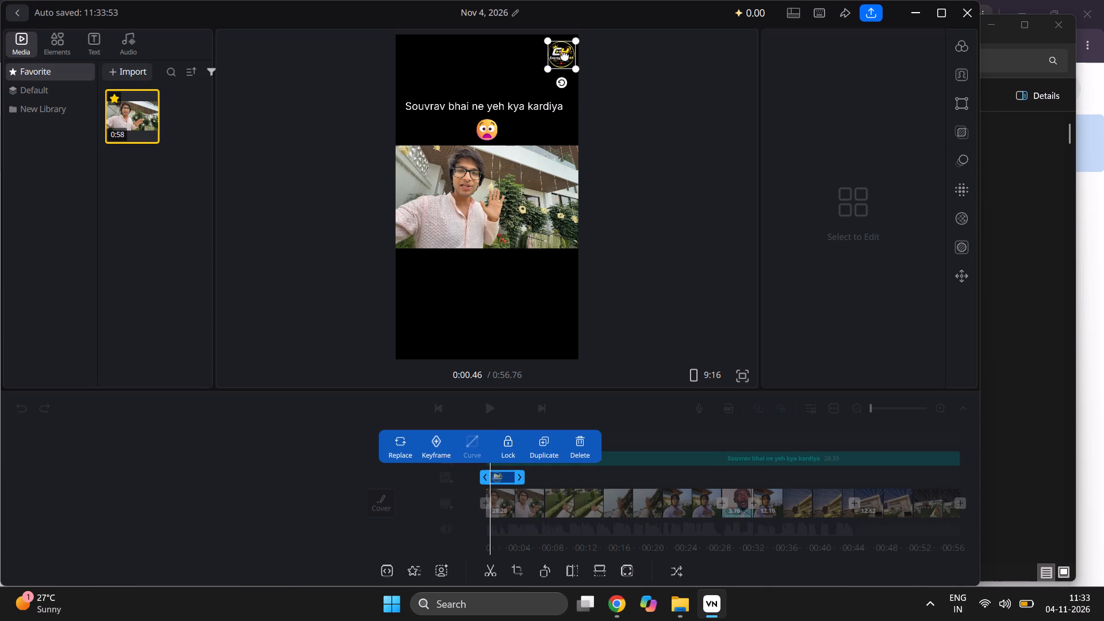
pyautogui.moveTo(565, 55); pyautogui.dragTo(564, 59)
pyautogui.moveTo(576, 70); pyautogui.dragTo(572, 64)
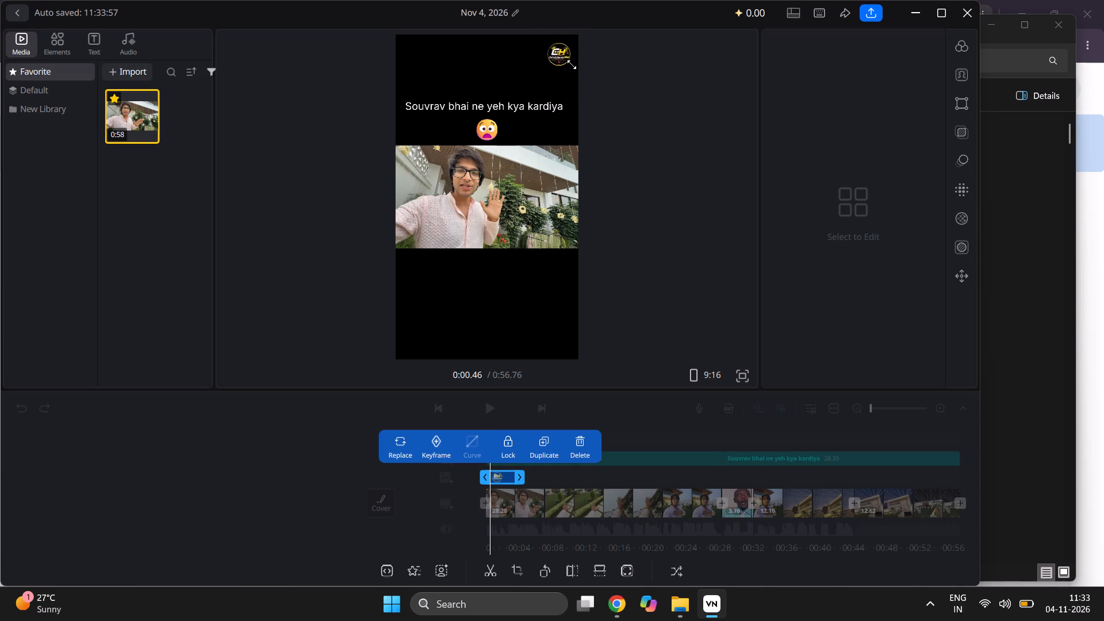
pyautogui.moveTo(572, 64); pyautogui.dragTo(573, 64)
pyautogui.click(561, 59)
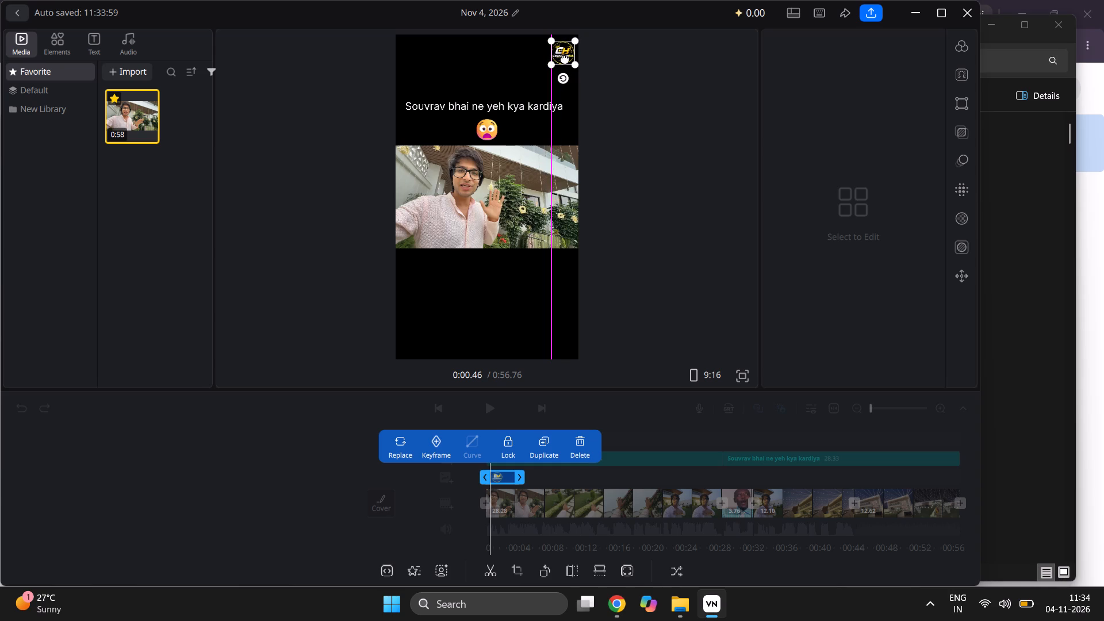
pyautogui.click(545, 306)
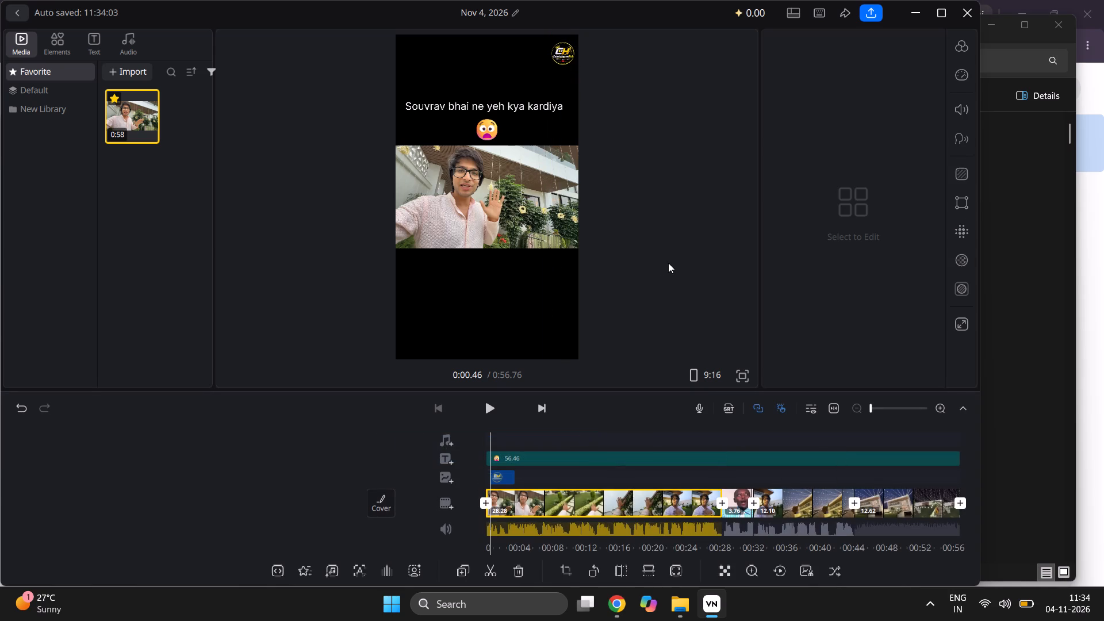
# Play back the opening, then extend the logo overlay clip to about 55.78 s so it runs to the video's end.
pyautogui.click(485, 412)
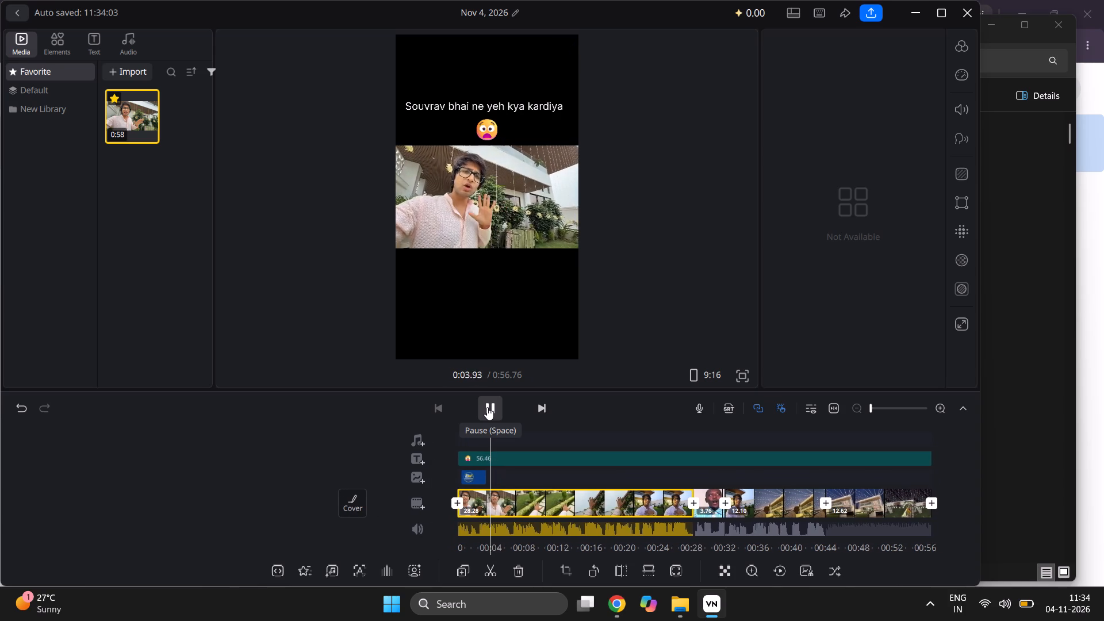
pyautogui.click(492, 404)
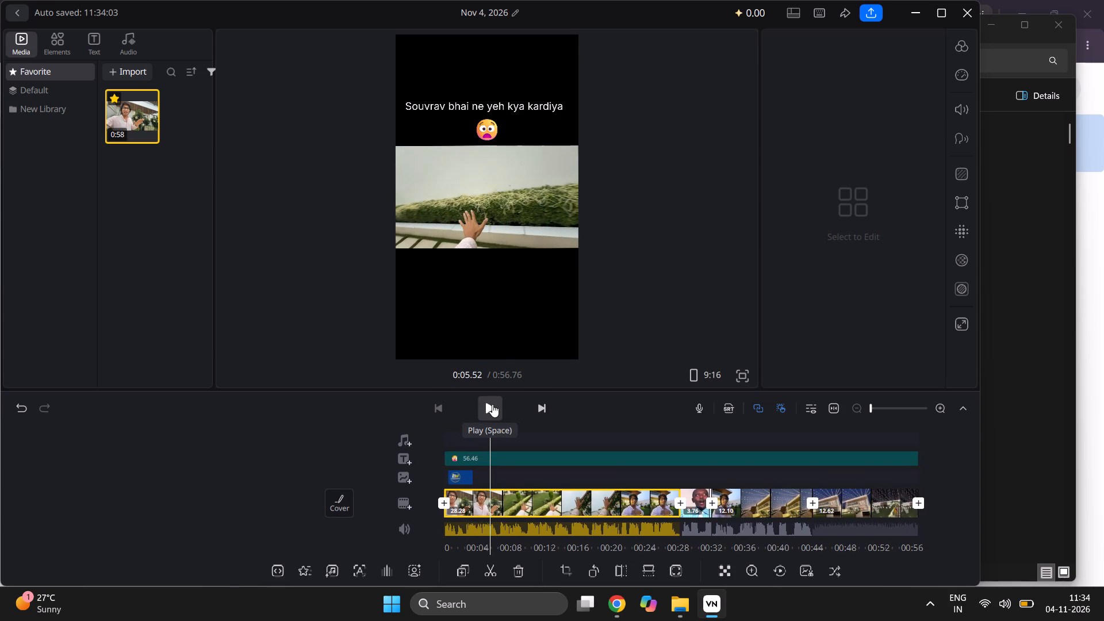
pyautogui.click(466, 473)
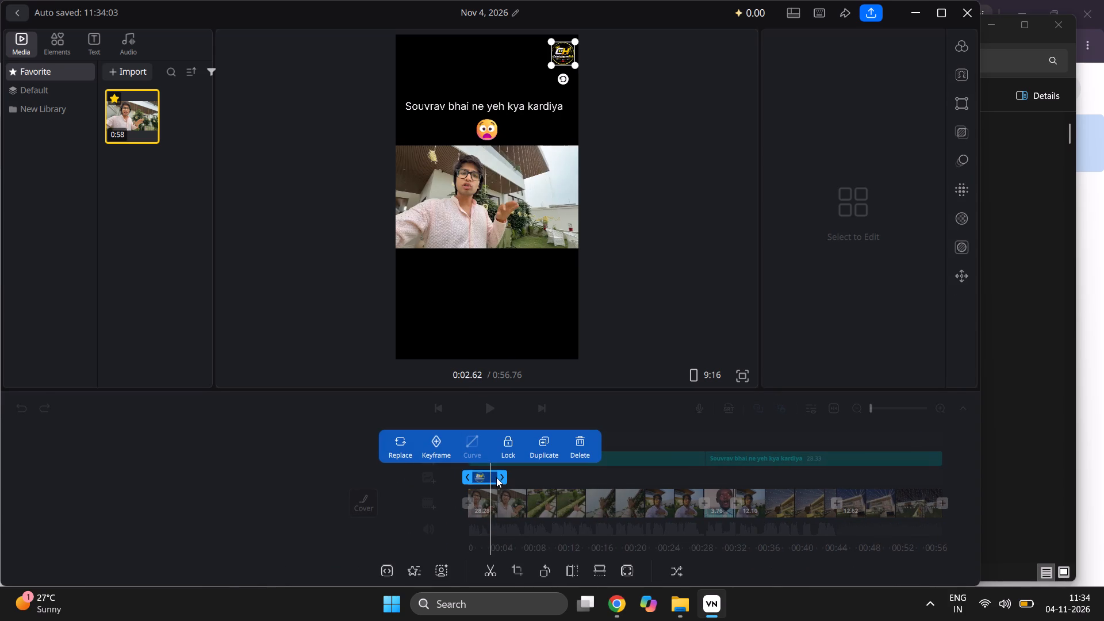
pyautogui.moveTo(501, 477); pyautogui.dragTo(780, 471)
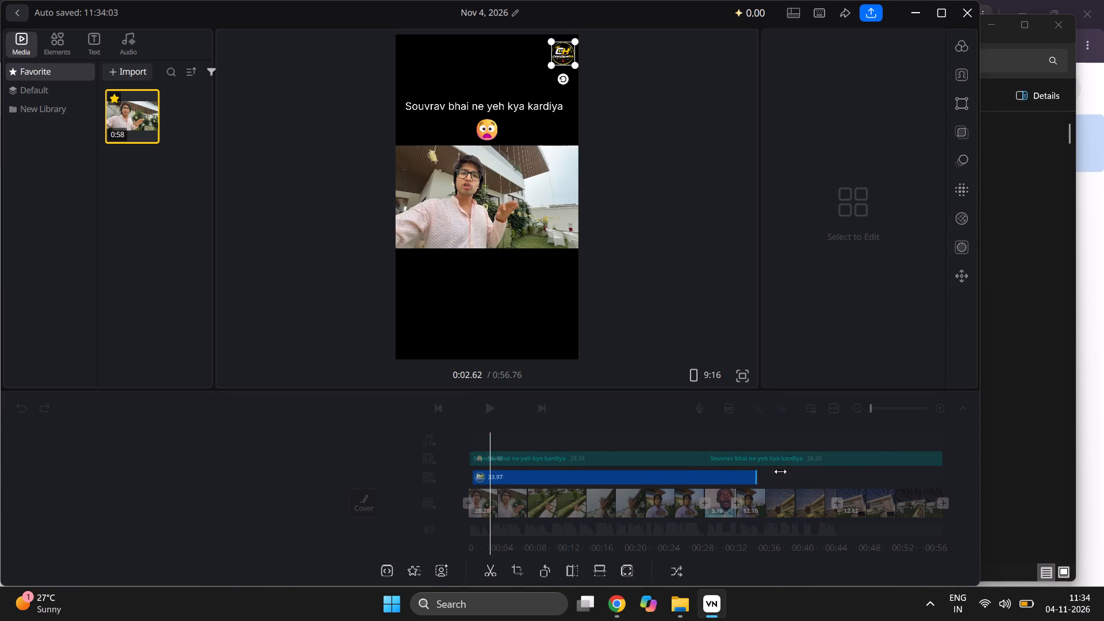
pyautogui.moveTo(780, 471); pyautogui.dragTo(938, 457)
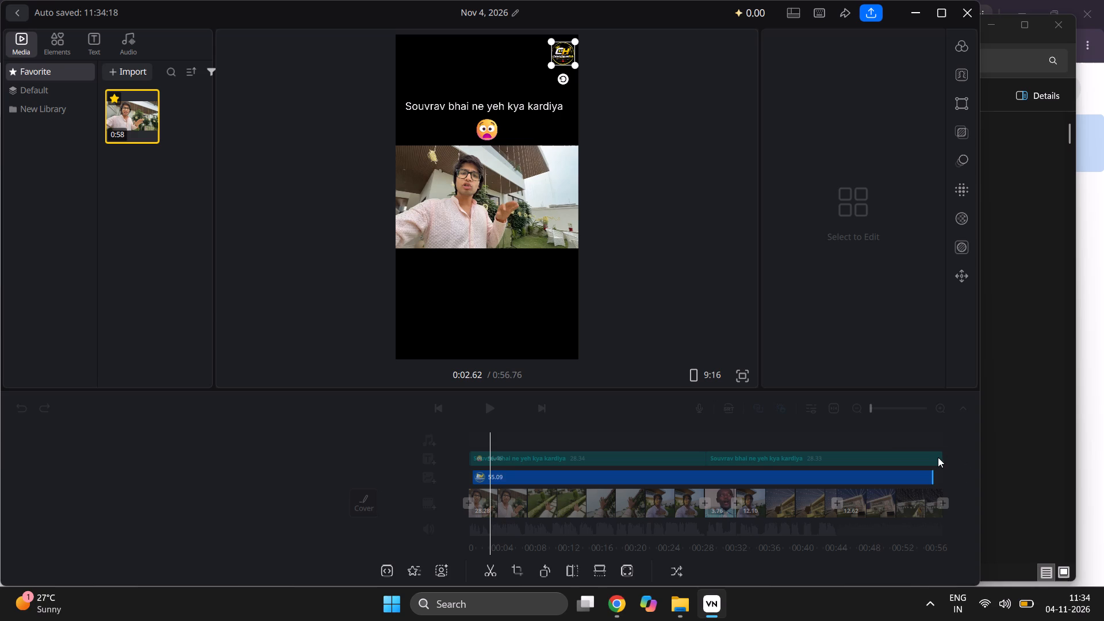
pyautogui.moveTo(938, 457); pyautogui.dragTo(942, 456)
pyautogui.click(865, 325)
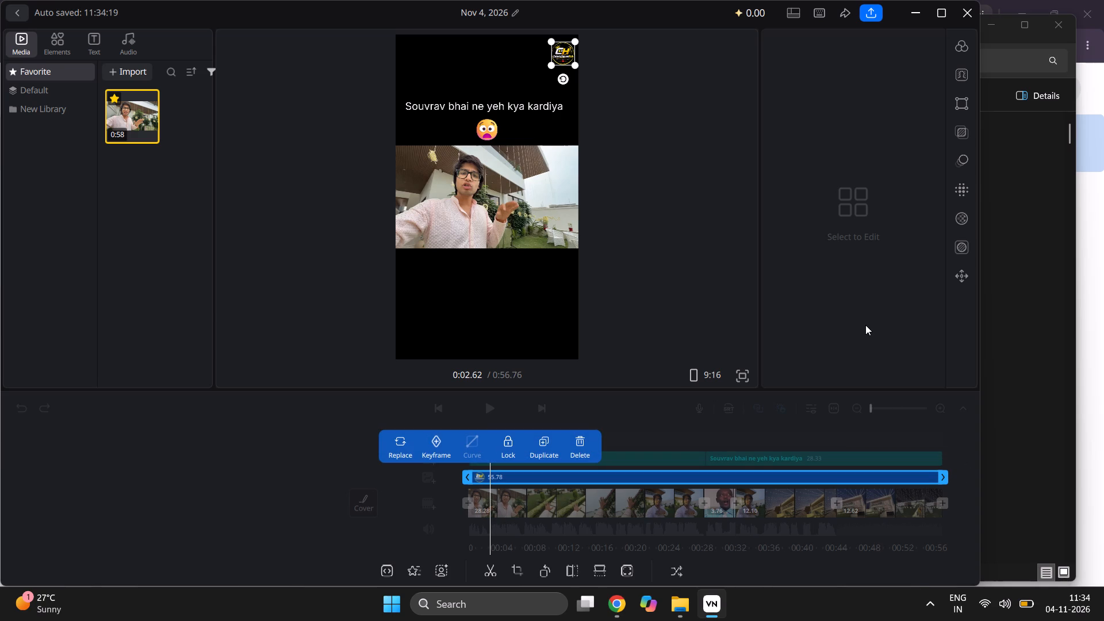
pyautogui.click(673, 339)
# Add a text clip at 0:00.81 near the start of the timeline reading "Entertainment Hub".
pyautogui.hscroll(2, 562, 469)
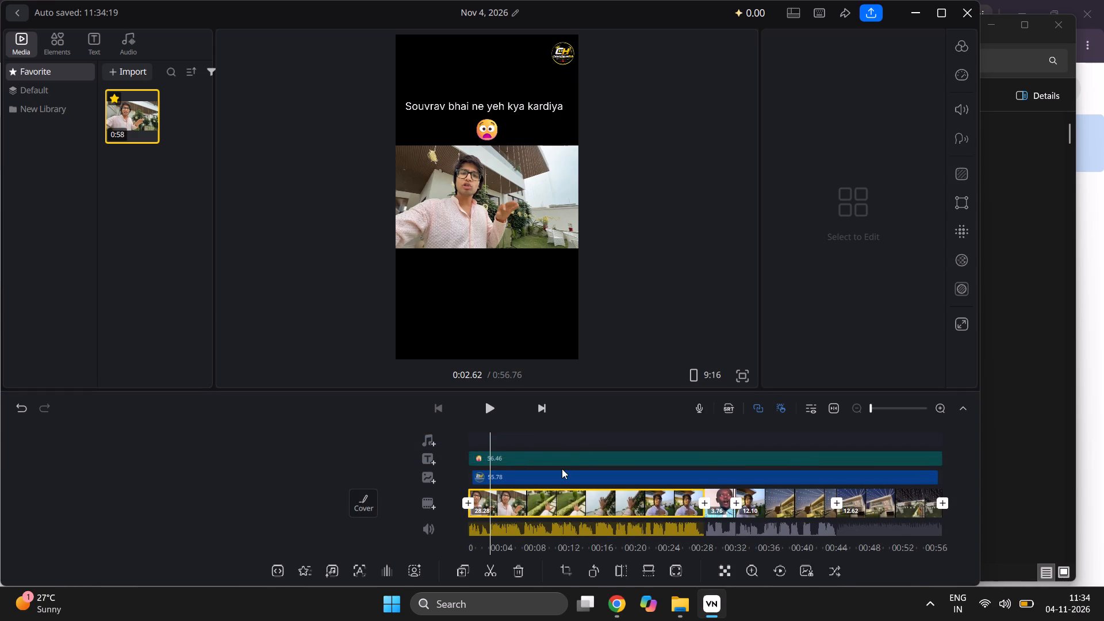
pyautogui.hscroll(2, 562, 469)
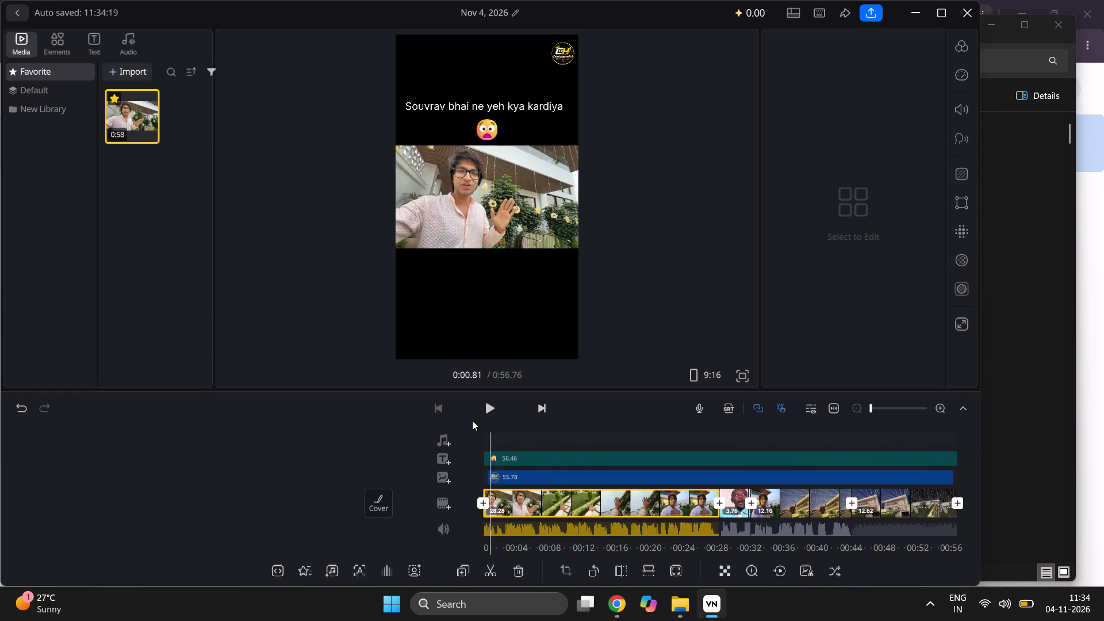
pyautogui.click(445, 462)
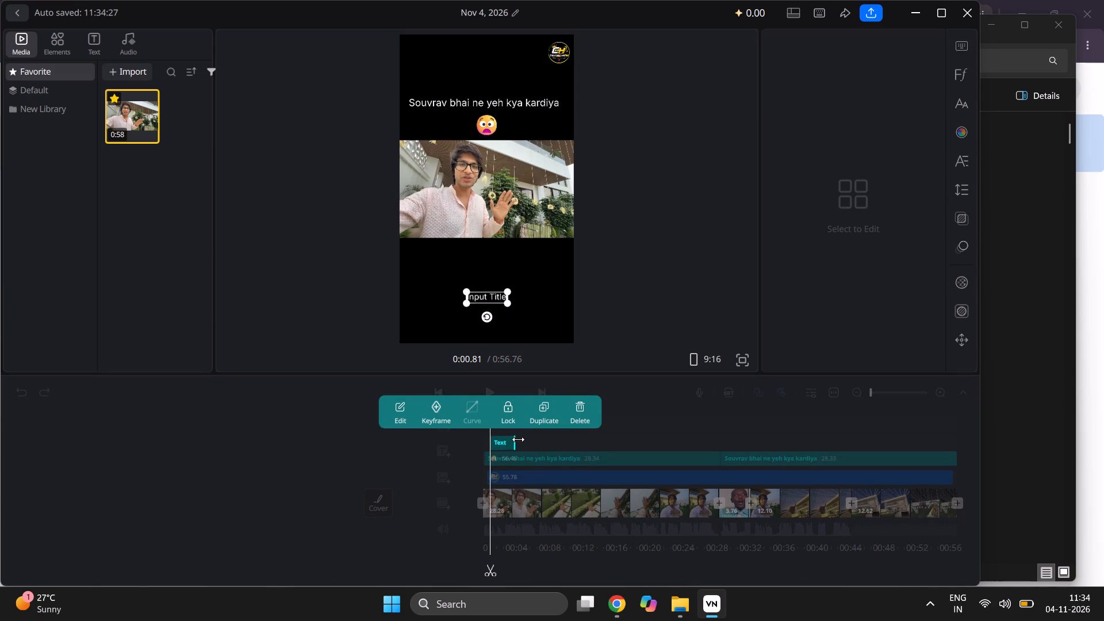
pyautogui.click(481, 293)
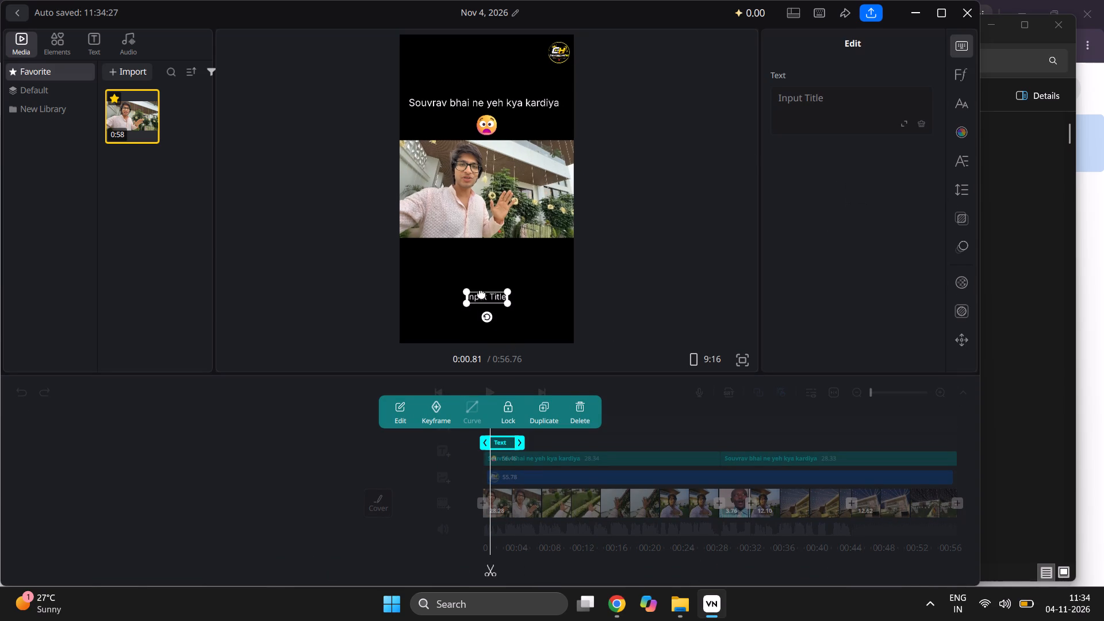
pyautogui.click(803, 93)
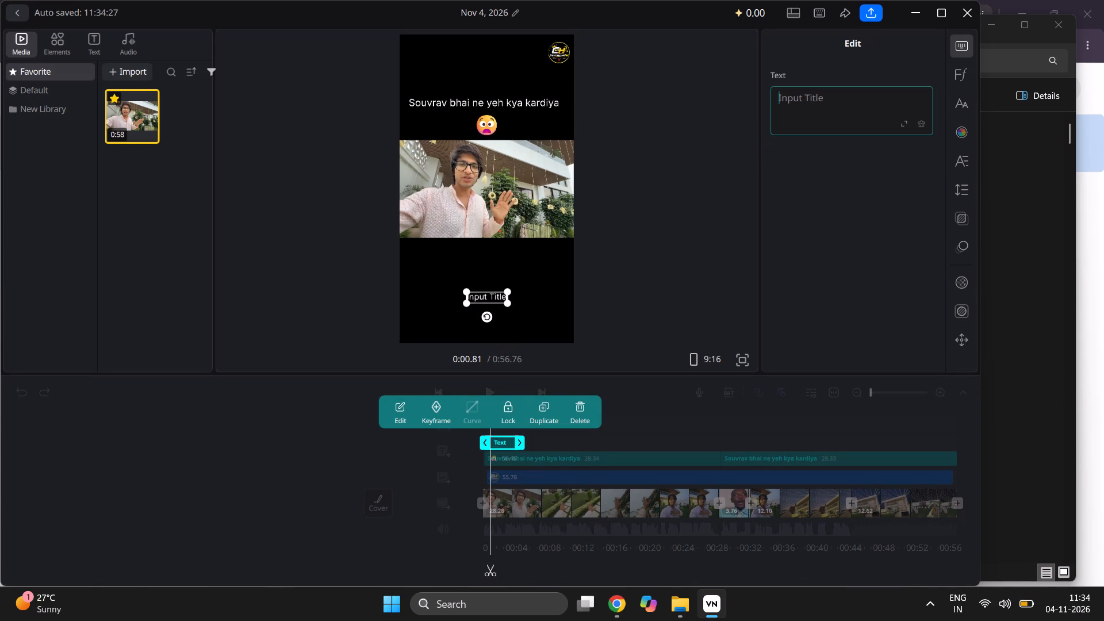
pyautogui.hotkey('shift', 'e')
pyautogui.write('ntertainment Hub')
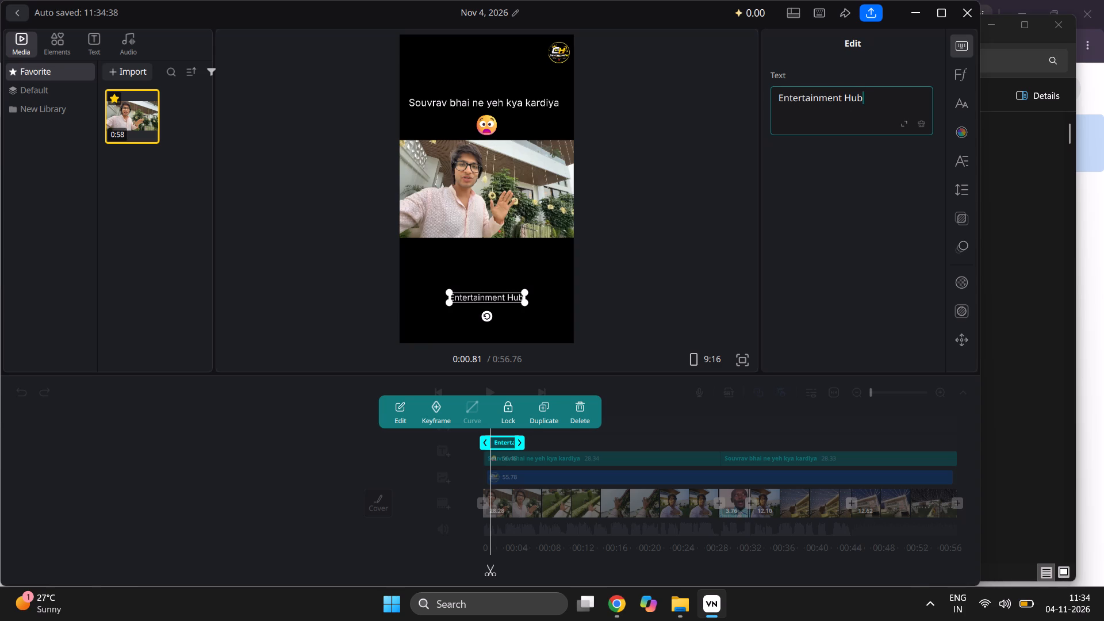
# Set the "Entertainment Hub" text's font to Inter SemiBold, trying the Medium weight first.
pyautogui.click(961, 80)
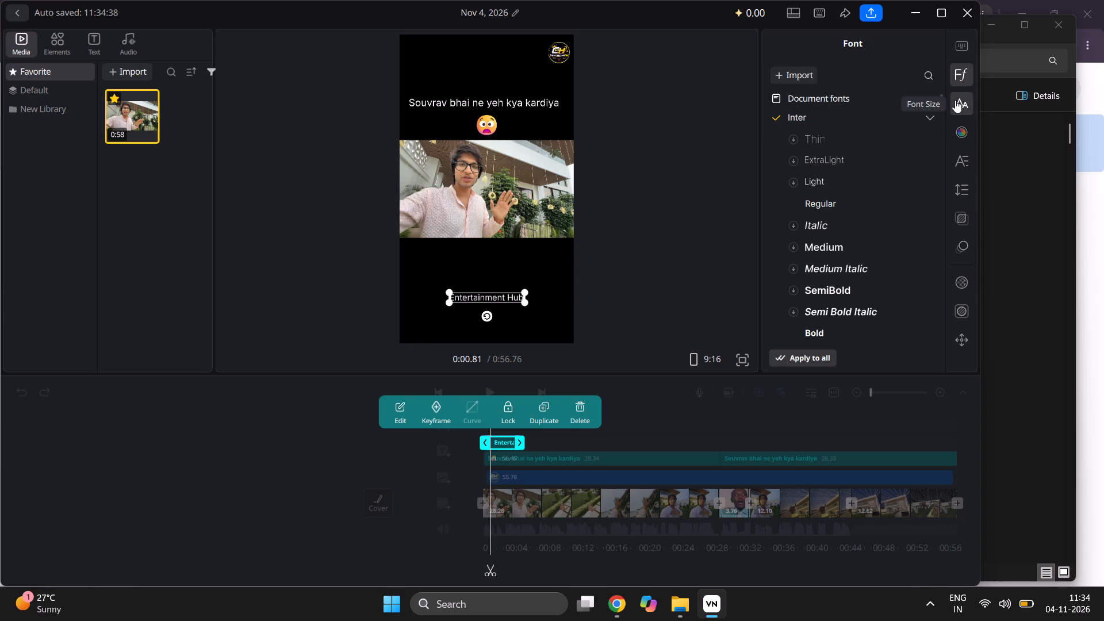
pyautogui.click(833, 251)
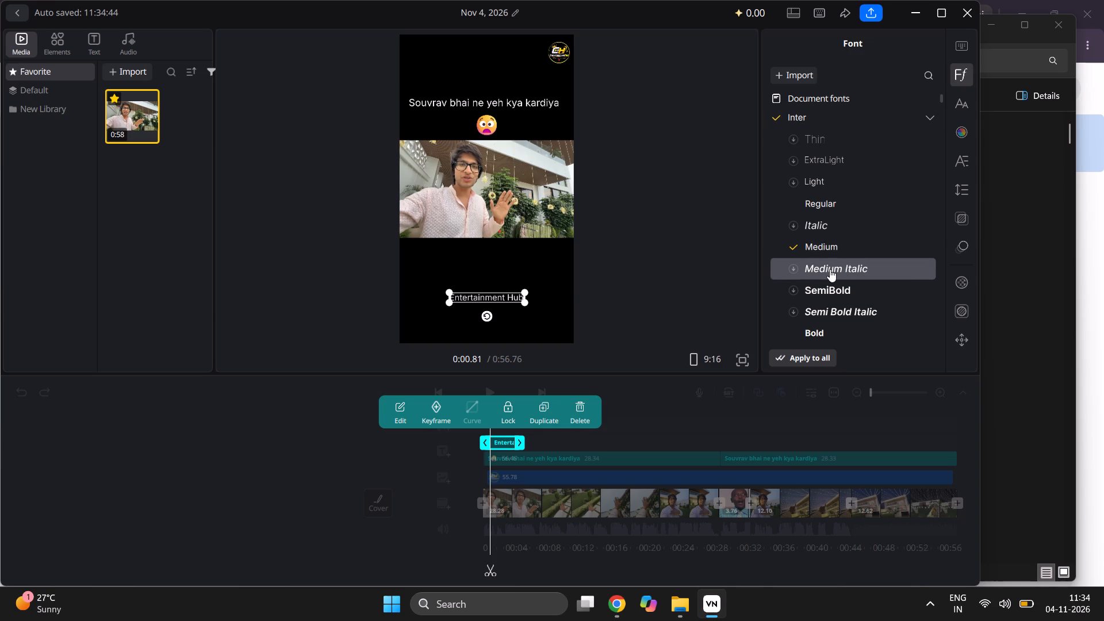
pyautogui.click(829, 287)
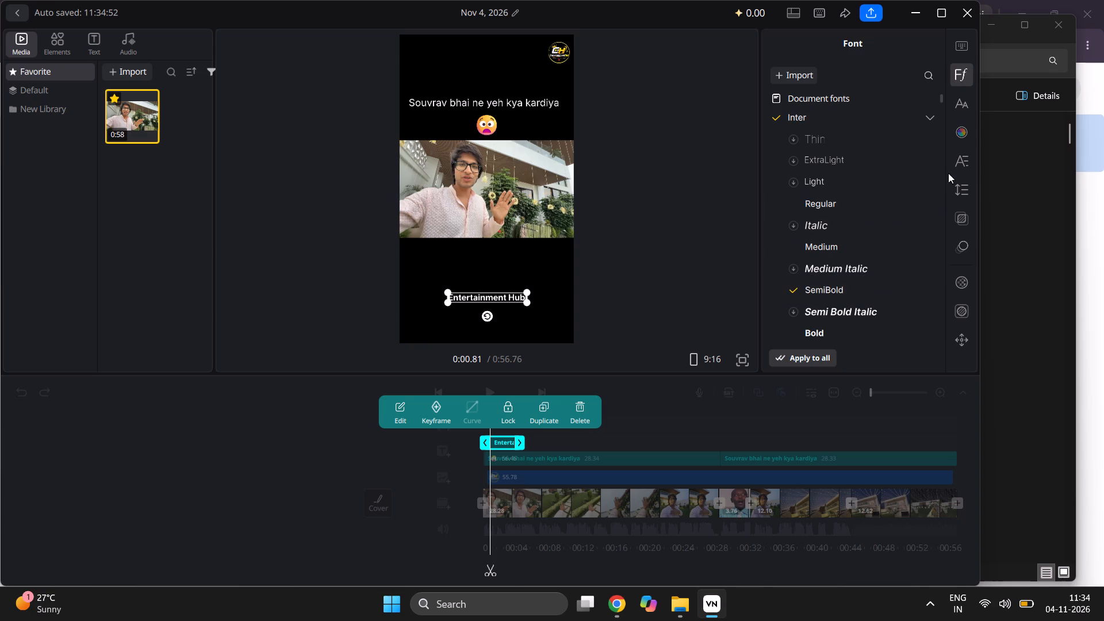
pyautogui.click(853, 301)
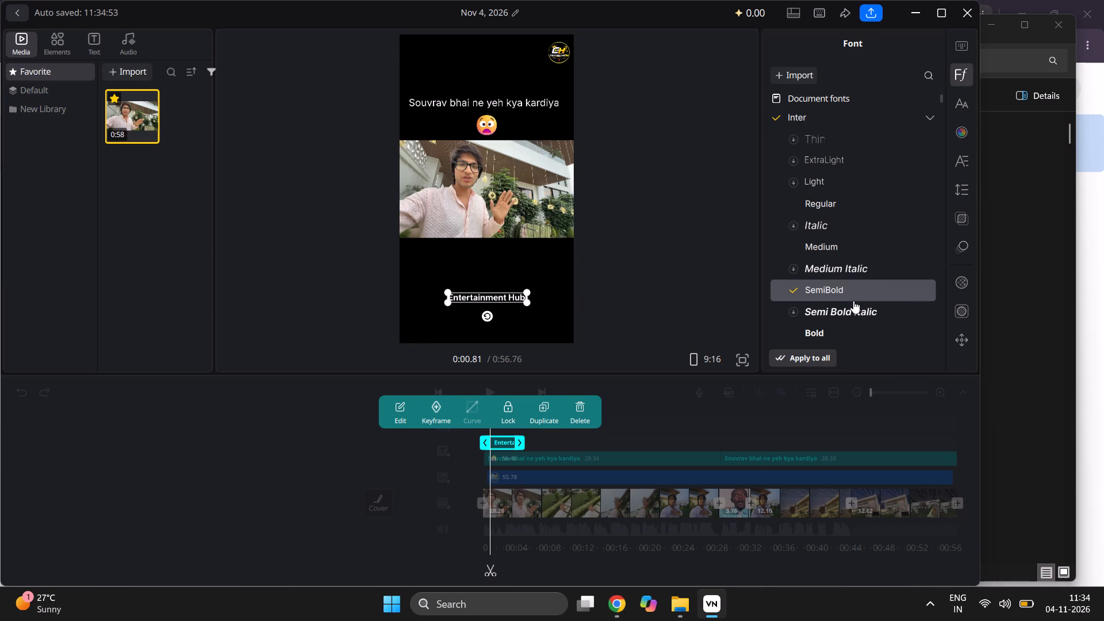
# Lower the "Entertainment Hub" text's opacity to 45%, keeping the Normal blending mode.
pyautogui.click(964, 159)
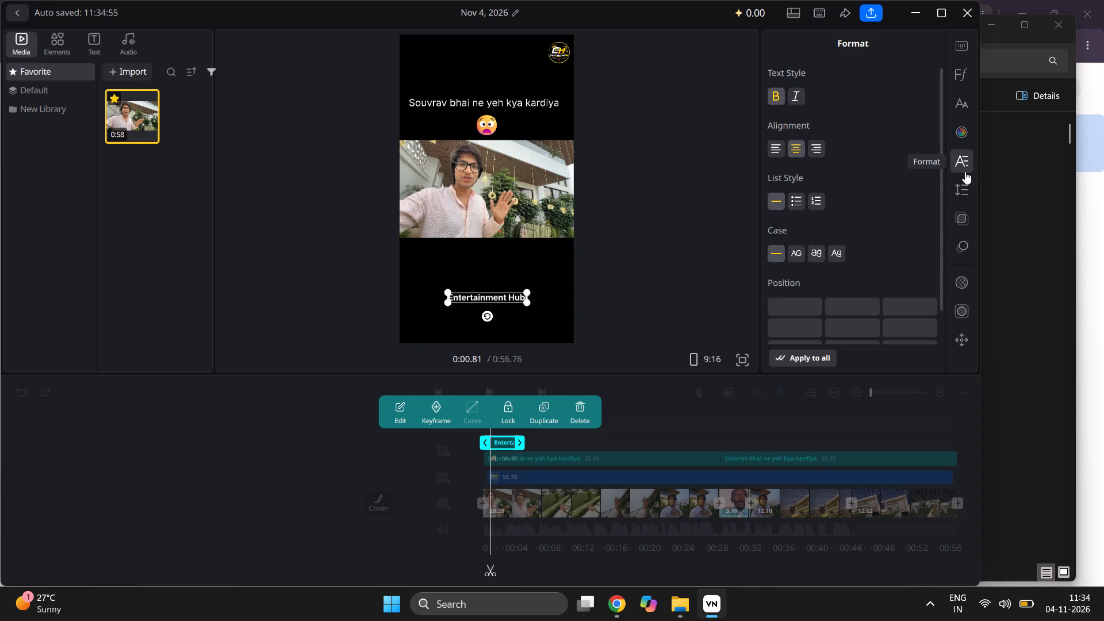
pyautogui.click(964, 186)
pyautogui.click(963, 215)
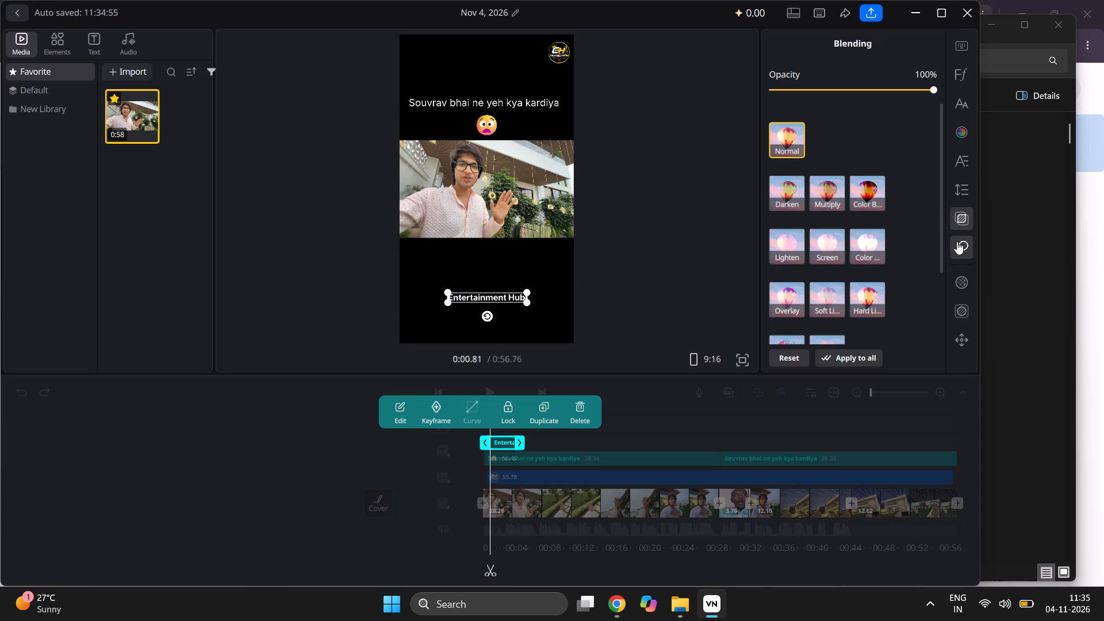
pyautogui.moveTo(934, 87); pyautogui.dragTo(881, 89)
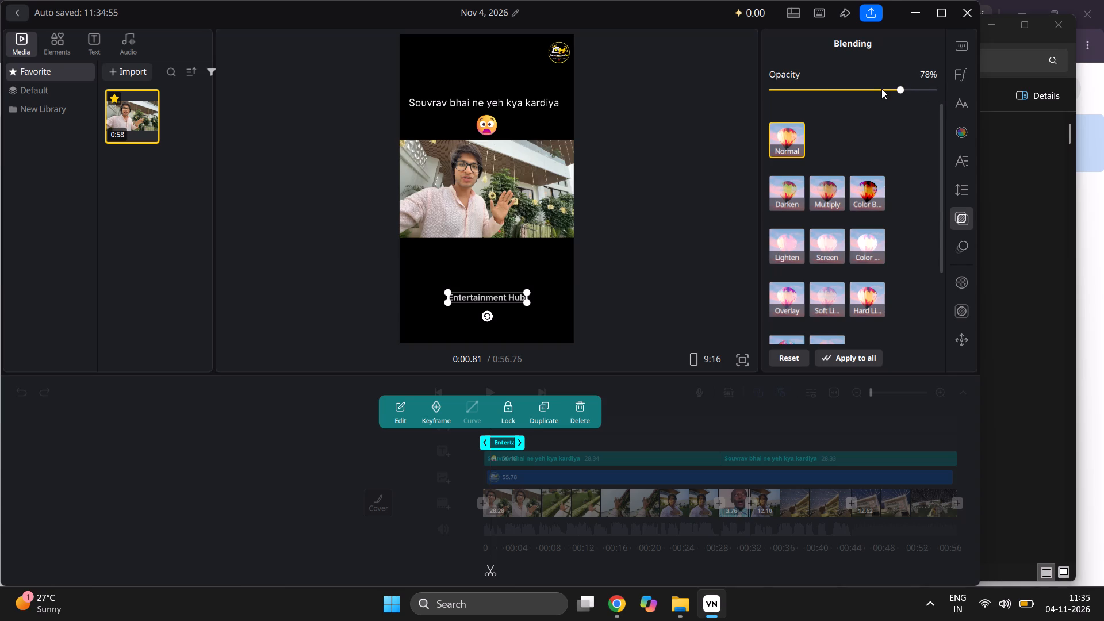
pyautogui.moveTo(881, 89); pyautogui.dragTo(844, 112)
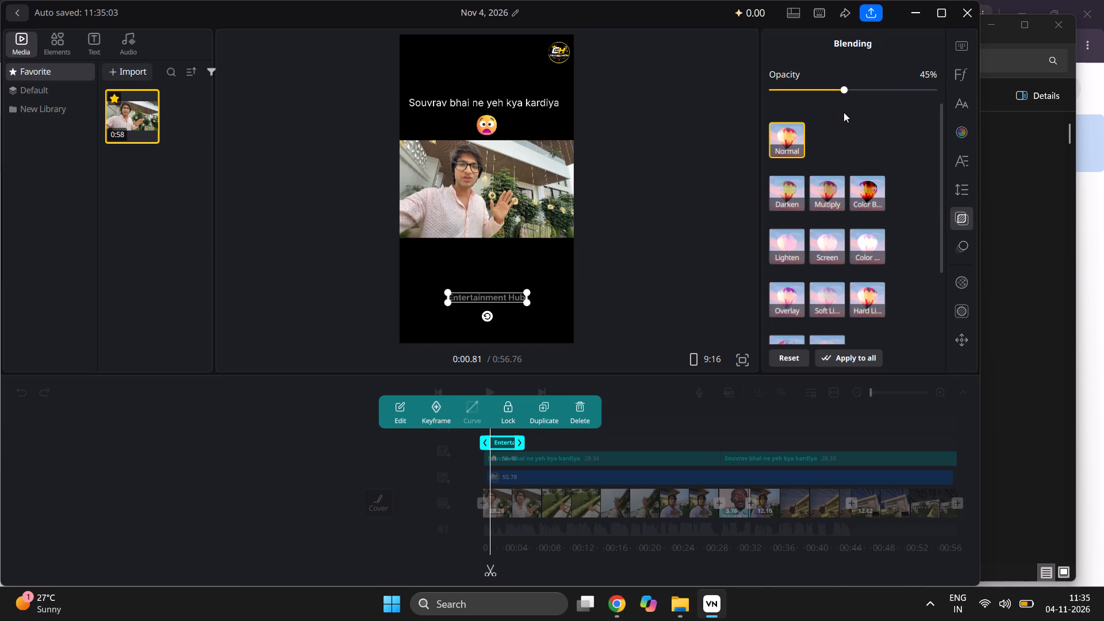
# Lower the "Entertainment Hub" text's opacity further to about 27%.
pyautogui.moveTo(844, 112); pyautogui.dragTo(818, 122)
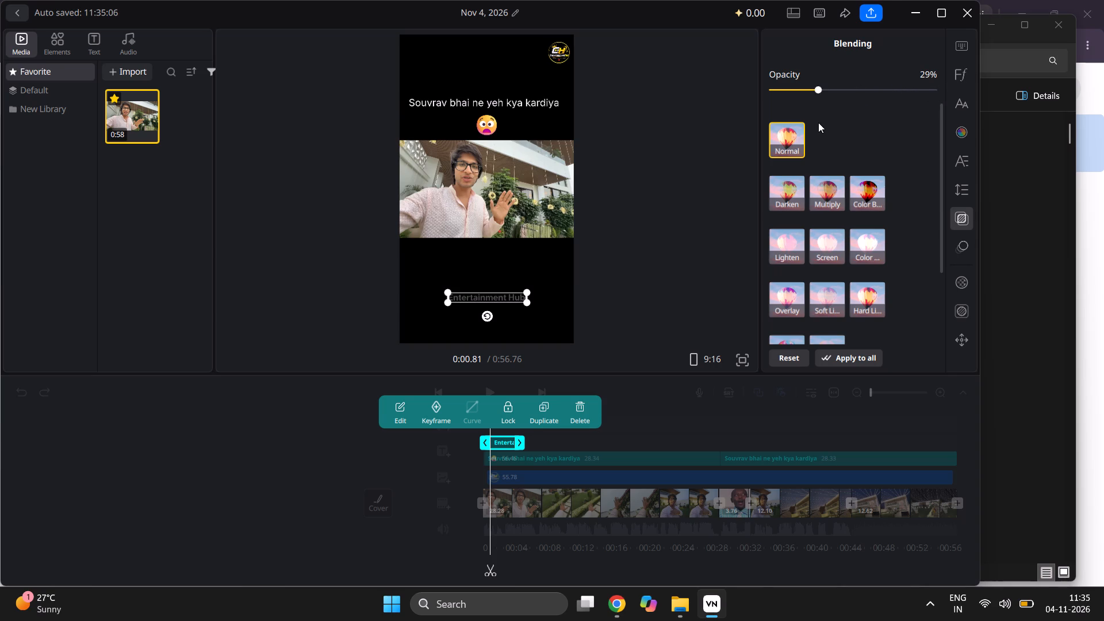
pyautogui.moveTo(816, 88); pyautogui.dragTo(787, 98)
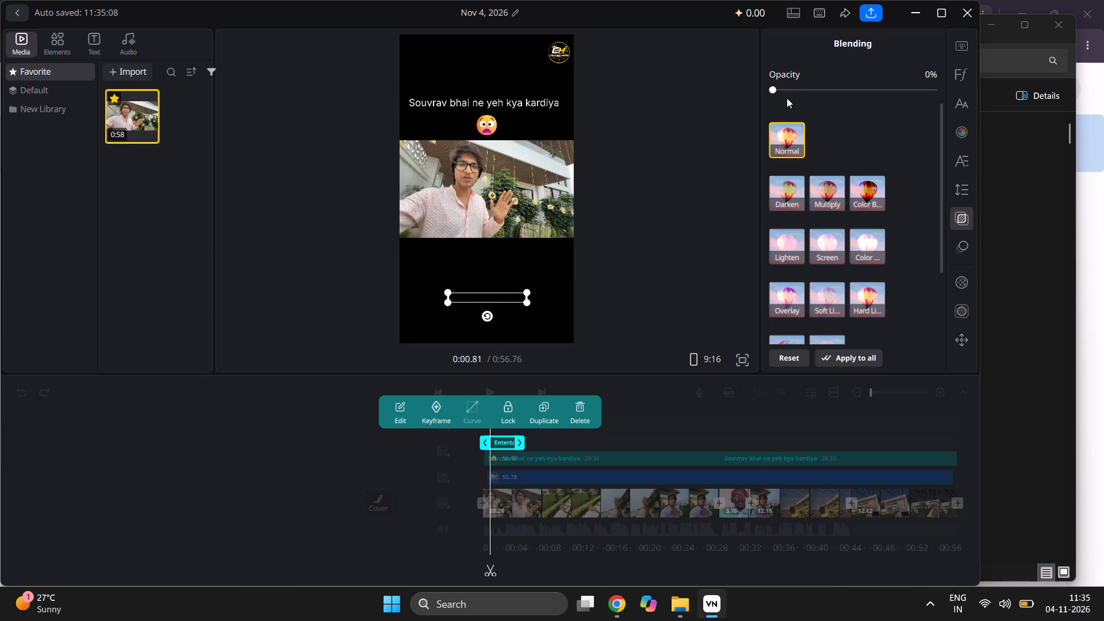
pyautogui.moveTo(787, 98); pyautogui.dragTo(818, 110)
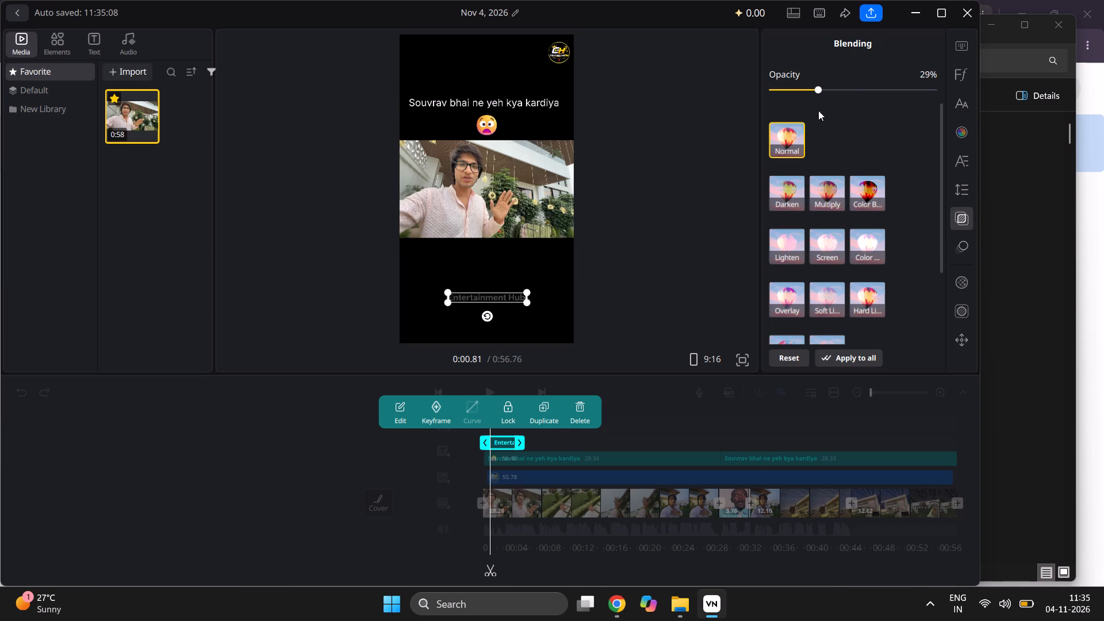
pyautogui.moveTo(818, 110); pyautogui.dragTo(815, 115)
pyautogui.moveTo(815, 115); pyautogui.dragTo(816, 114)
pyautogui.click(674, 227)
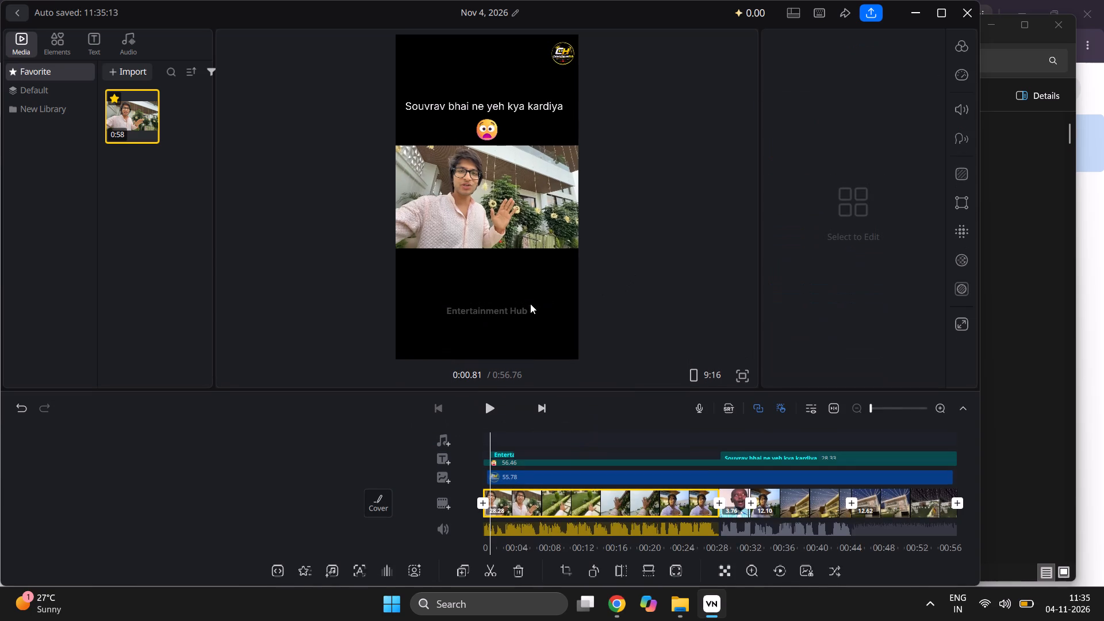
# Move the "Entertainment Hub" text just below the video picture, against the frame's left side, after trying spots over the picture.
pyautogui.click(516, 310)
pyautogui.moveTo(508, 296); pyautogui.dragTo(546, 158)
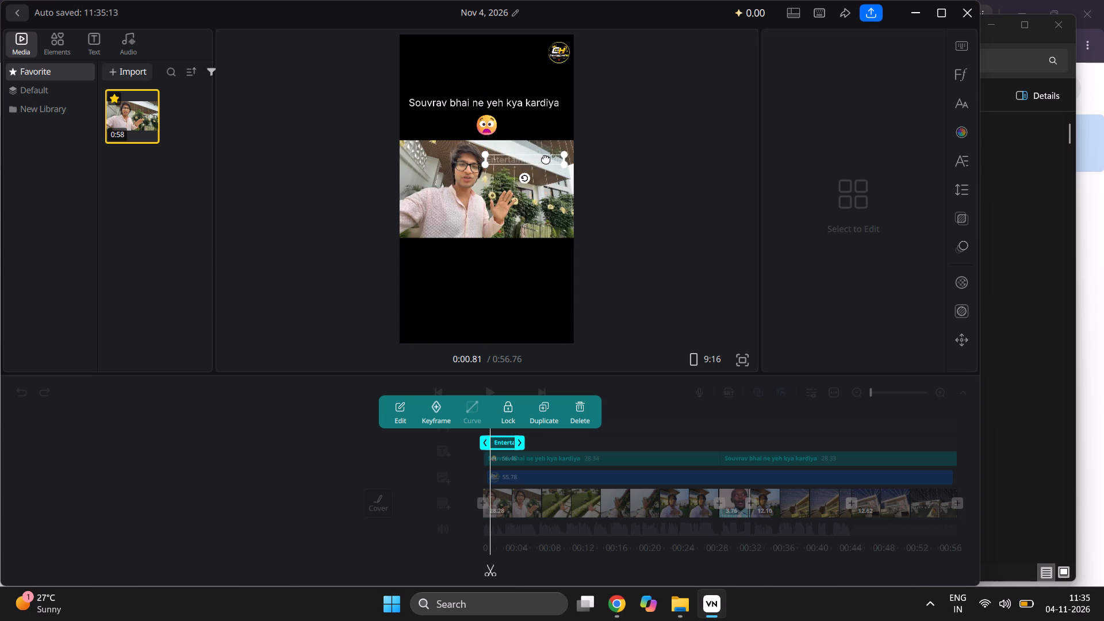
pyautogui.moveTo(546, 158); pyautogui.dragTo(466, 246)
pyautogui.click(691, 237)
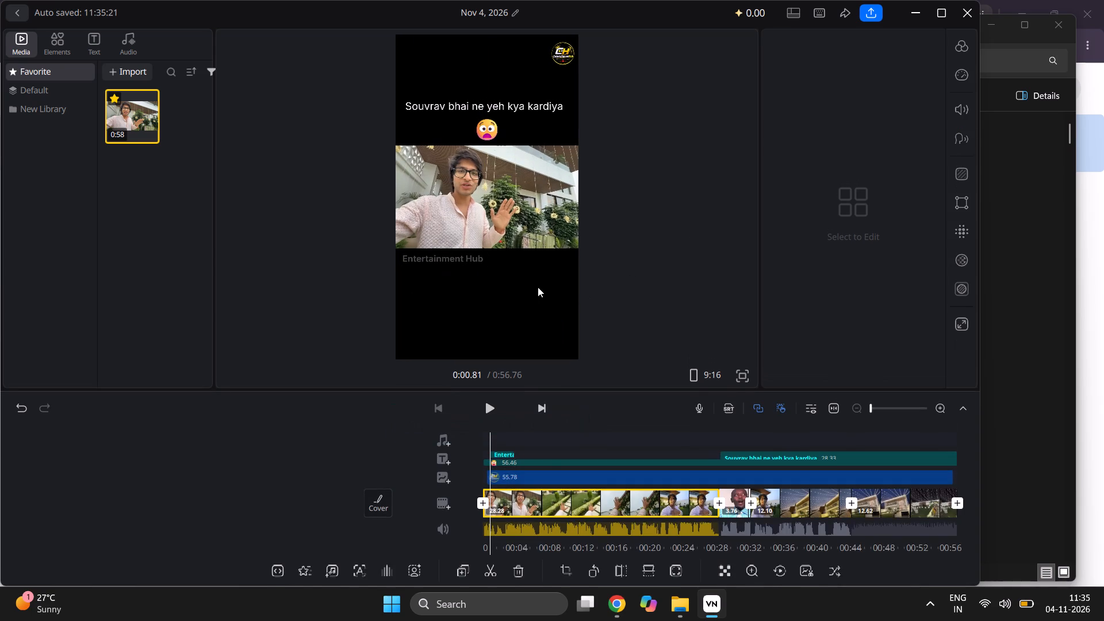
pyautogui.click(472, 257)
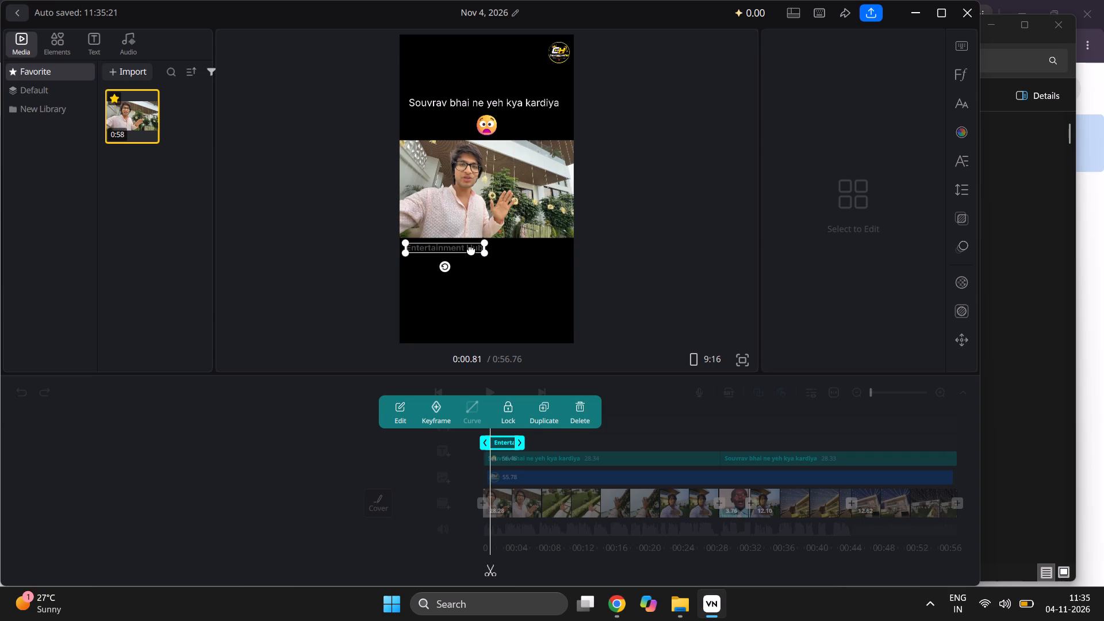
pyautogui.moveTo(471, 250); pyautogui.dragTo(559, 236)
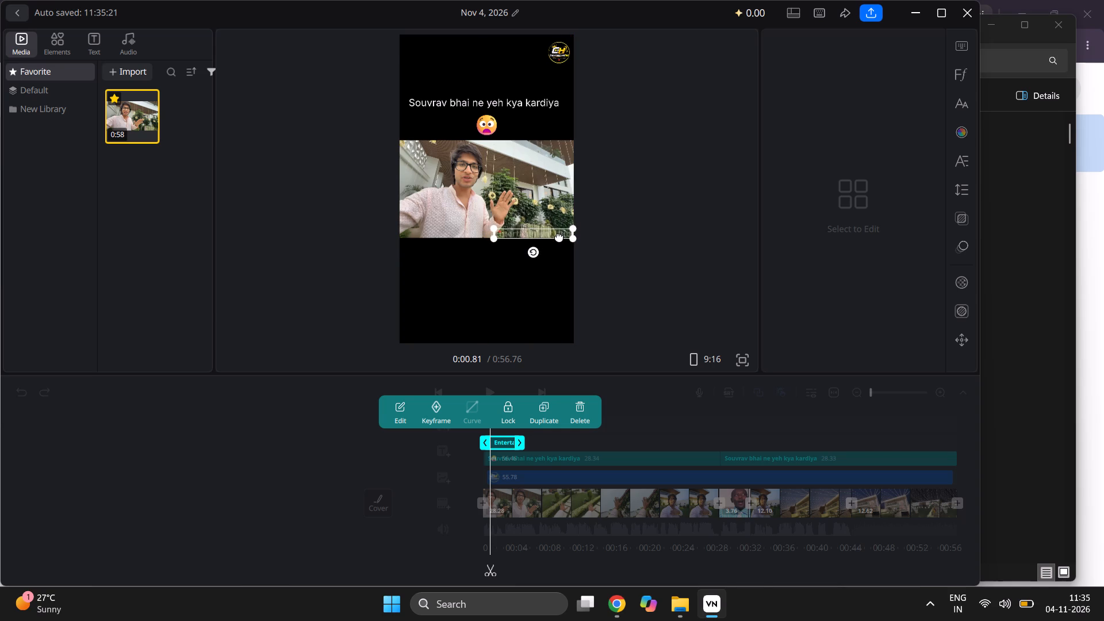
pyautogui.moveTo(559, 236); pyautogui.dragTo(470, 253)
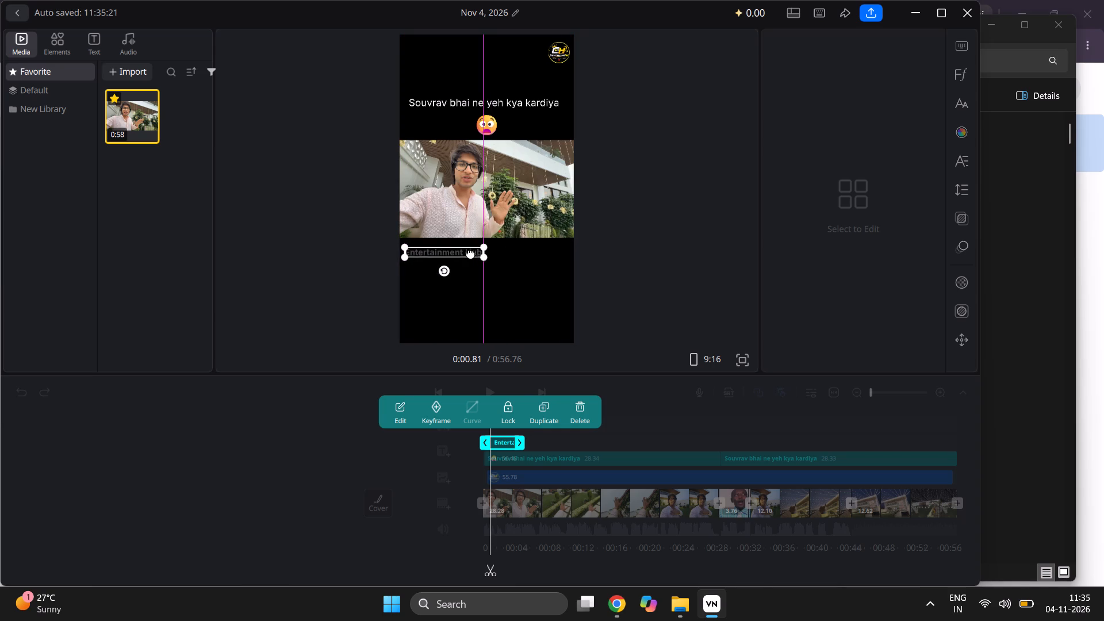
pyautogui.moveTo(470, 253); pyautogui.dragTo(470, 263)
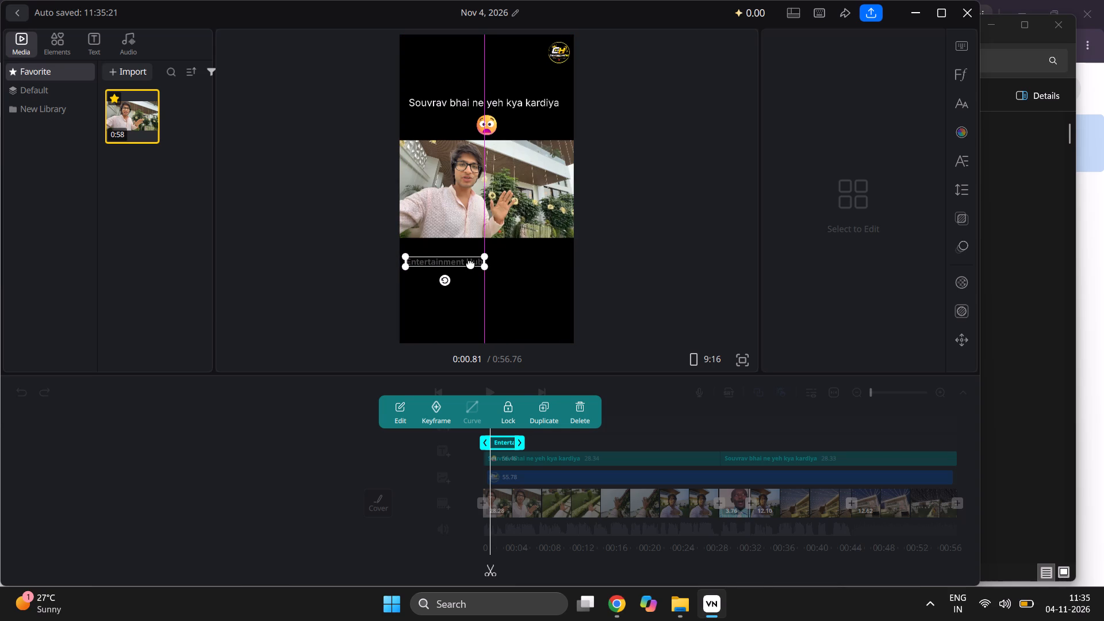
pyautogui.click(470, 263)
pyautogui.click(593, 279)
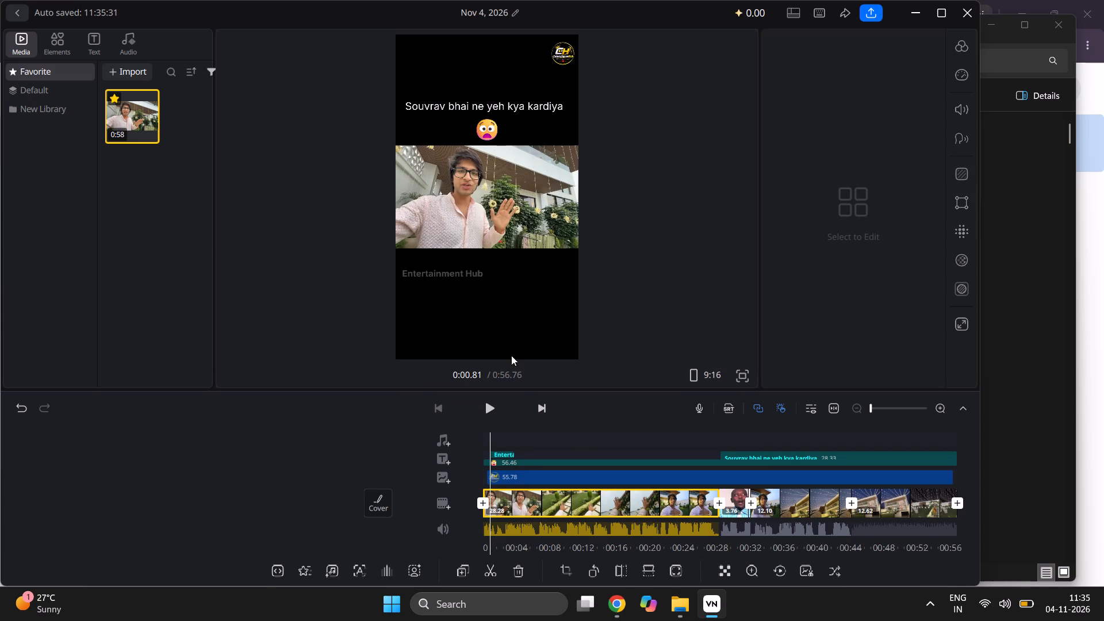
# Extend the "Entertainment Hub" text clip back to the start of the timeline and forward near the video's end, about 56.24 s long.
pyautogui.click(507, 450)
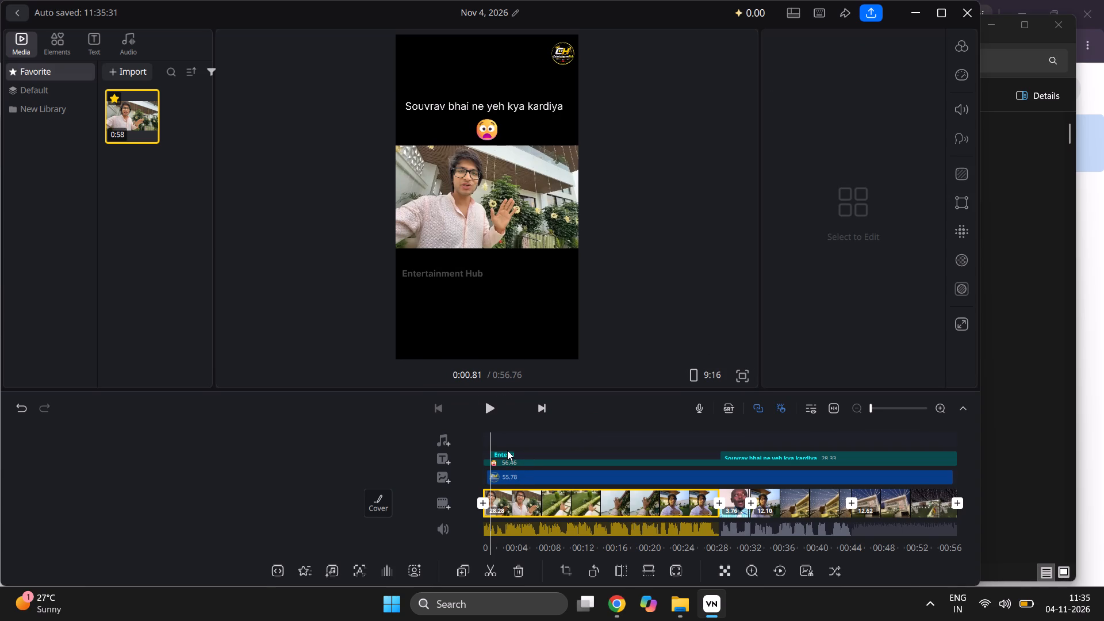
pyautogui.click(507, 451)
pyautogui.doubleClick(507, 451)
pyautogui.click(624, 319)
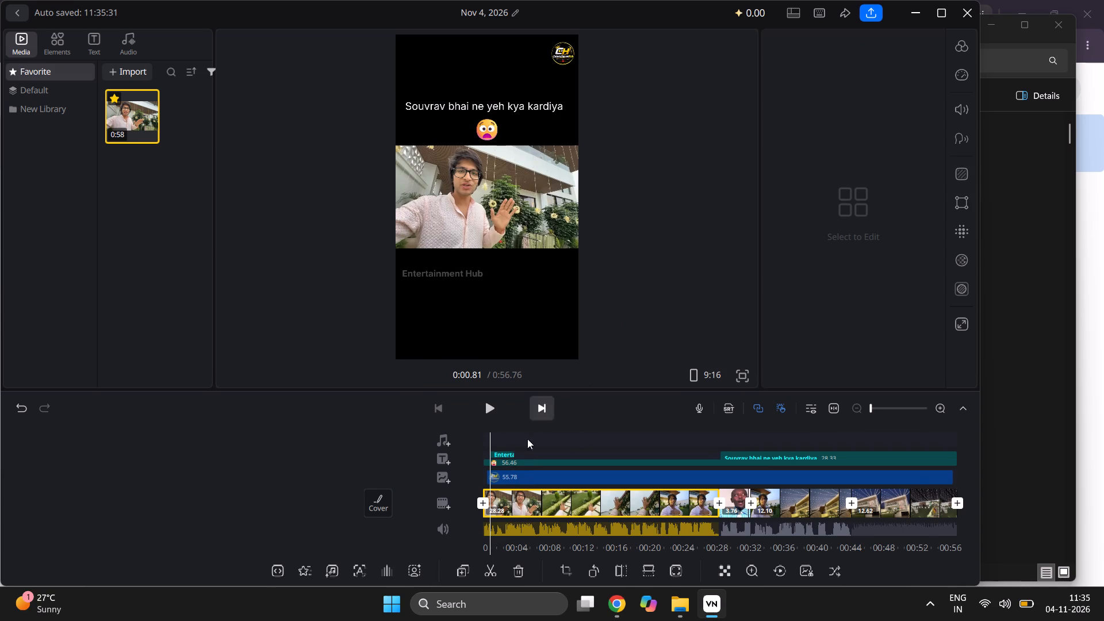
pyautogui.hscroll(2, 516, 464)
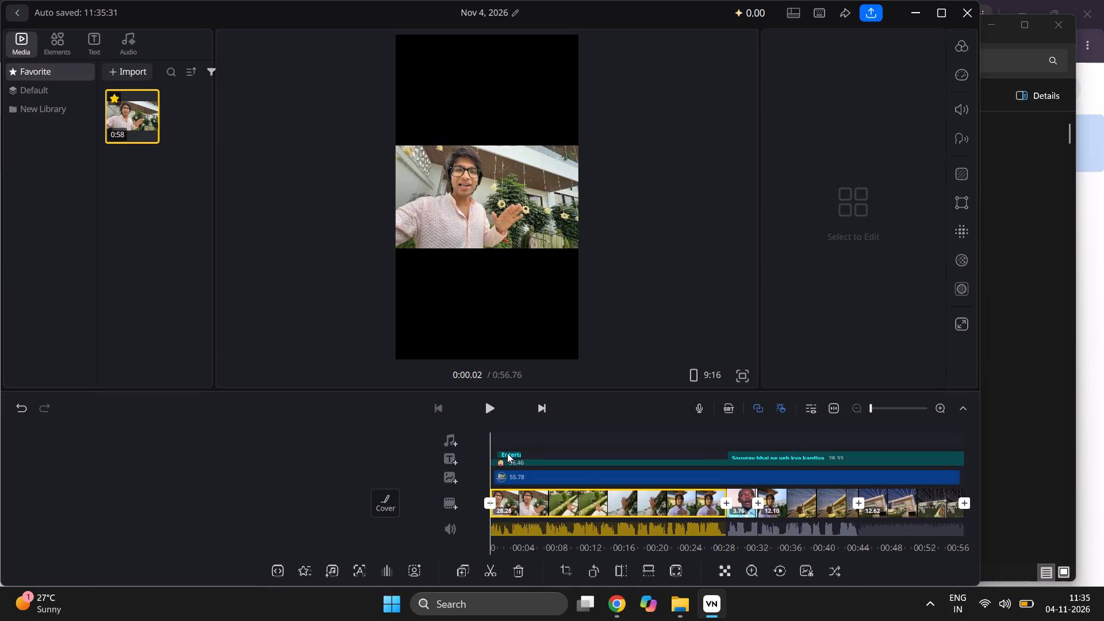
pyautogui.click(507, 452)
pyautogui.moveTo(476, 442); pyautogui.dragTo(473, 442)
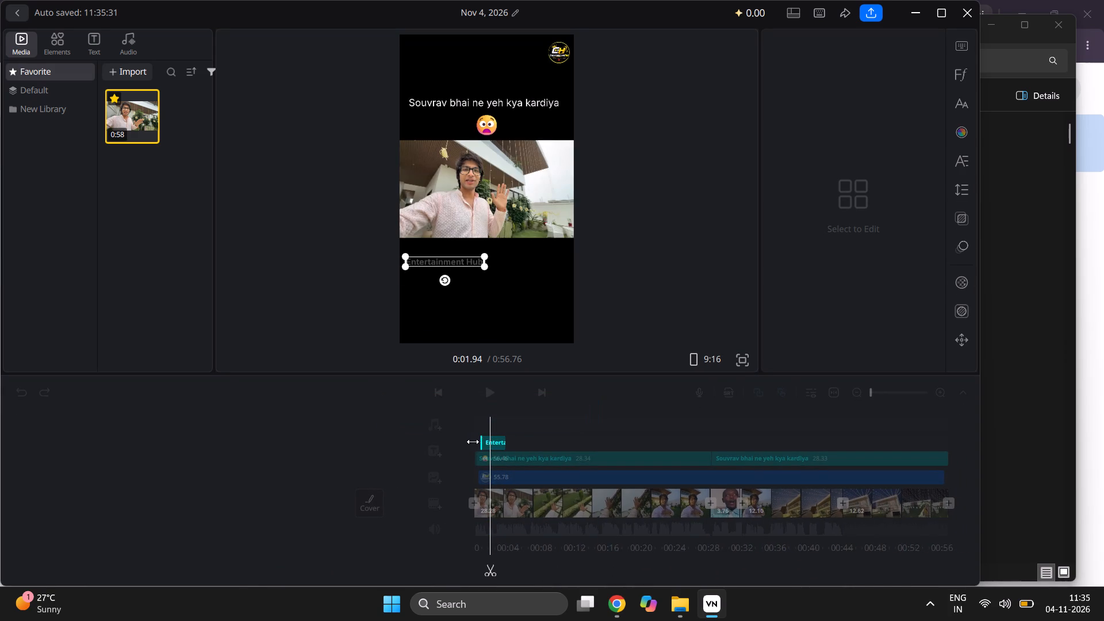
pyautogui.moveTo(473, 442); pyautogui.dragTo(465, 442)
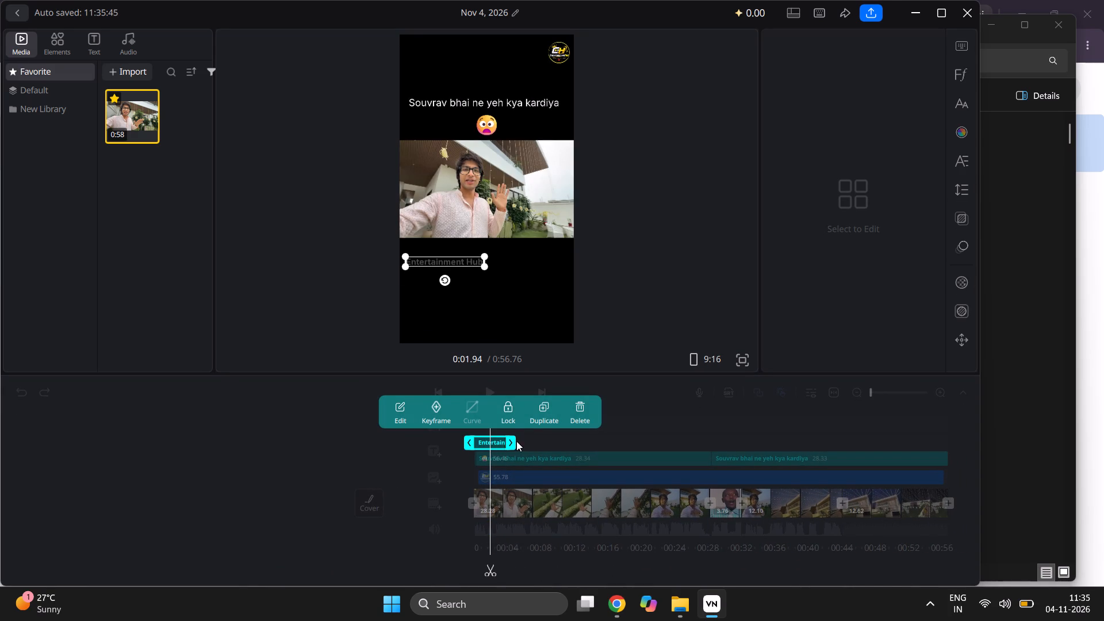
pyautogui.moveTo(512, 440); pyautogui.dragTo(811, 417)
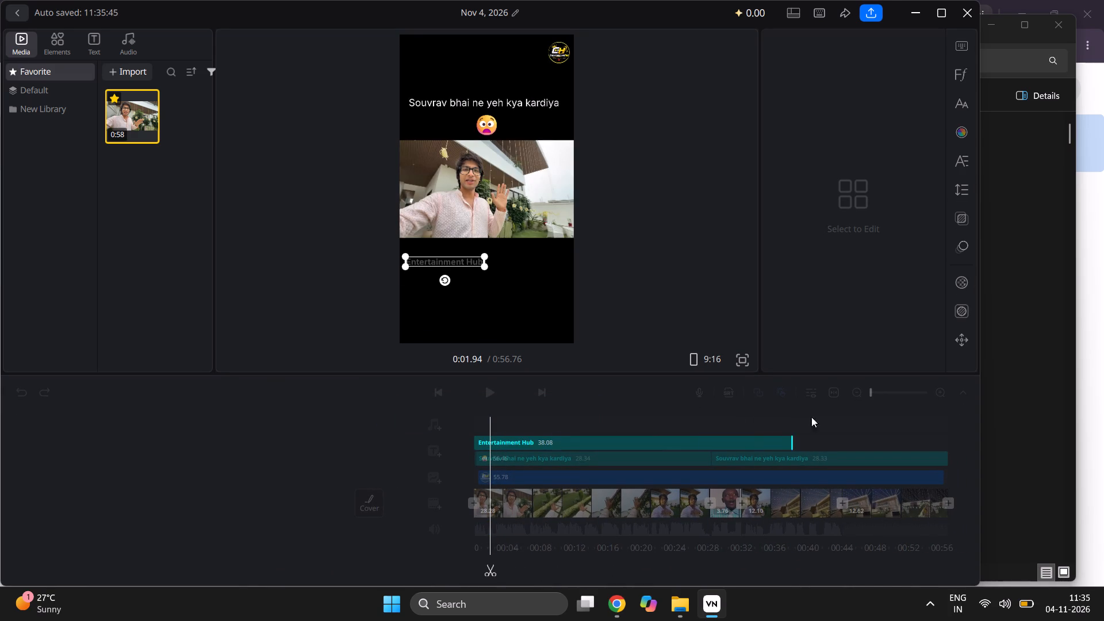
pyautogui.moveTo(811, 417); pyautogui.dragTo(944, 430)
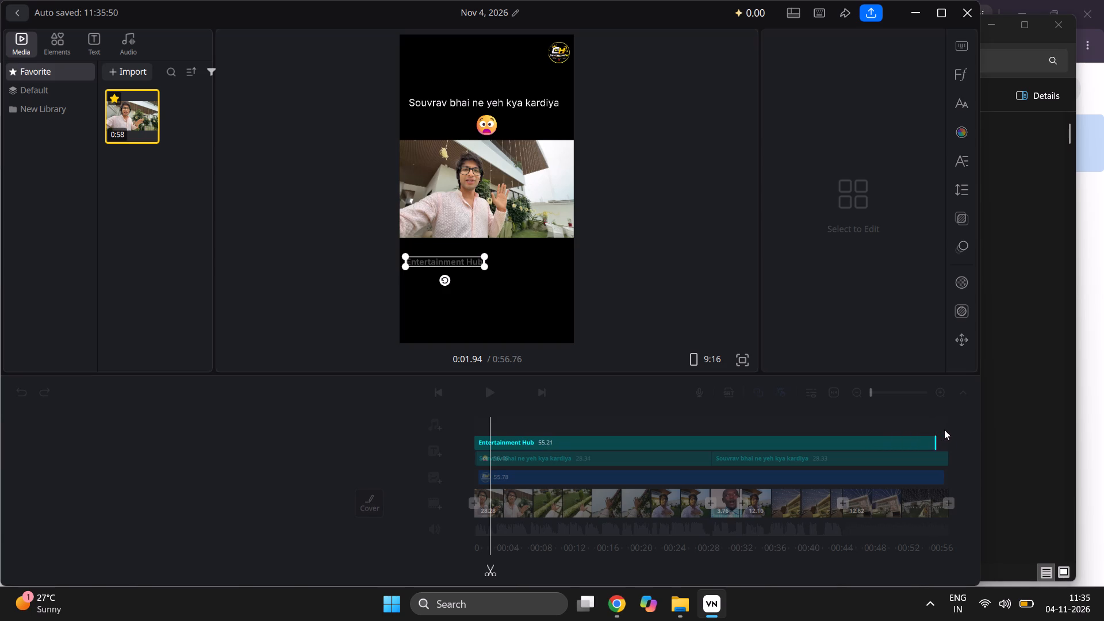
pyautogui.moveTo(944, 430); pyautogui.dragTo(952, 427)
pyautogui.click(654, 278)
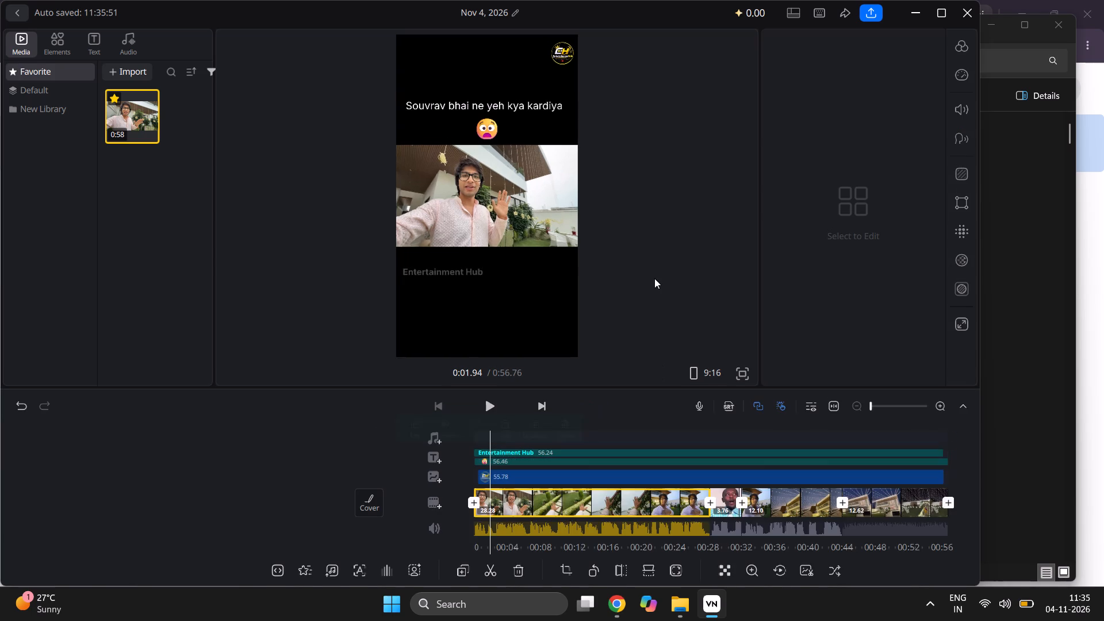
# Extend the logo overlay clip's start back to the beginning of the timeline, making it about 56.16 s long.
pyautogui.hscroll(6, 577, 478)
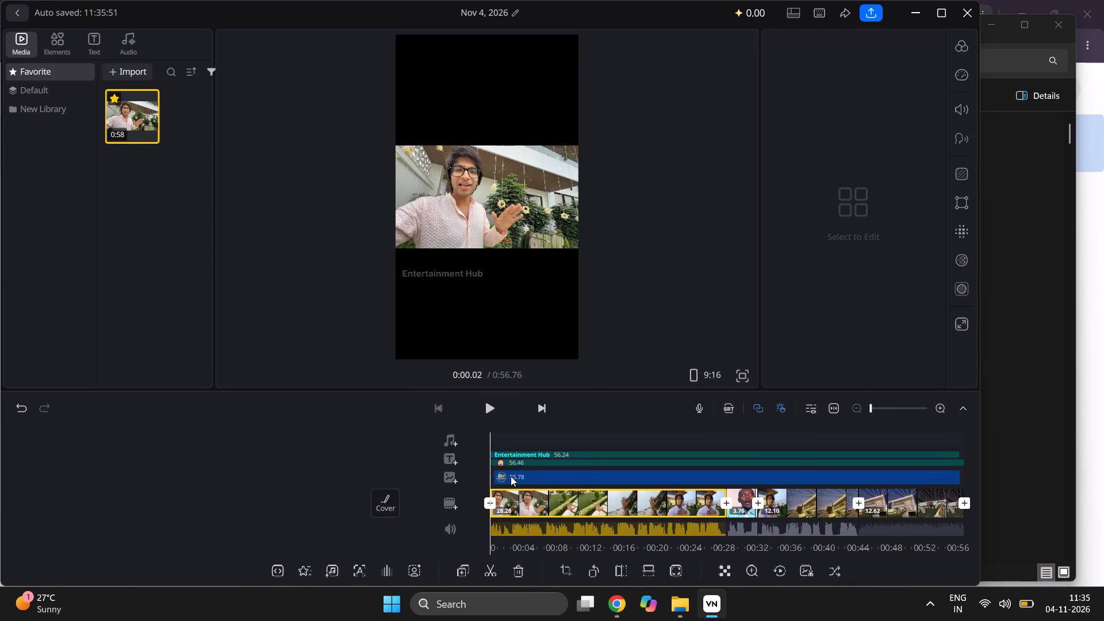
pyautogui.click(511, 476)
pyautogui.click(469, 479)
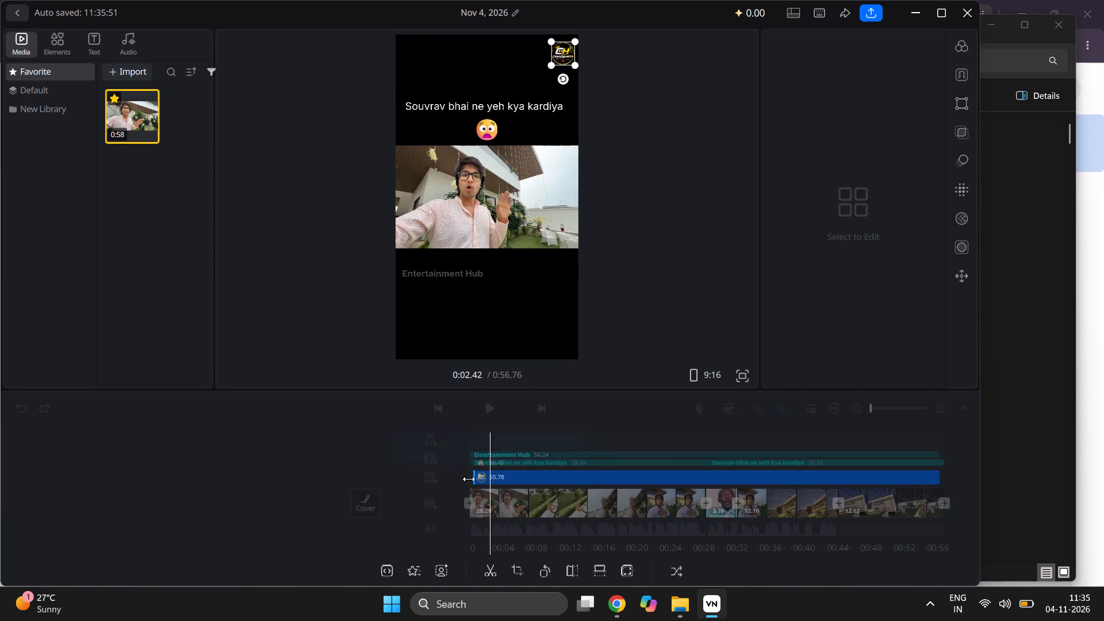
pyautogui.click(645, 264)
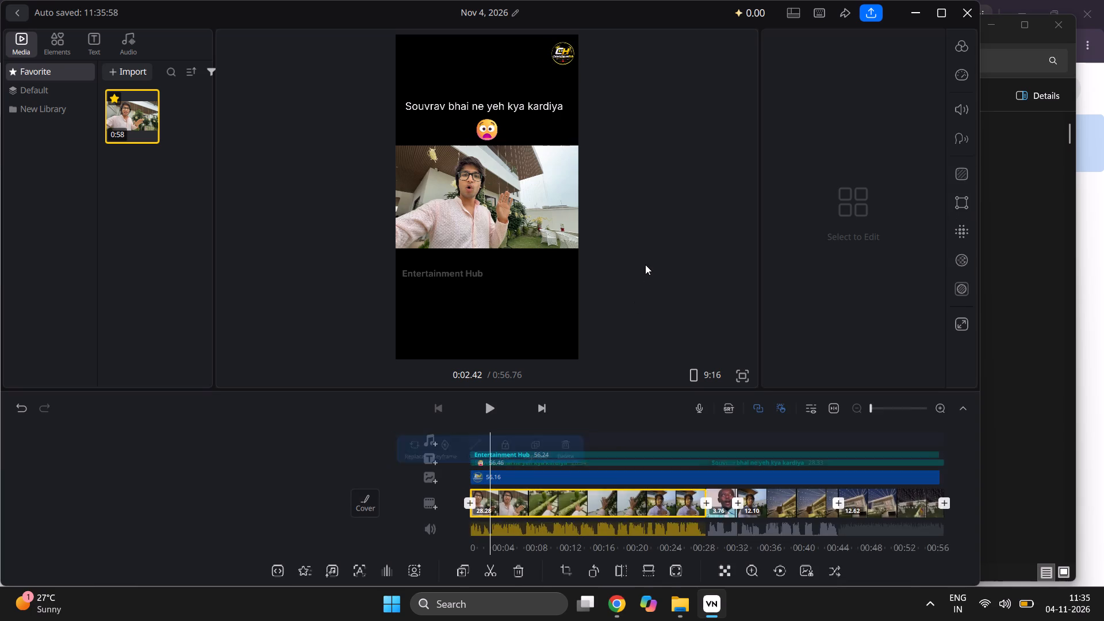
# Extend the emoji clip's start back to the beginning of the timeline, making it 56.76 s long.
pyautogui.hscroll(9, 600, 434)
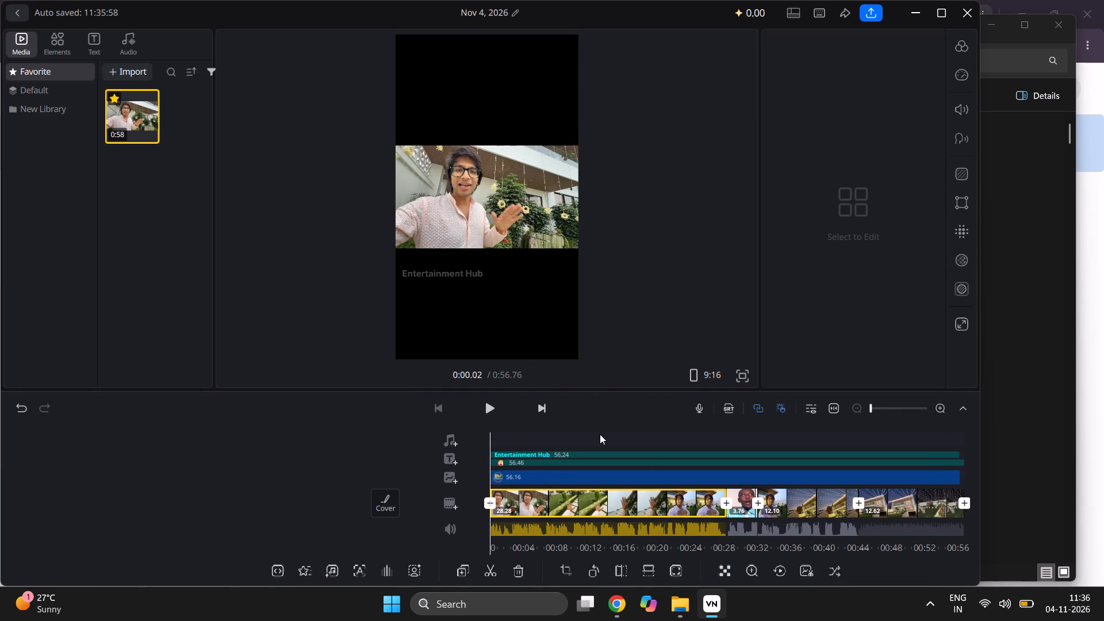
pyautogui.hscroll(2, 600, 434)
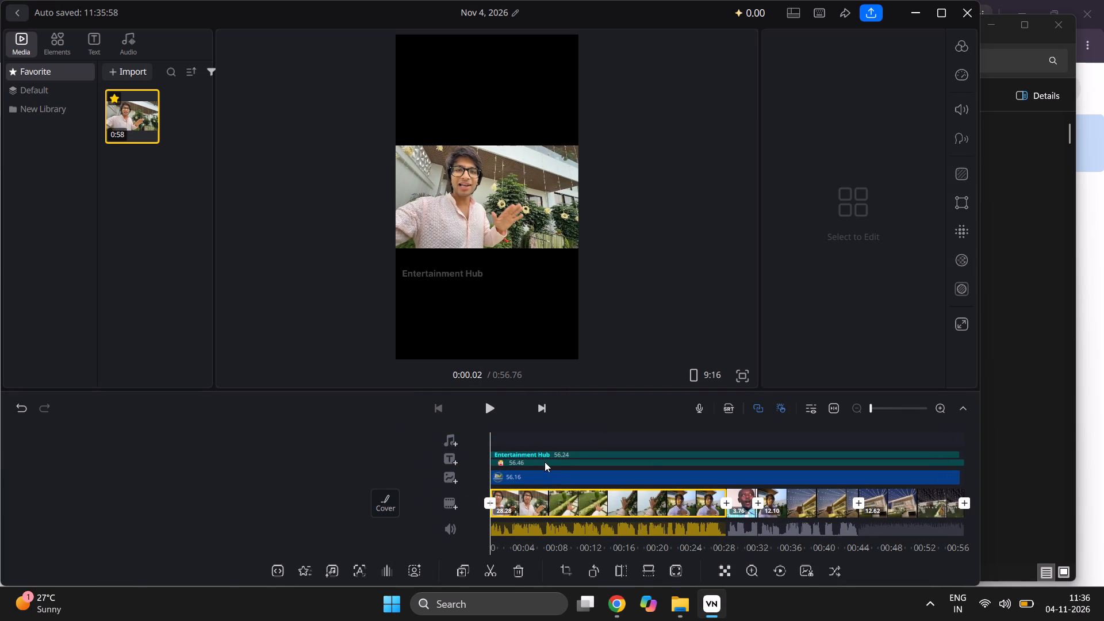
pyautogui.click(541, 462)
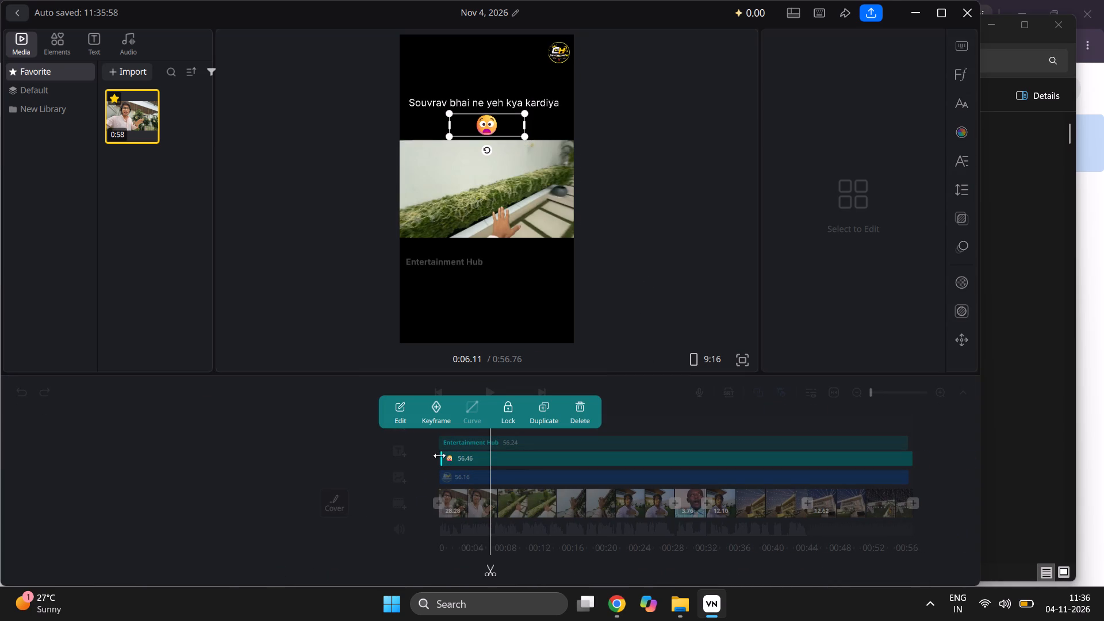
pyautogui.moveTo(439, 456); pyautogui.dragTo(432, 458)
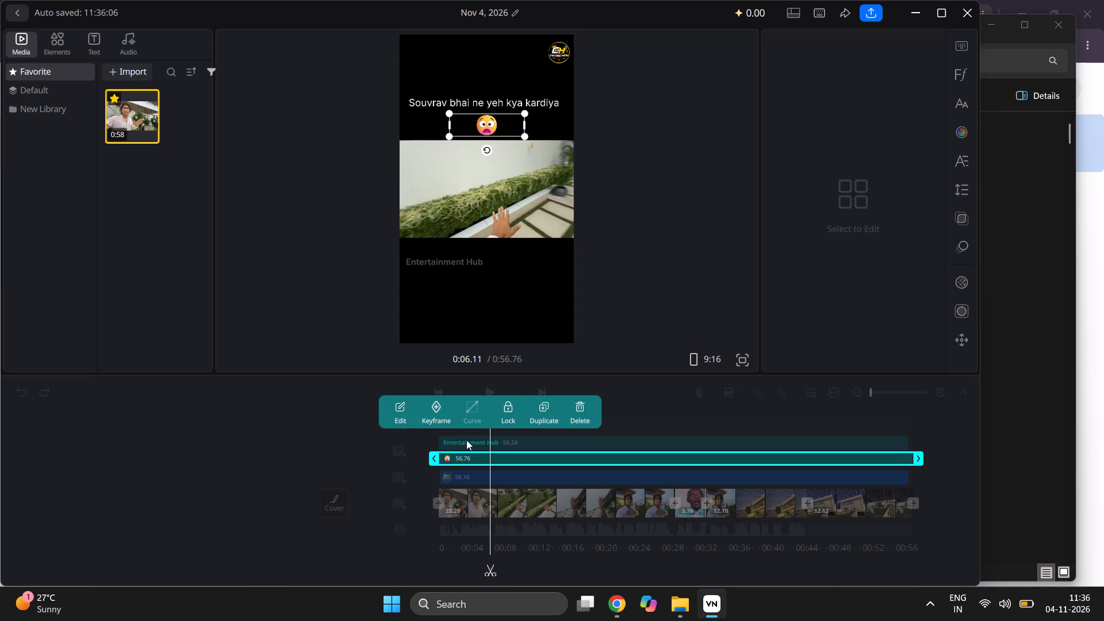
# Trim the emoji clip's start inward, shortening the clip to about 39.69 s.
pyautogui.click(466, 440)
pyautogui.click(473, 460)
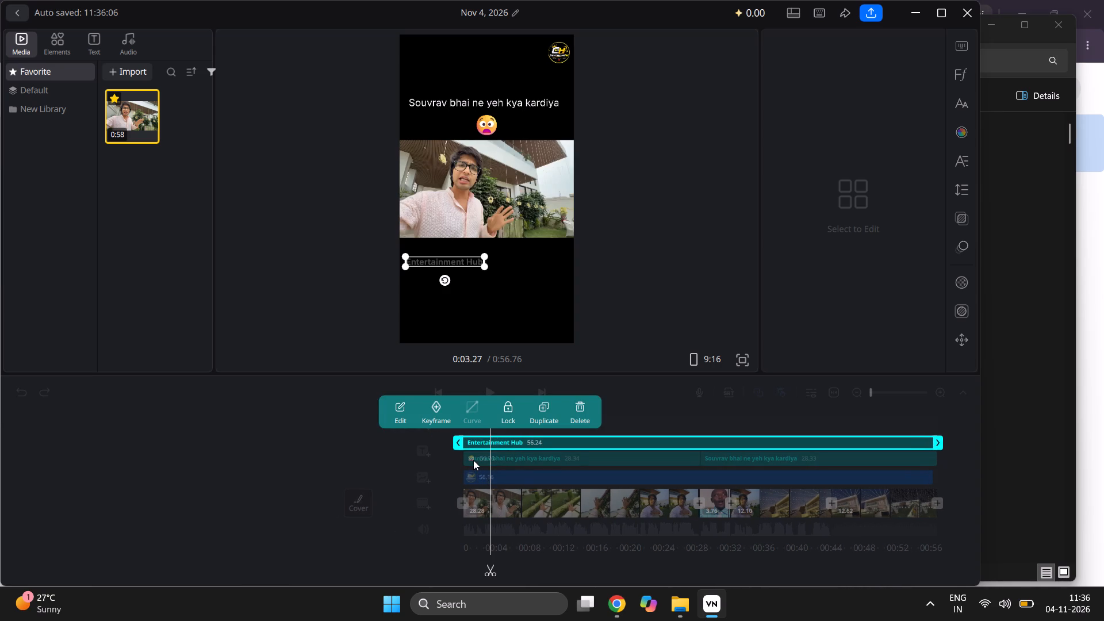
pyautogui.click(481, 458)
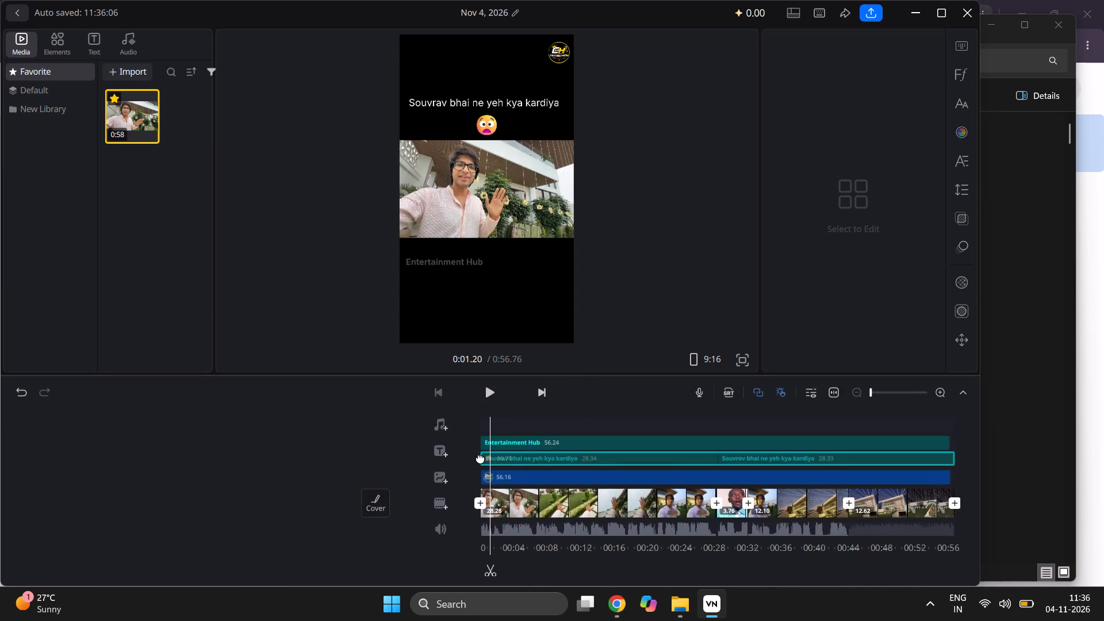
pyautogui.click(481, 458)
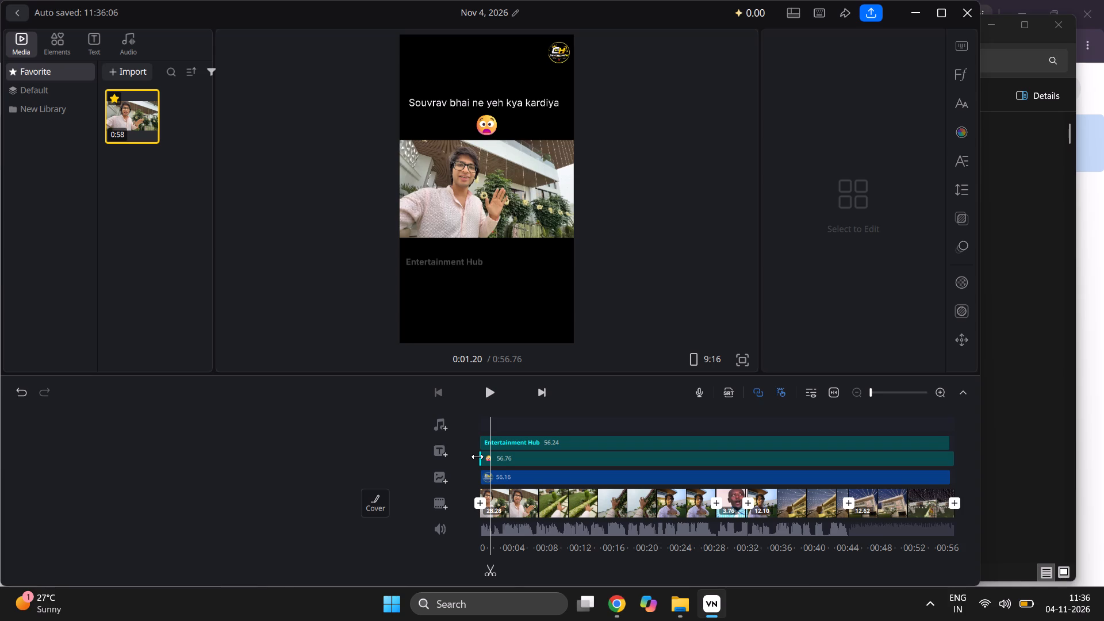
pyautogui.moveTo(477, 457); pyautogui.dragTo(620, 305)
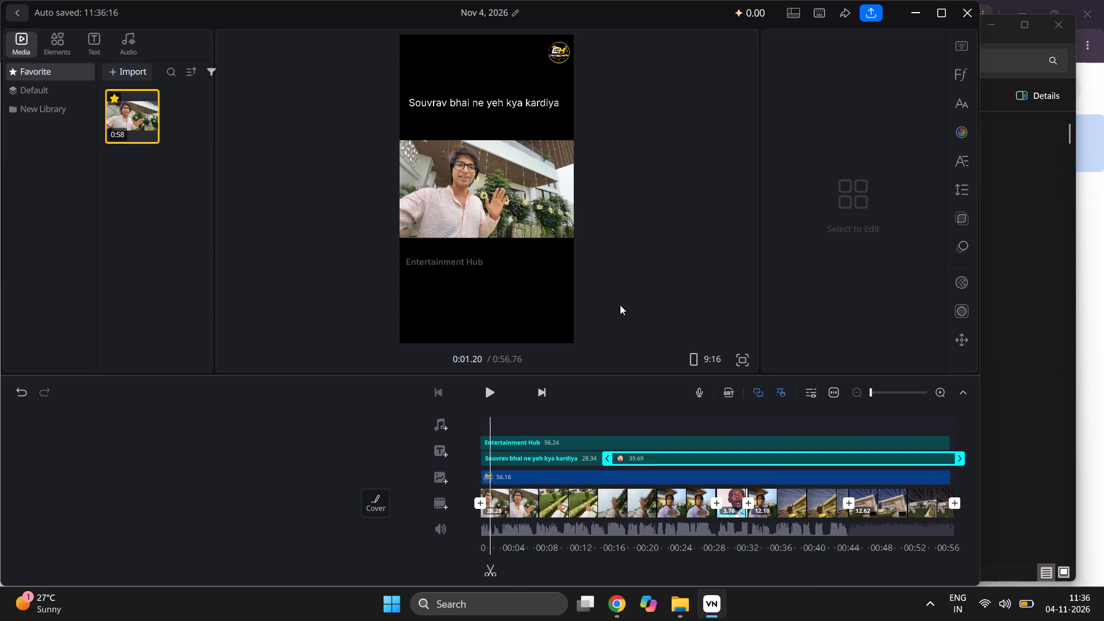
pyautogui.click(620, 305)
# Extend the emoji clip's start back to the beginning of the timeline, making it about 56.76 s long.
pyautogui.hscroll(2, 607, 450)
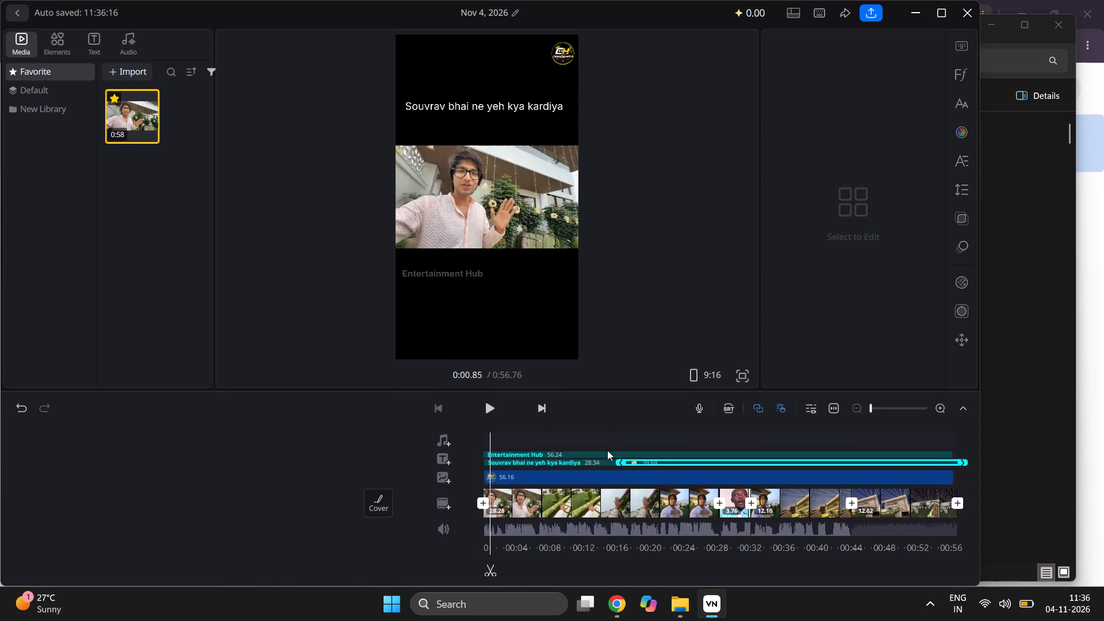
pyautogui.hscroll(3, 607, 450)
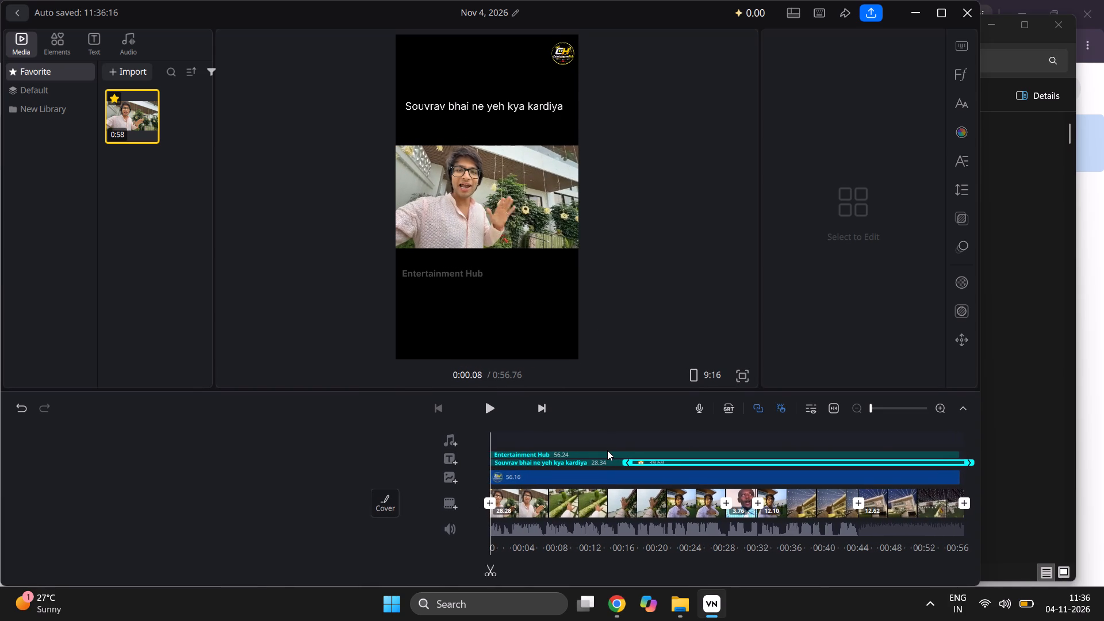
pyautogui.hscroll(1, 607, 450)
pyautogui.click(633, 463)
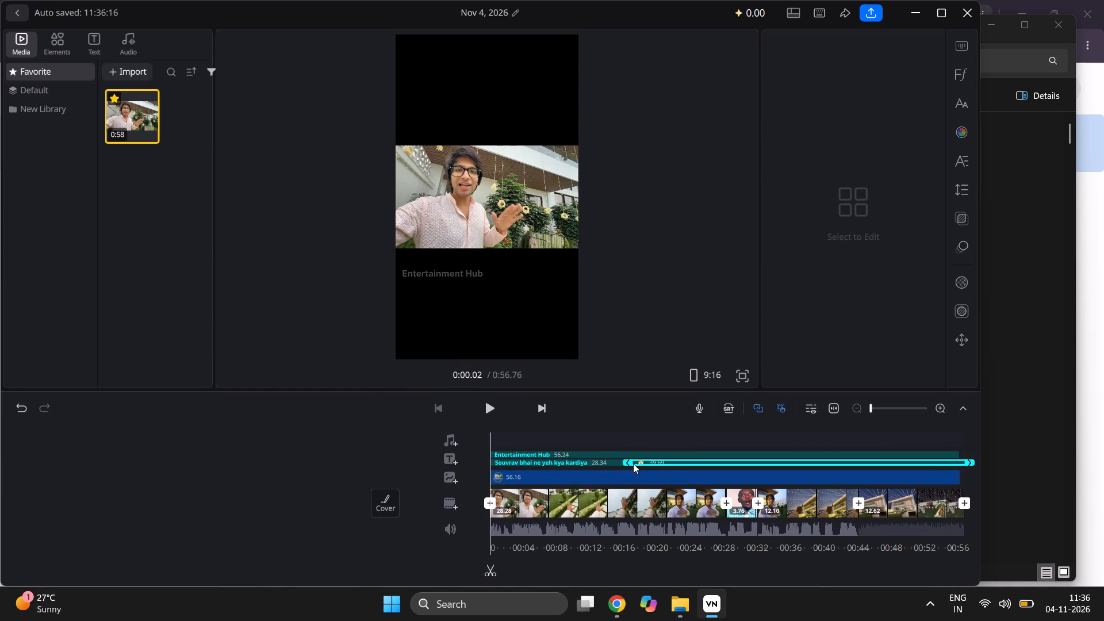
pyautogui.moveTo(630, 461); pyautogui.dragTo(577, 460)
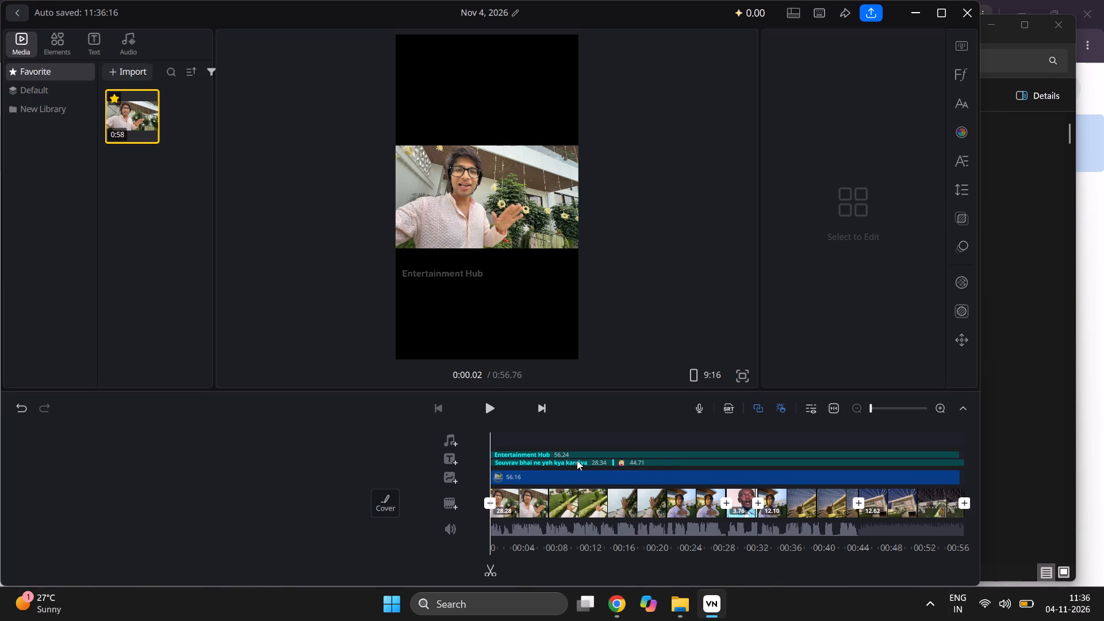
pyautogui.moveTo(577, 460); pyautogui.dragTo(448, 462)
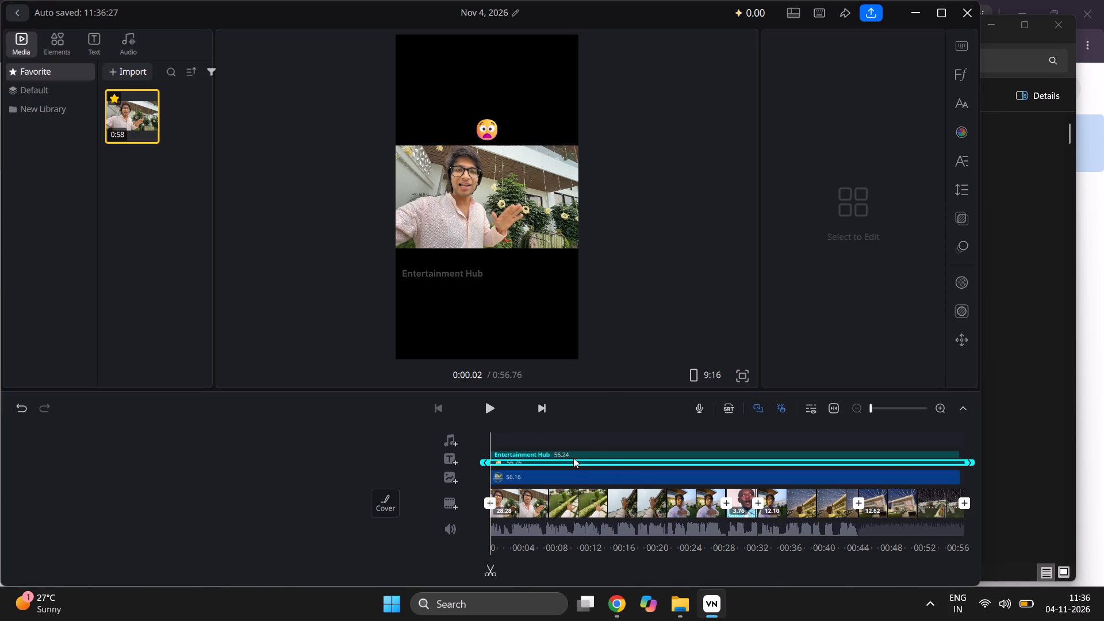
pyautogui.hscroll(1, 566, 469)
pyautogui.click(647, 316)
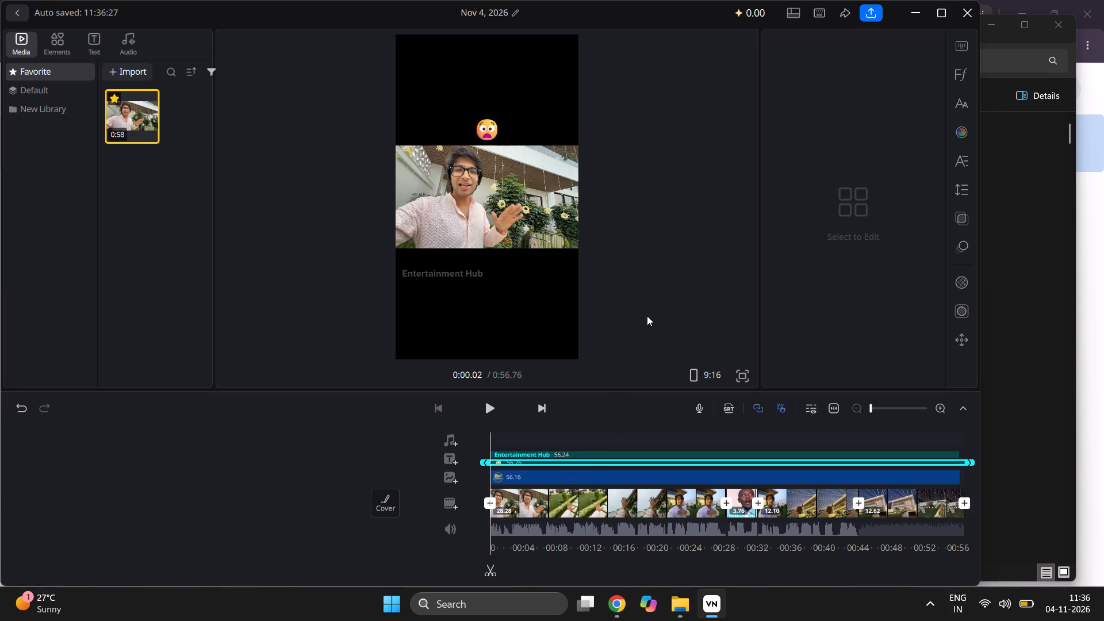
pyautogui.click(647, 316)
pyautogui.doubleClick(647, 316)
pyautogui.doubleClick(647, 316)
# Preview and scrub through the whole timeline to examine the title, emoji, logo and "Entertainment Hub" overlays over each video segment.
pyautogui.click(490, 404)
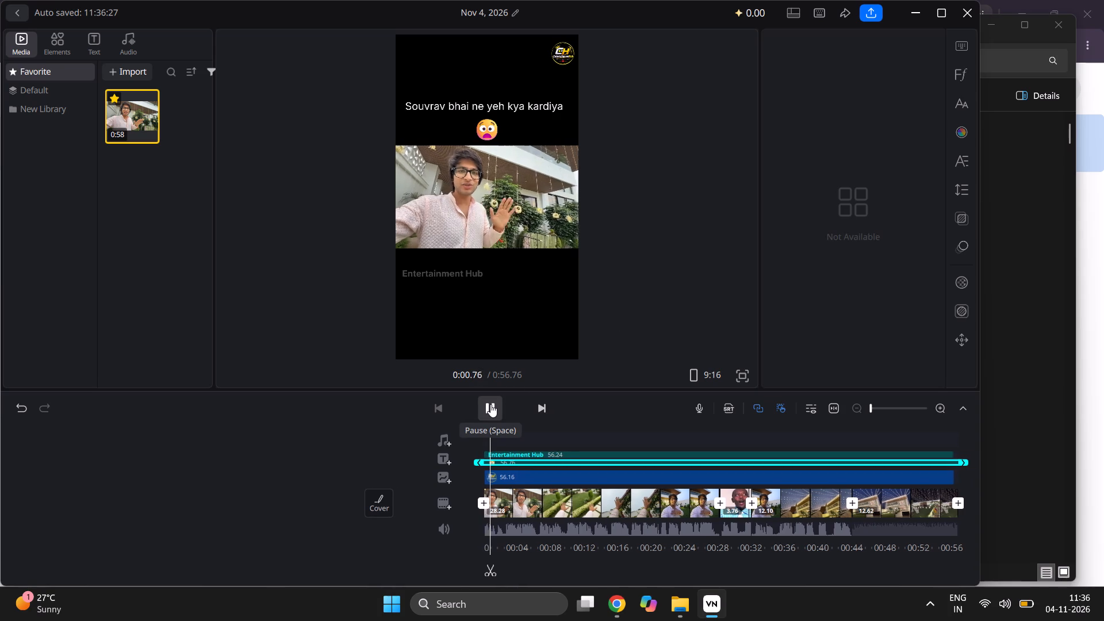
pyautogui.click(490, 404)
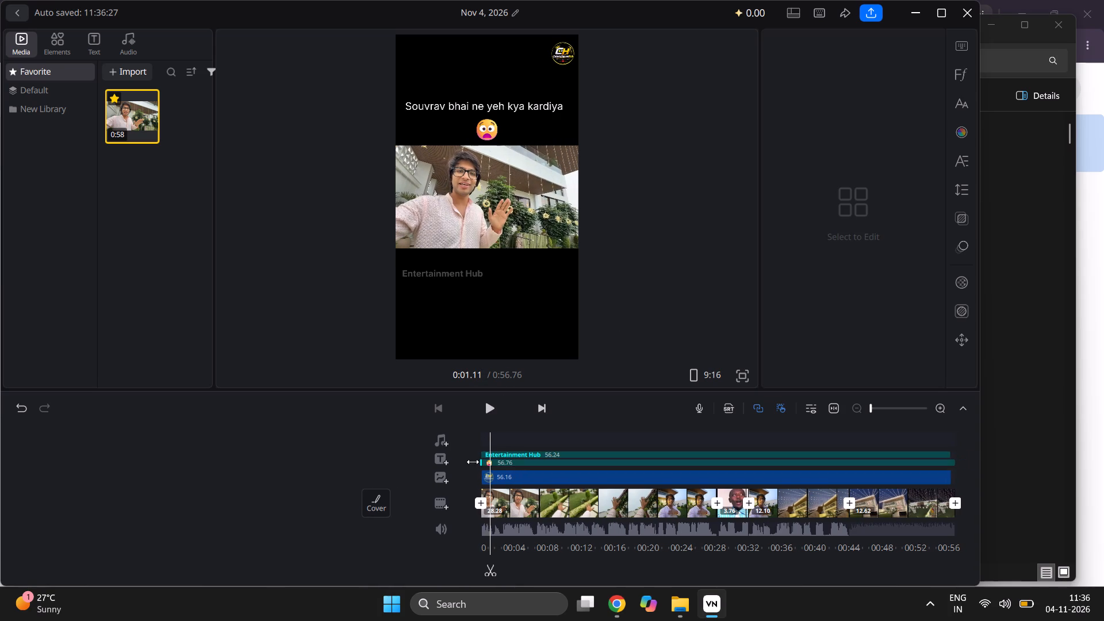
pyautogui.click(647, 254)
pyautogui.doubleClick(647, 254)
pyautogui.click(595, 478)
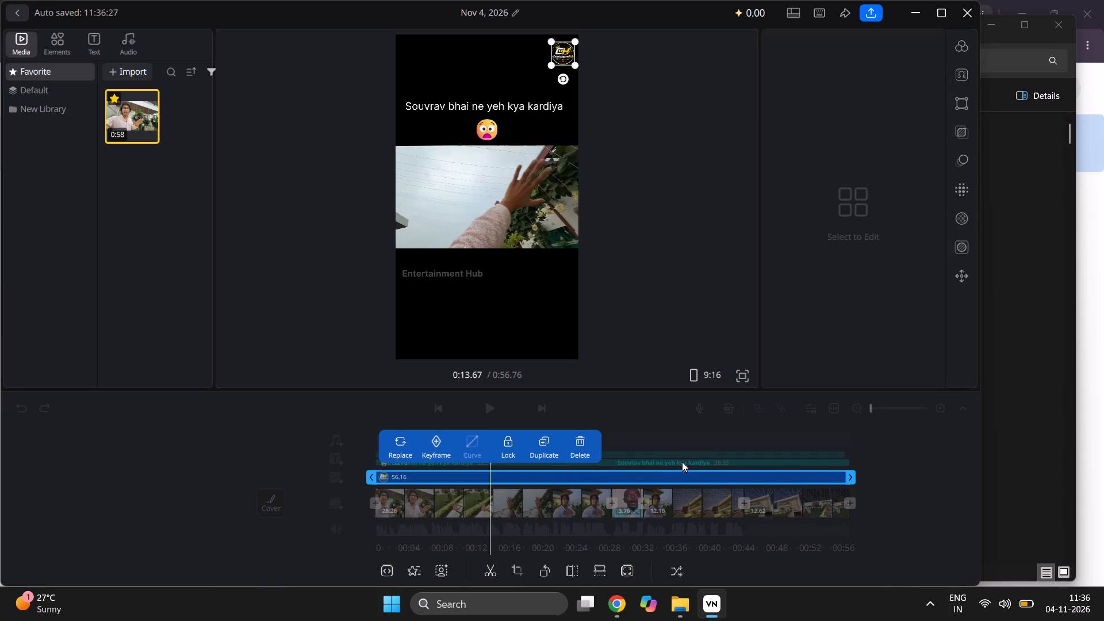
pyautogui.click(687, 461)
pyautogui.click(687, 461)
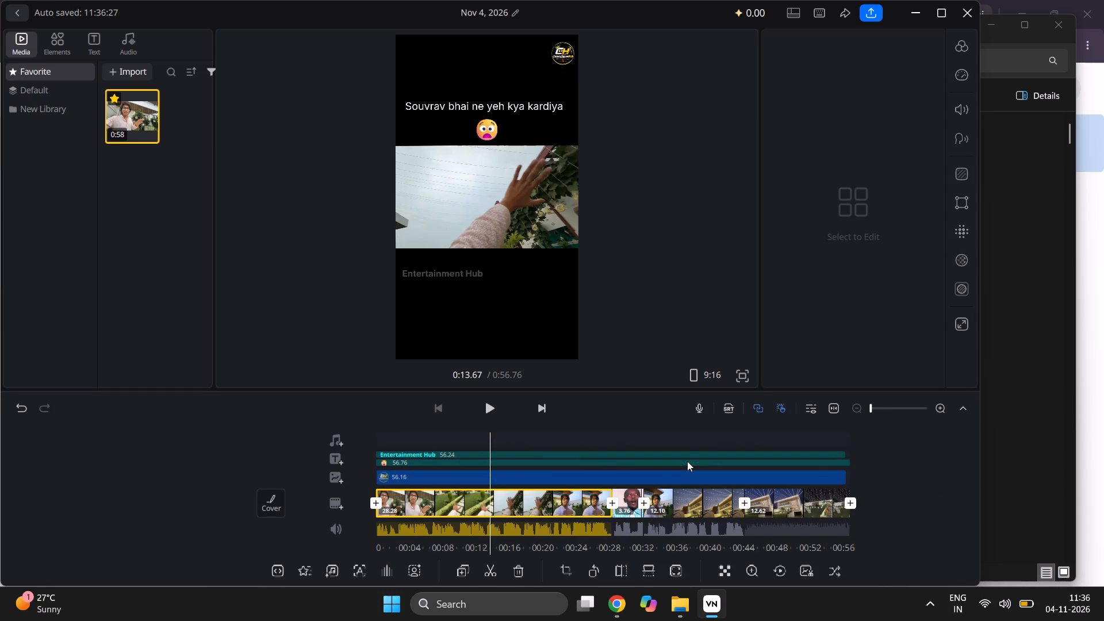
pyautogui.click(687, 461)
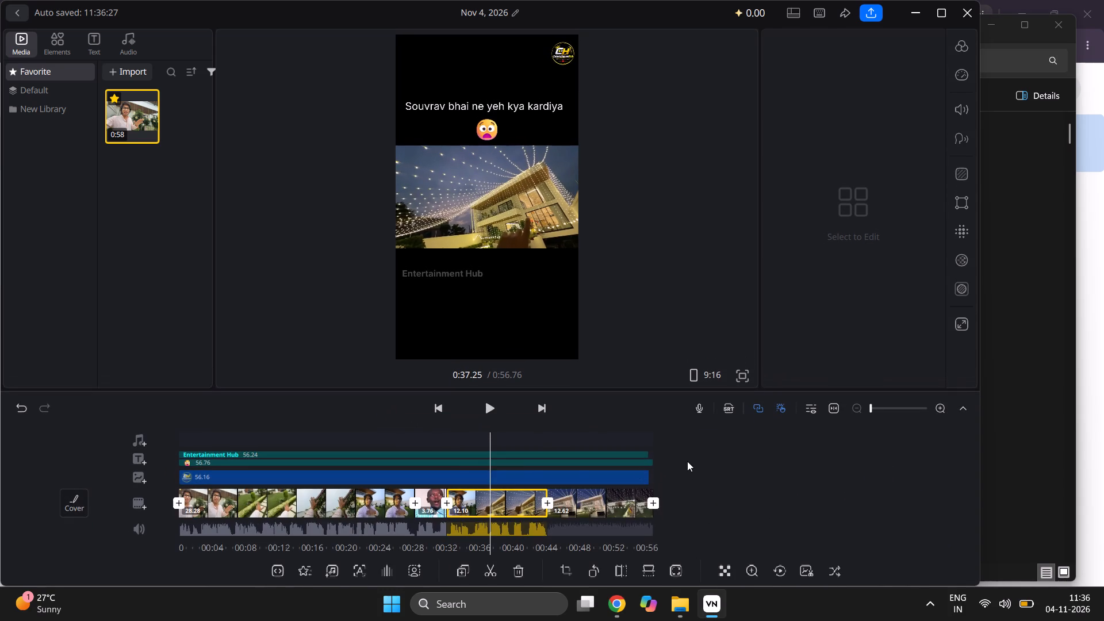
pyautogui.hscroll(10, 455, 467)
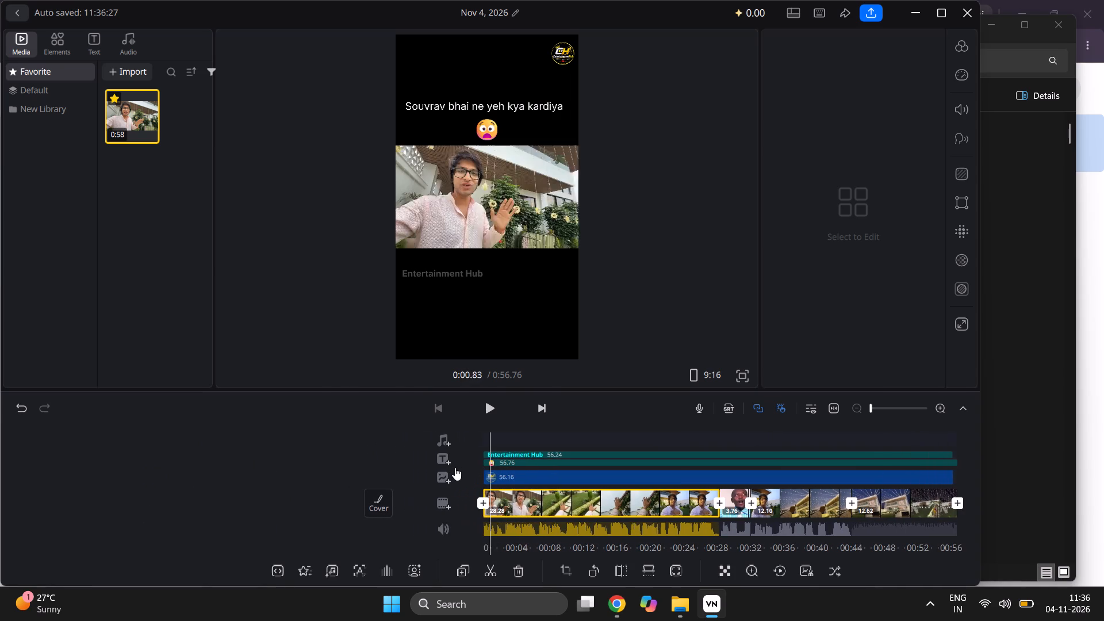
pyautogui.hscroll(3, 455, 467)
pyautogui.hscroll(-8, 455, 467)
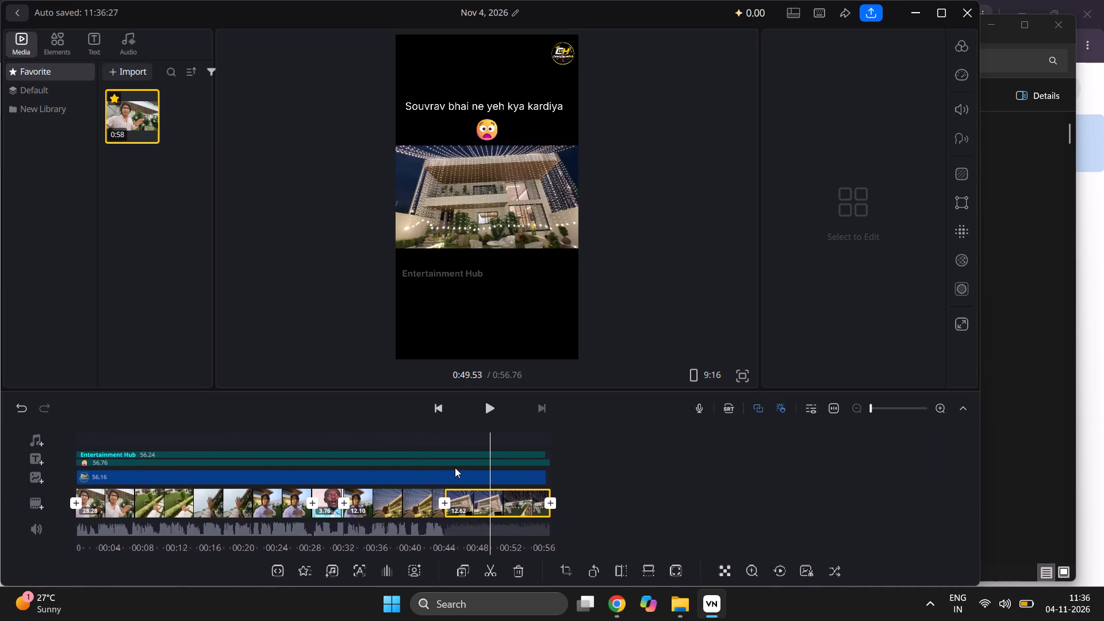
pyautogui.hscroll(-1, 455, 467)
pyautogui.hscroll(13, 455, 467)
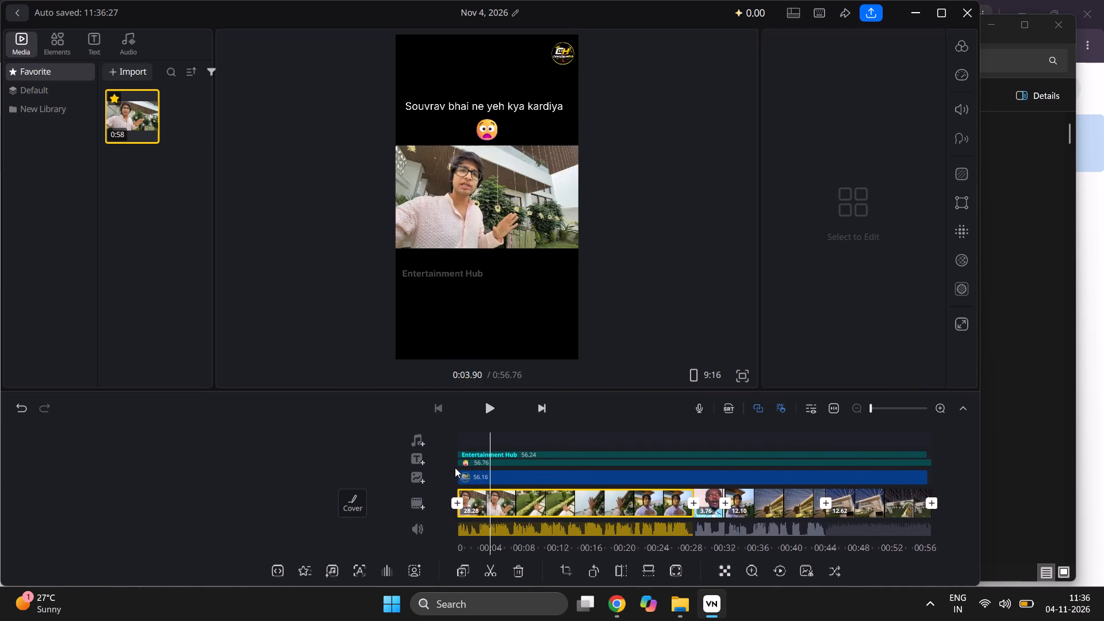
pyautogui.hscroll(4, 455, 467)
pyautogui.hscroll(-4, 455, 467)
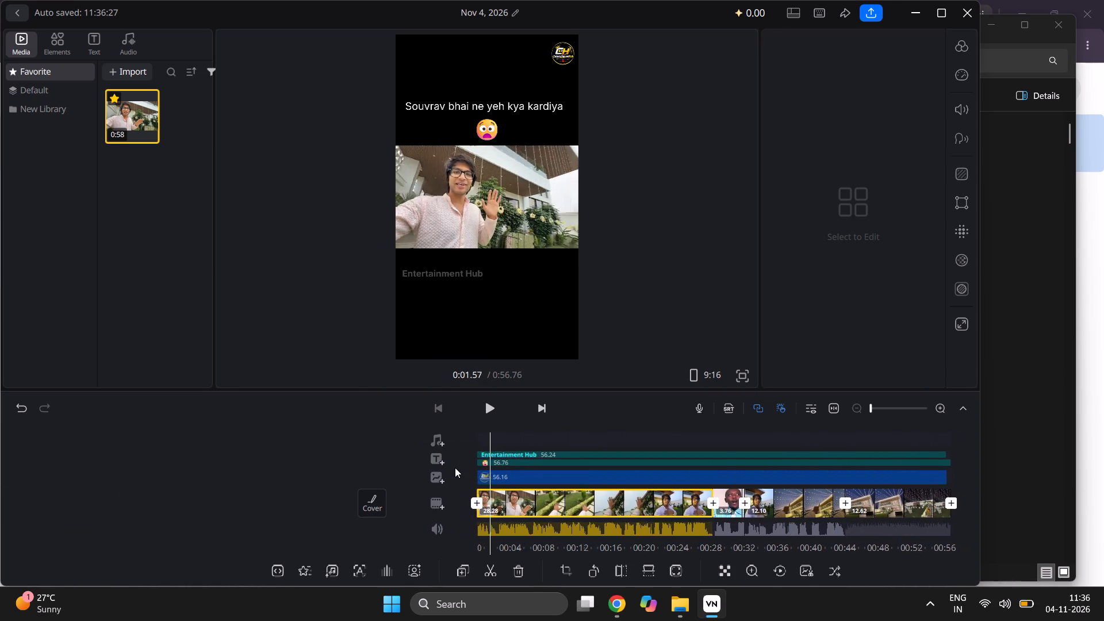
pyautogui.hscroll(-9, 455, 467)
pyautogui.hscroll(1, 455, 467)
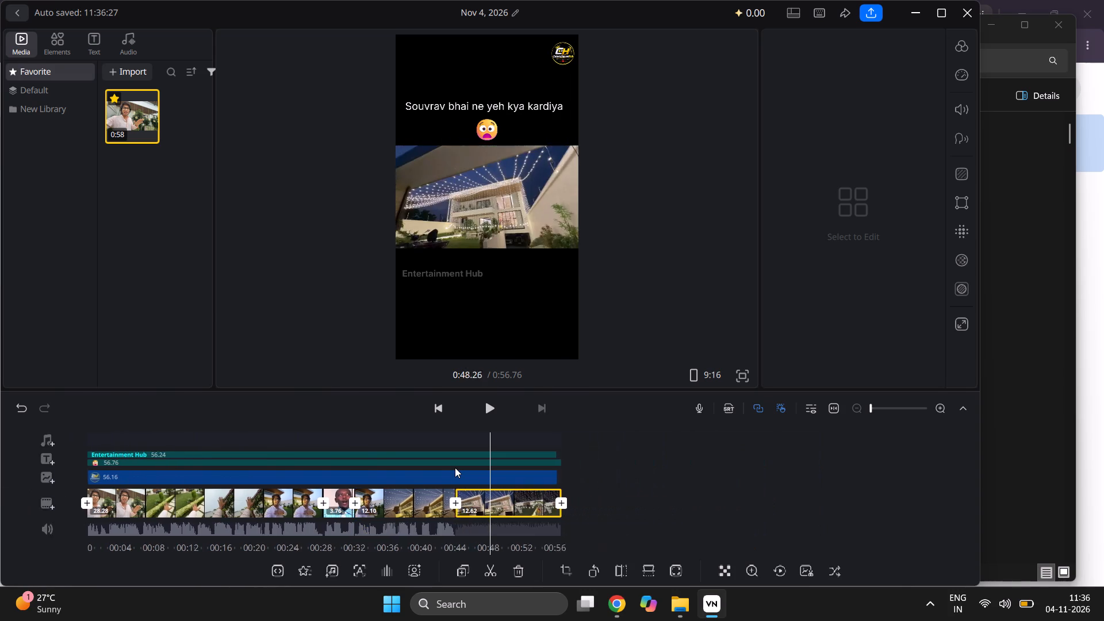
pyautogui.hscroll(1, 455, 467)
pyautogui.hscroll(-2, 455, 467)
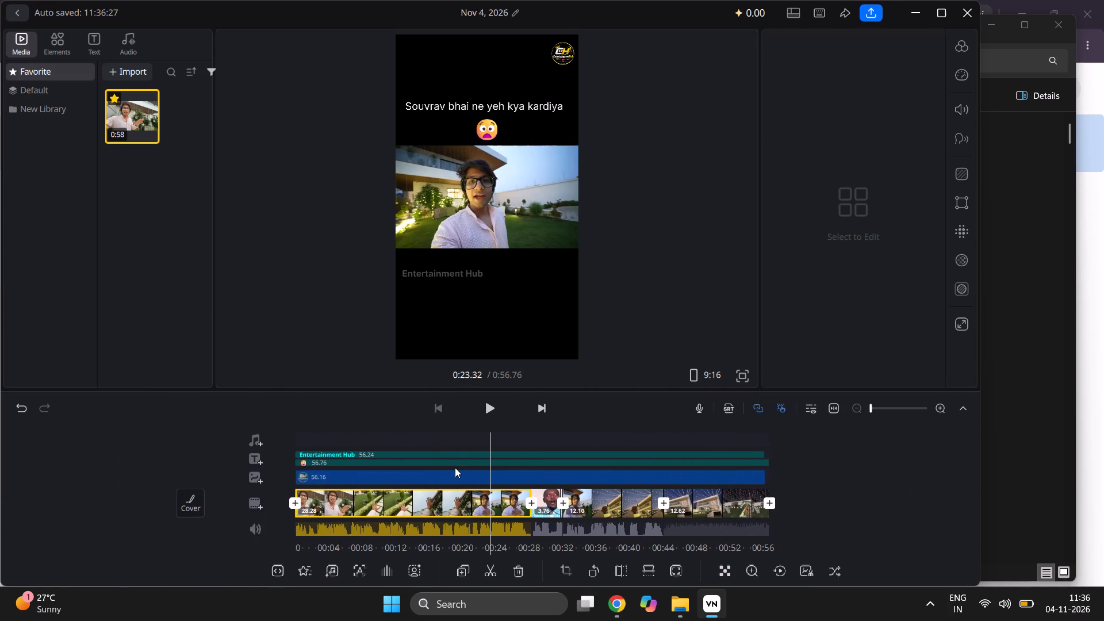
pyautogui.hscroll(-3, 455, 467)
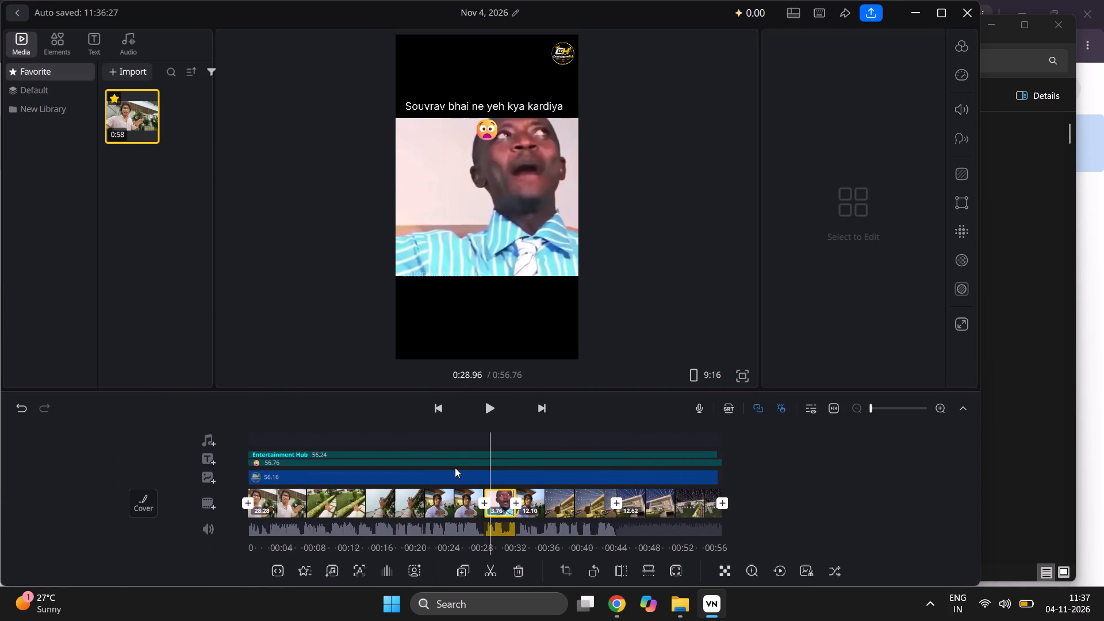
pyautogui.hscroll(-14, 455, 467)
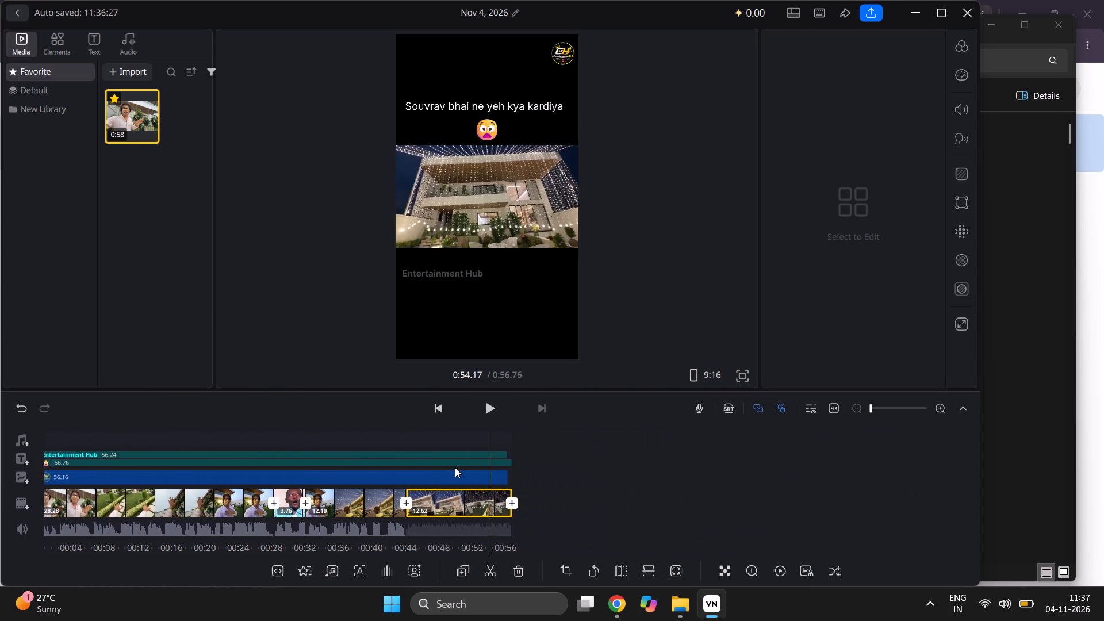
pyautogui.hscroll(-1, 455, 467)
pyautogui.hscroll(20, 455, 467)
pyautogui.hscroll(8, 455, 467)
# Extend the logo overlay clip's end to the end of the video, making it 56.67 s long.
pyautogui.hscroll(-1, 455, 467)
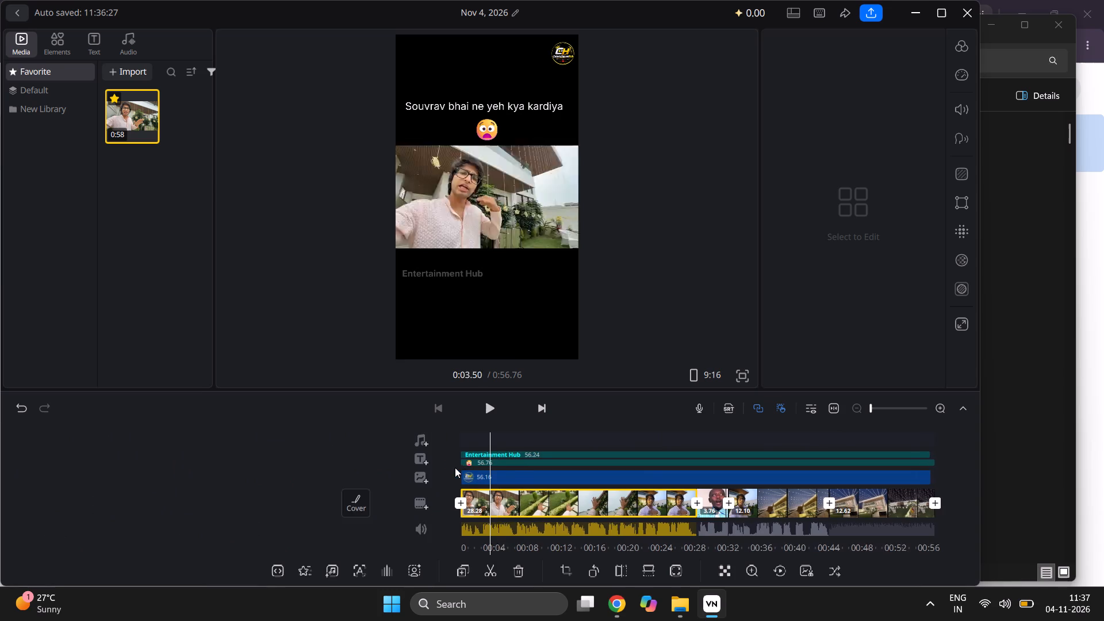
pyautogui.hscroll(-10, 455, 467)
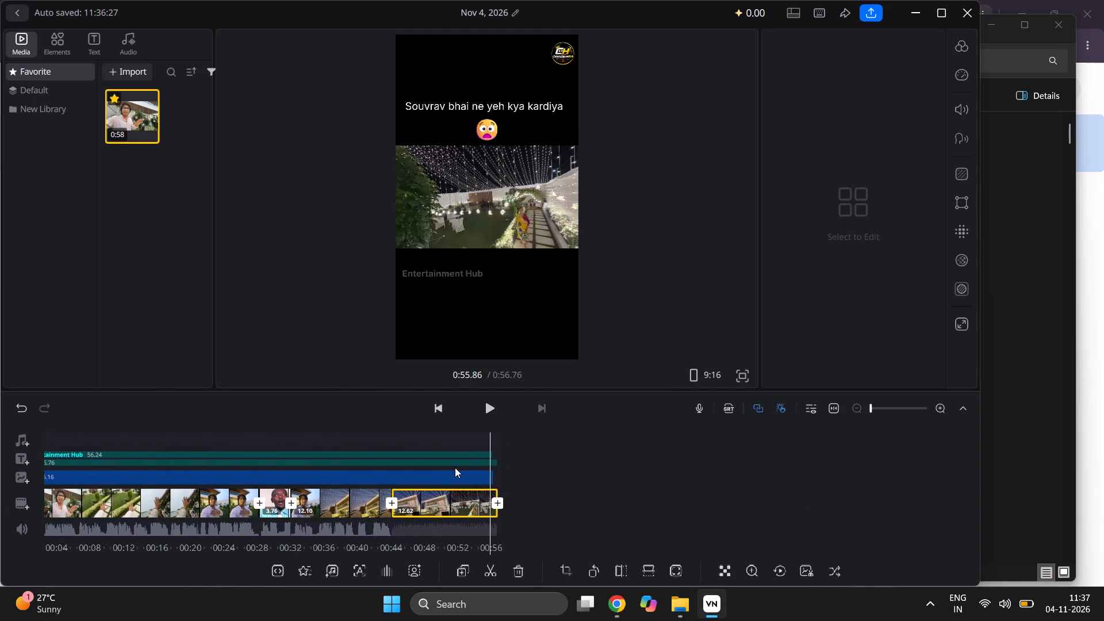
pyautogui.hscroll(-1, 455, 467)
pyautogui.click(481, 478)
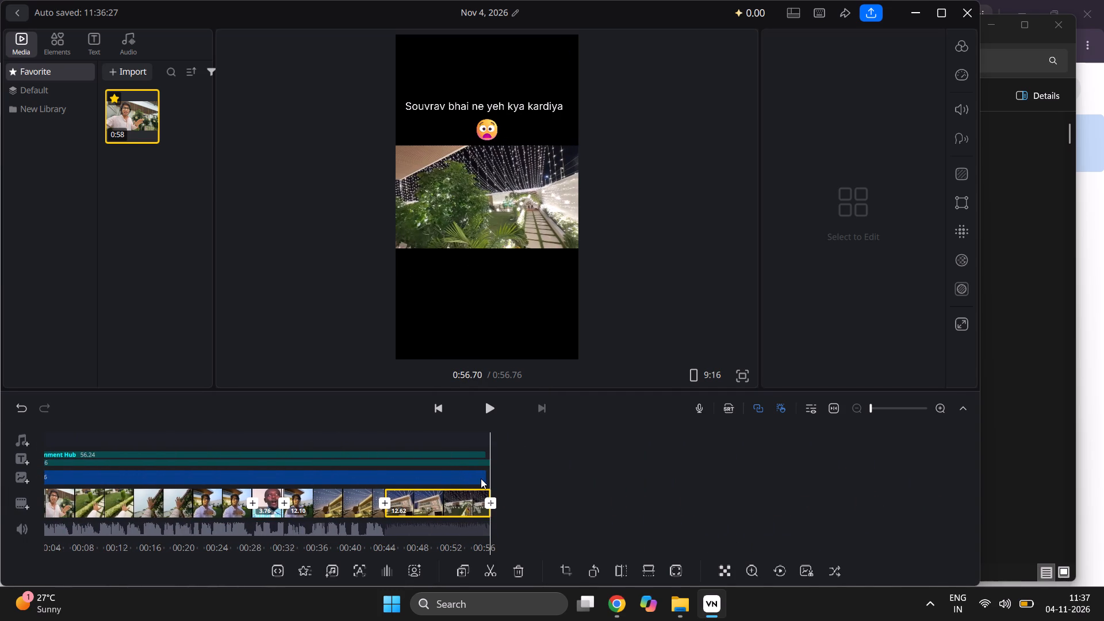
pyautogui.click(500, 478)
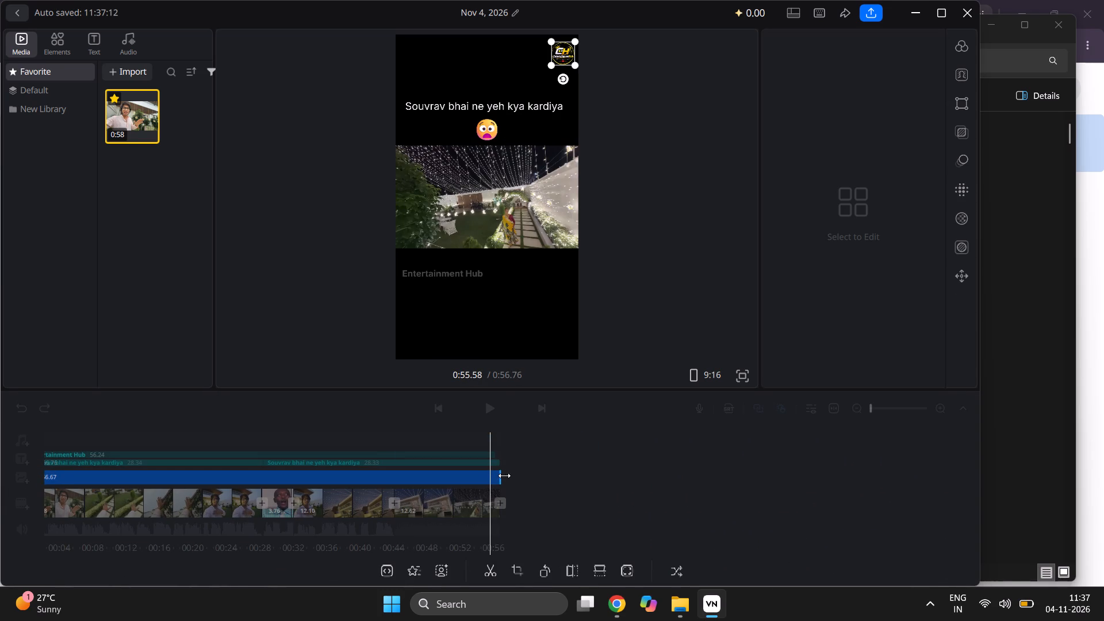
pyautogui.click(590, 470)
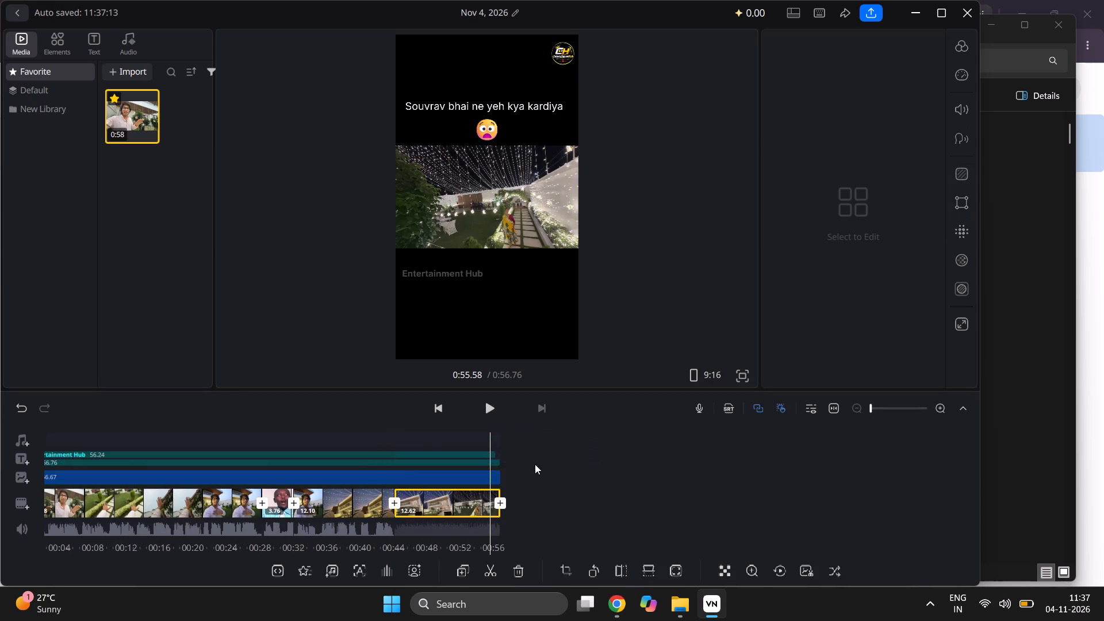
# Extend the "Entertainment Hub" text clip's end just past the end of the video, making it 57.27 s long.
pyautogui.click(481, 450)
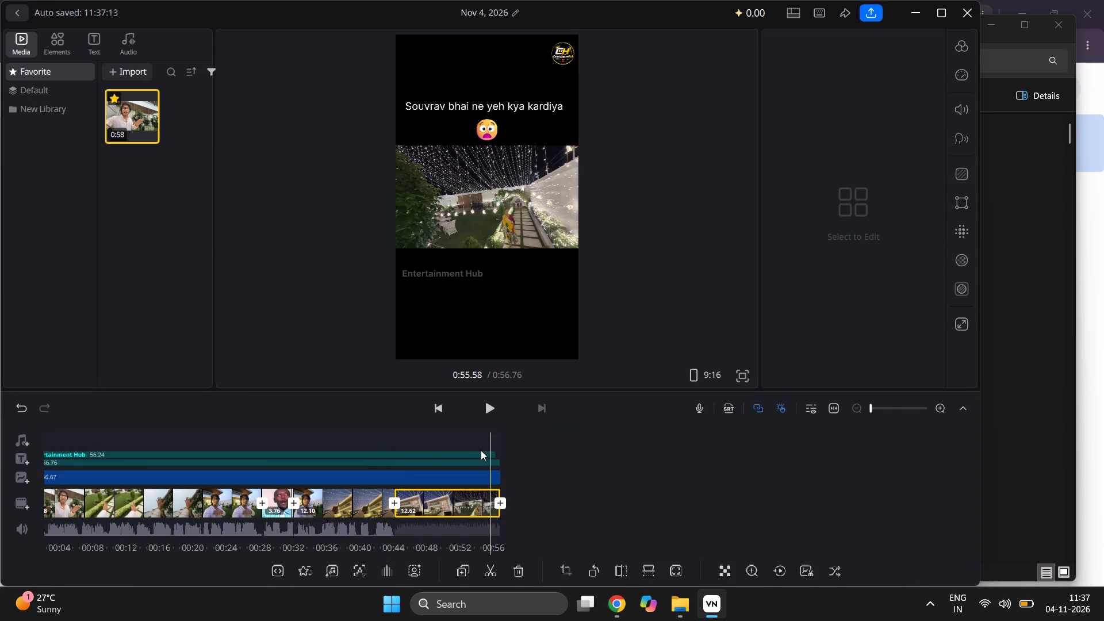
pyautogui.click(485, 452)
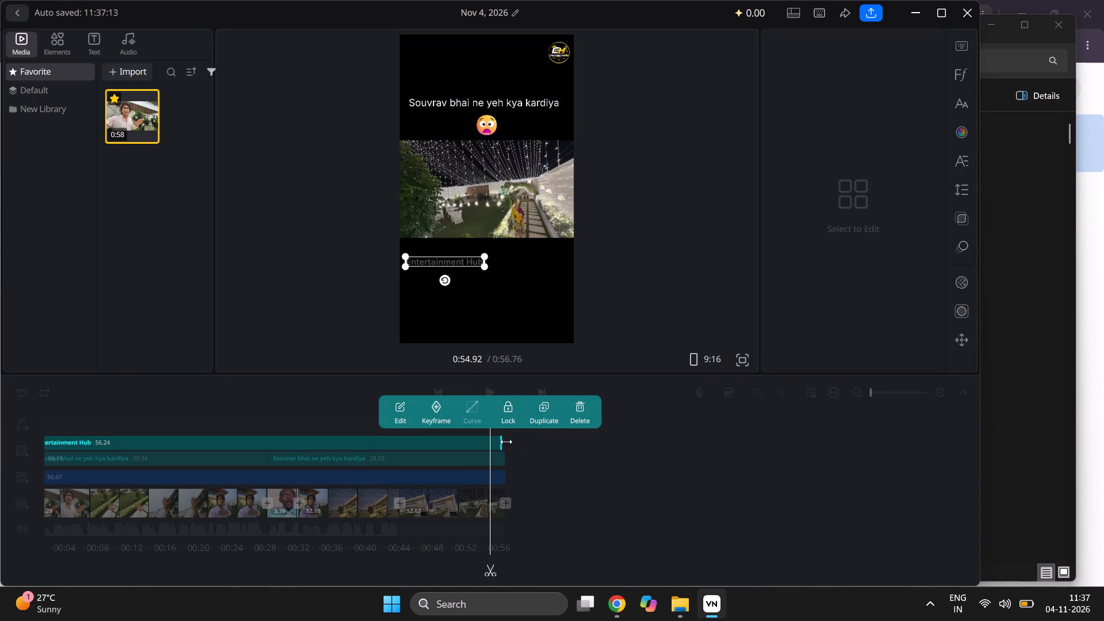
pyautogui.moveTo(504, 441); pyautogui.dragTo(516, 441)
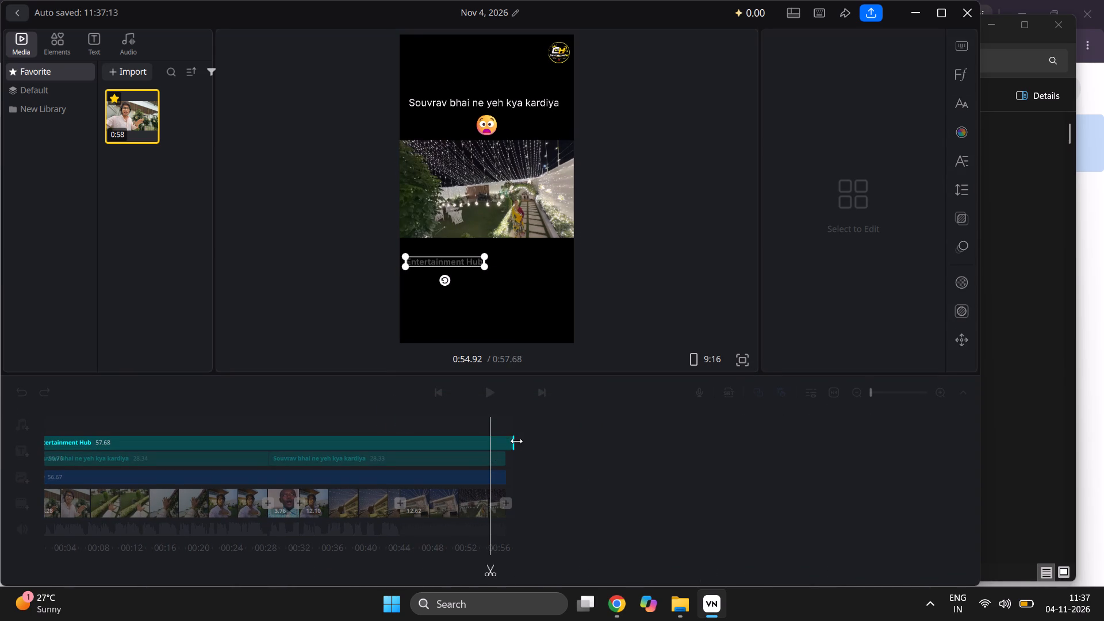
pyautogui.moveTo(516, 441); pyautogui.dragTo(513, 440)
pyautogui.click(553, 473)
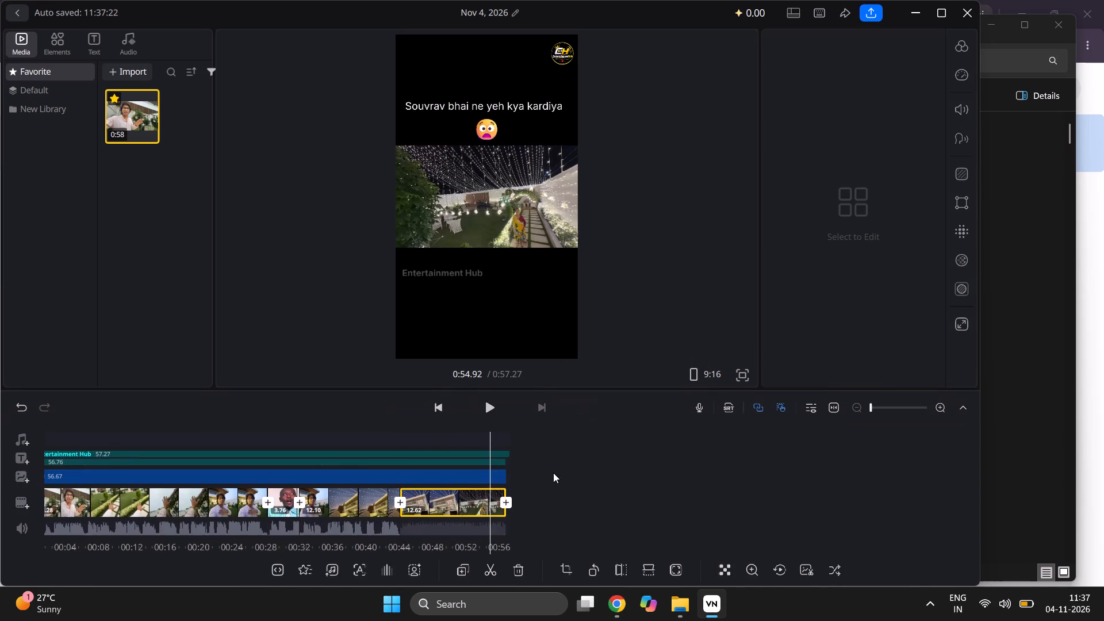
# Preview the video from the beginning and scrub through to the last clip to examine the title, emoji, logo and watermark.
pyautogui.hscroll(10, 412, 508)
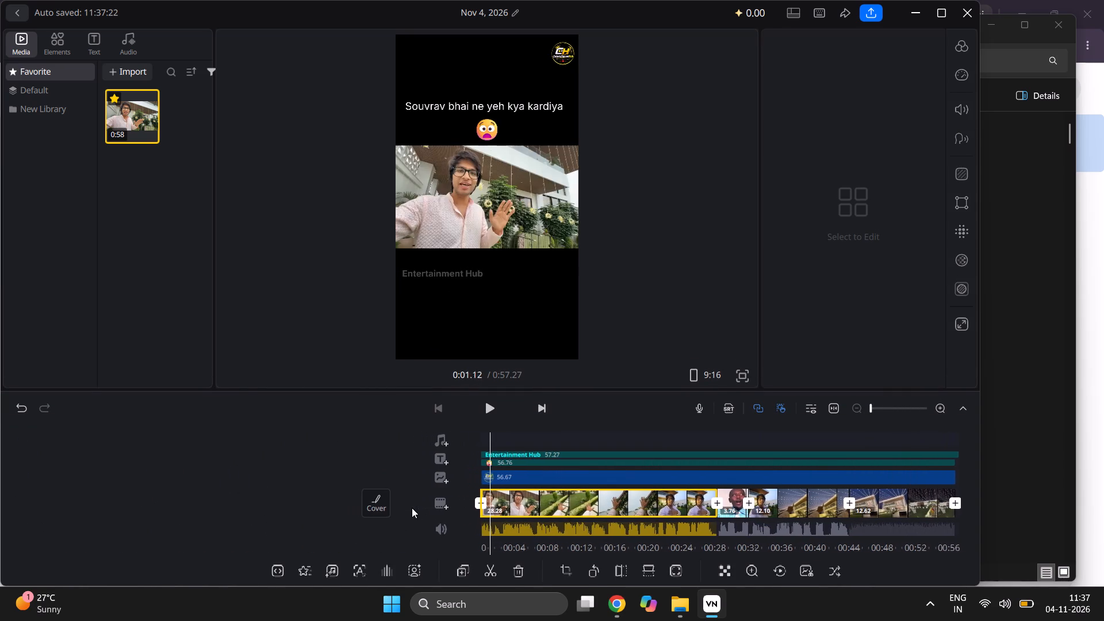
pyautogui.click(486, 408)
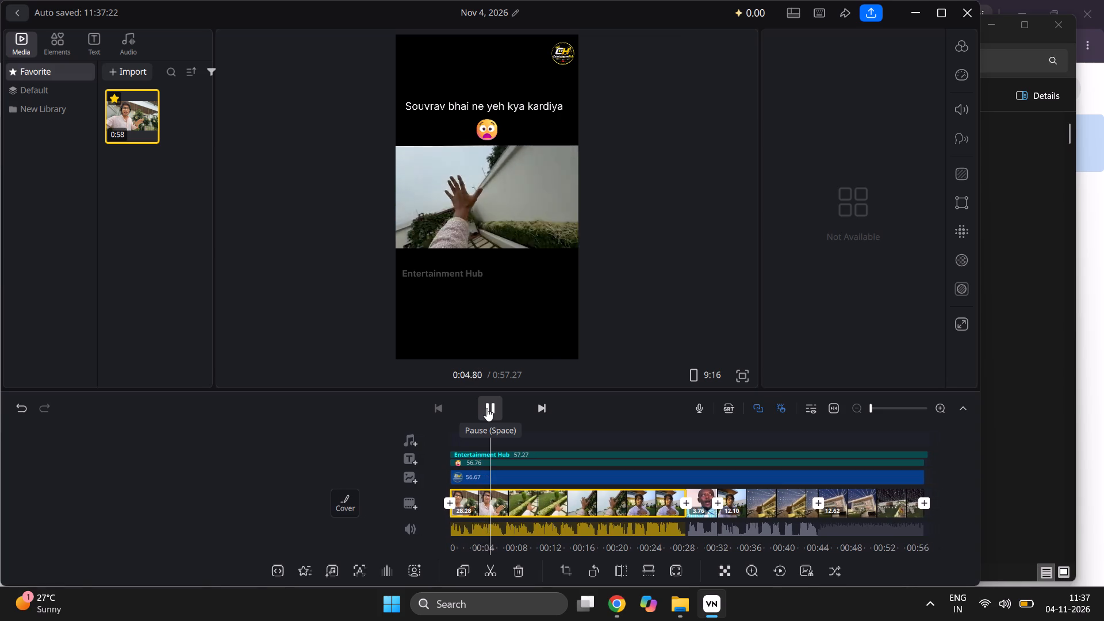
pyautogui.click(486, 408)
pyautogui.hscroll(7, 531, 494)
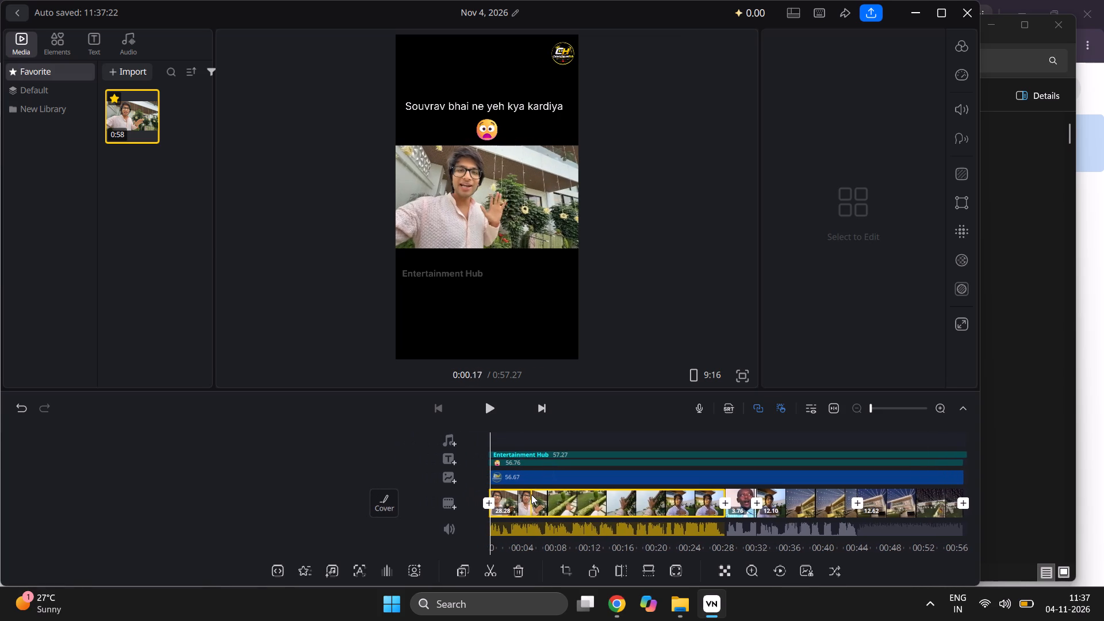
pyautogui.hscroll(-4, 531, 494)
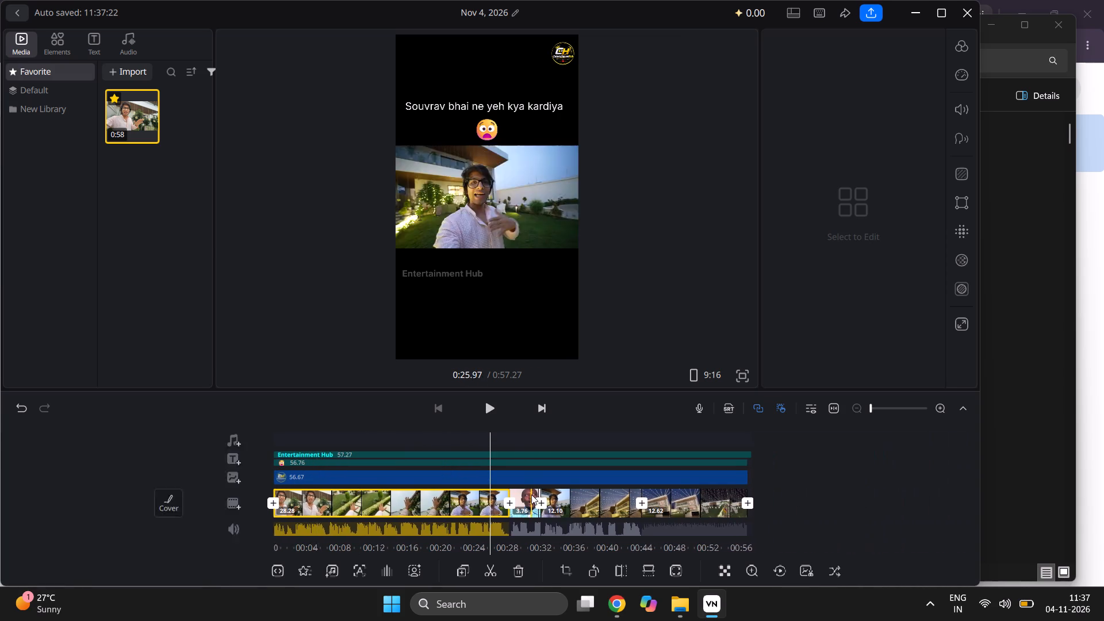
pyautogui.hscroll(-4, 531, 494)
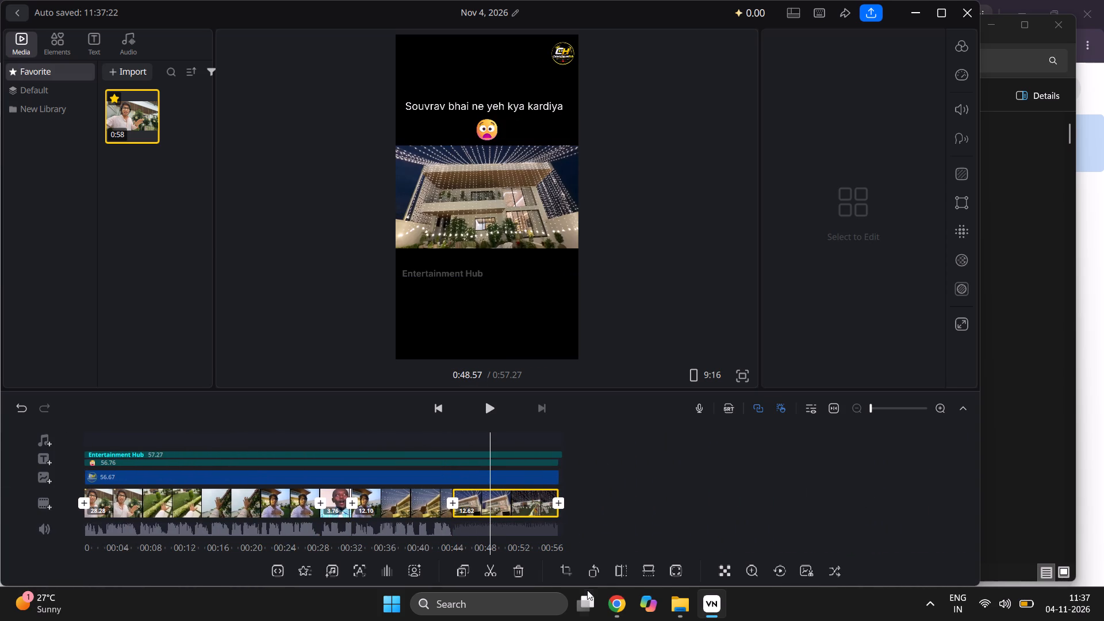
# Switch to Chrome, close the background-removal page and search Google in a new tab for "silent music for background".
pyautogui.click(612, 609)
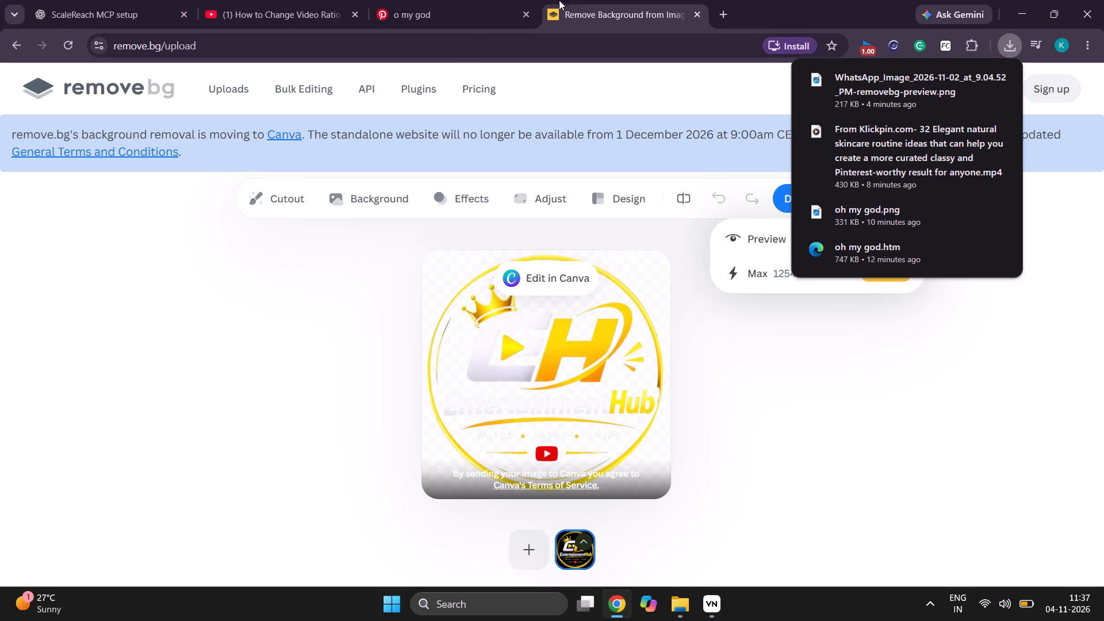
pyautogui.click(700, 12)
pyautogui.click(553, 13)
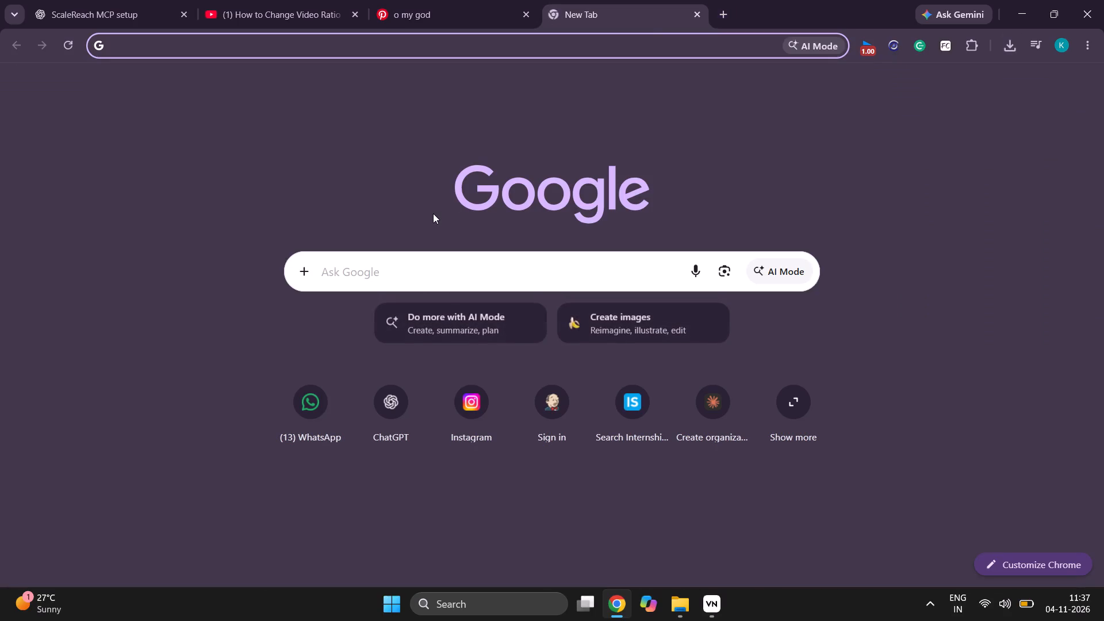
pyautogui.press('m')
pyautogui.press('BackSpace')
pyautogui.write('sline')
pyautogui.press('BackSpace')
pyautogui.press('e')
pyautogui.press('BackSpace')
pyautogui.press('BackSpace')
pyautogui.write('ent mucic')
pyautogui.press('BackSpace')
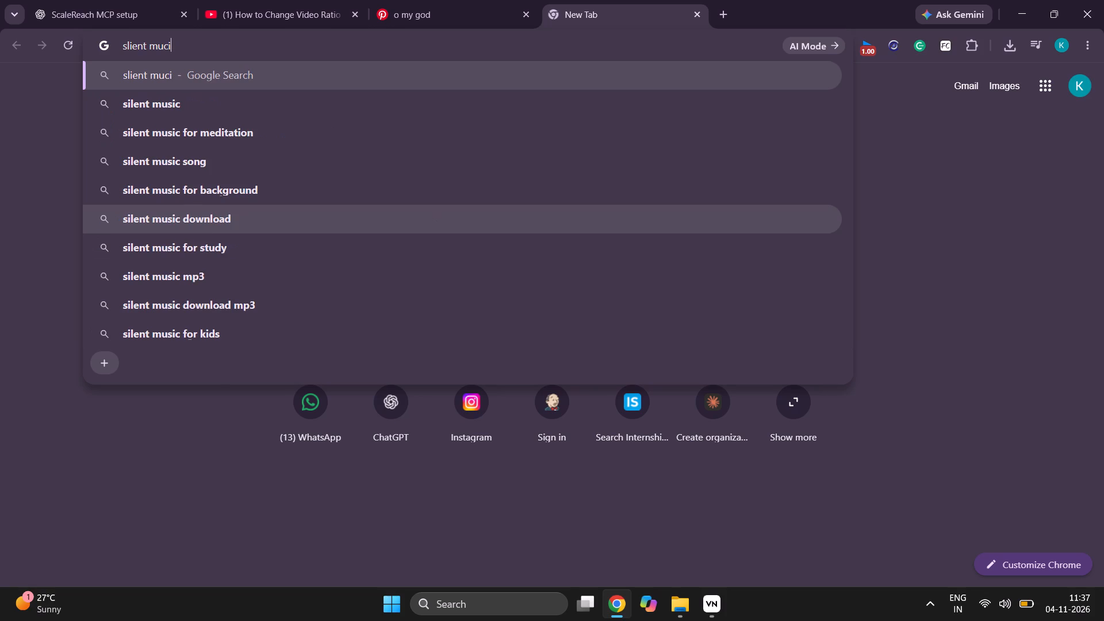
pyautogui.press('BackSpace')
pyautogui.press('BackSpace')
pyautogui.write('sic for')
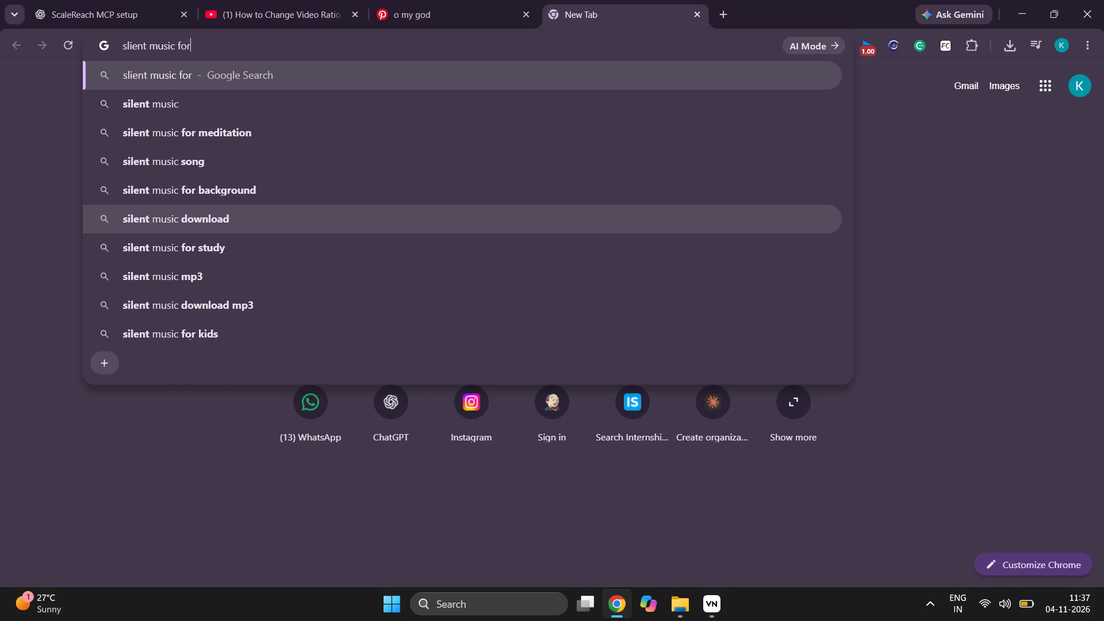
pyautogui.press('space')
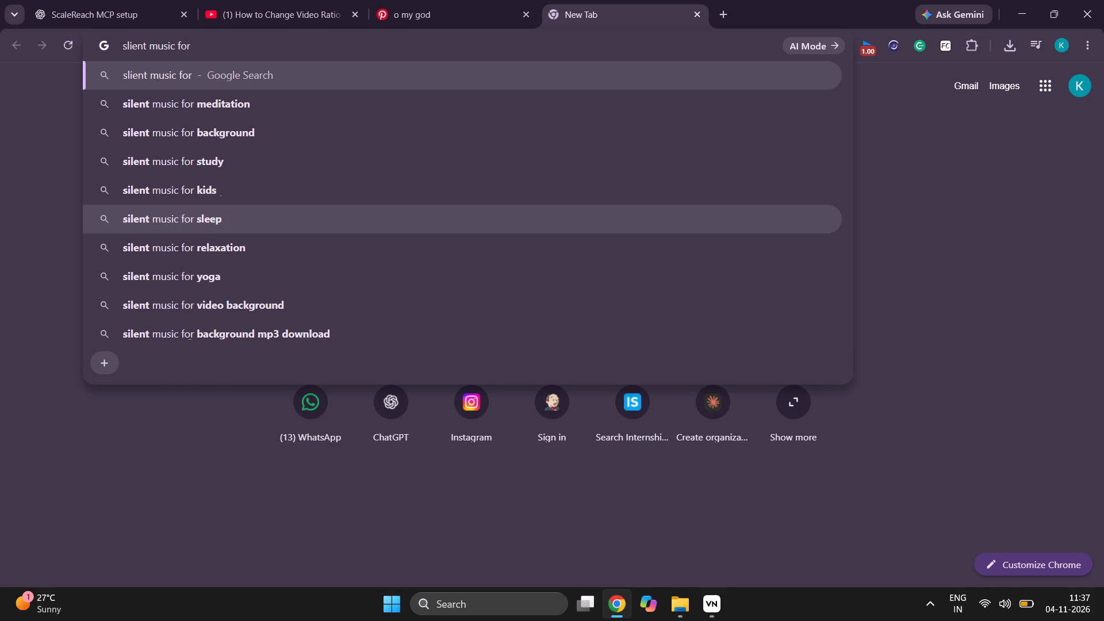
pyautogui.click(291, 143)
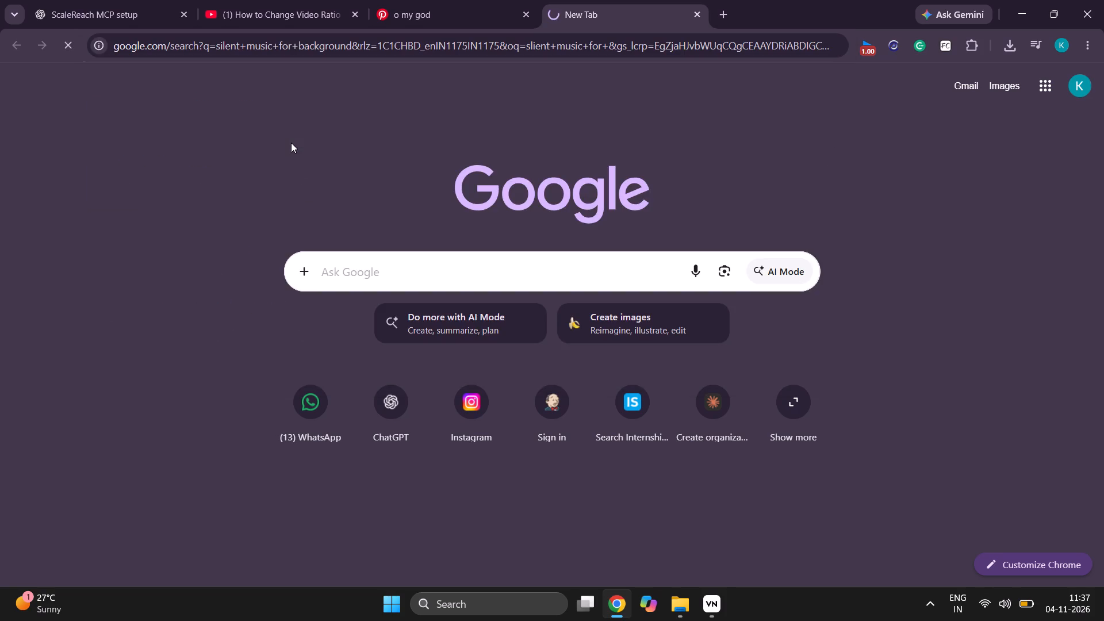
# Open Envato's royalty-free music search result, close the "o my god" Pinterest page, and open the "Cry A Little Louder" playlist.
pyautogui.click(253, 281)
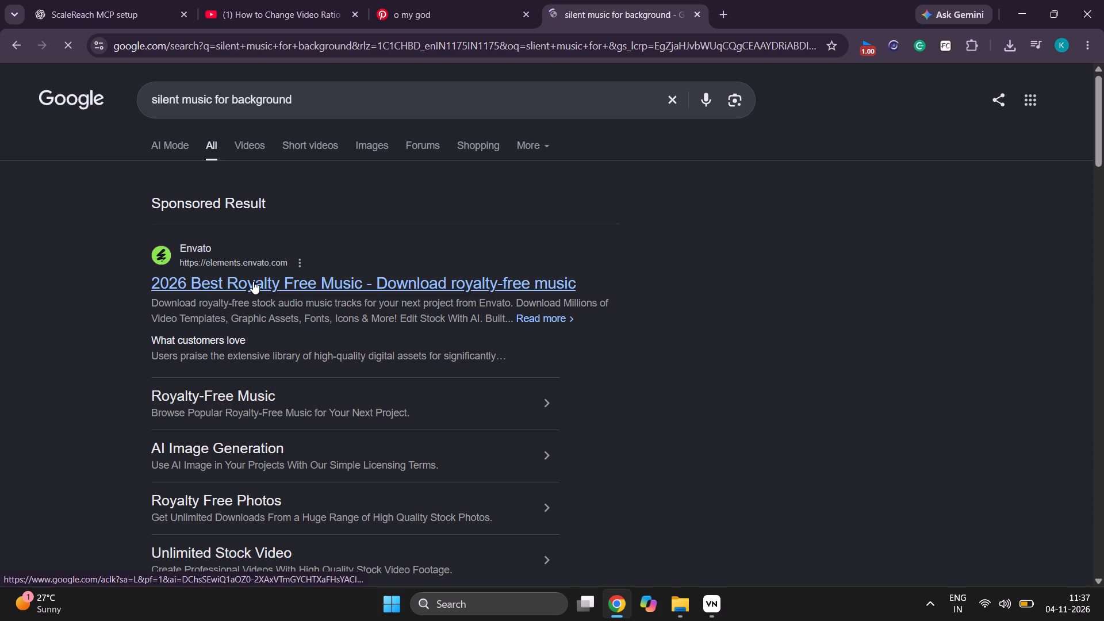
pyautogui.click(529, 16)
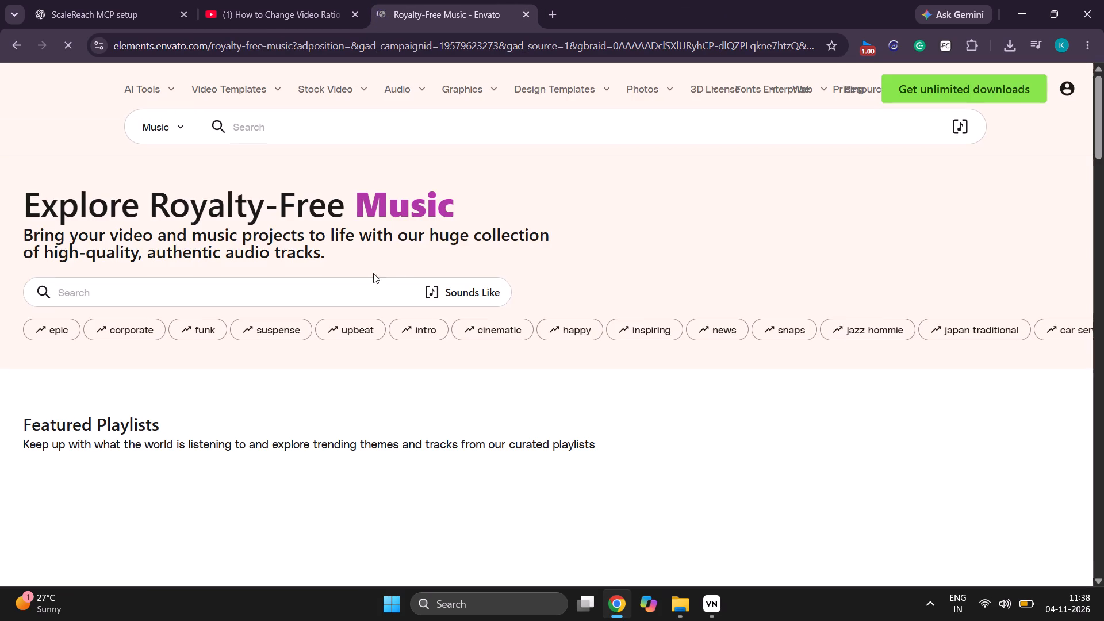
pyautogui.scroll(-2, 259, 371)
pyautogui.scroll(1, 259, 371)
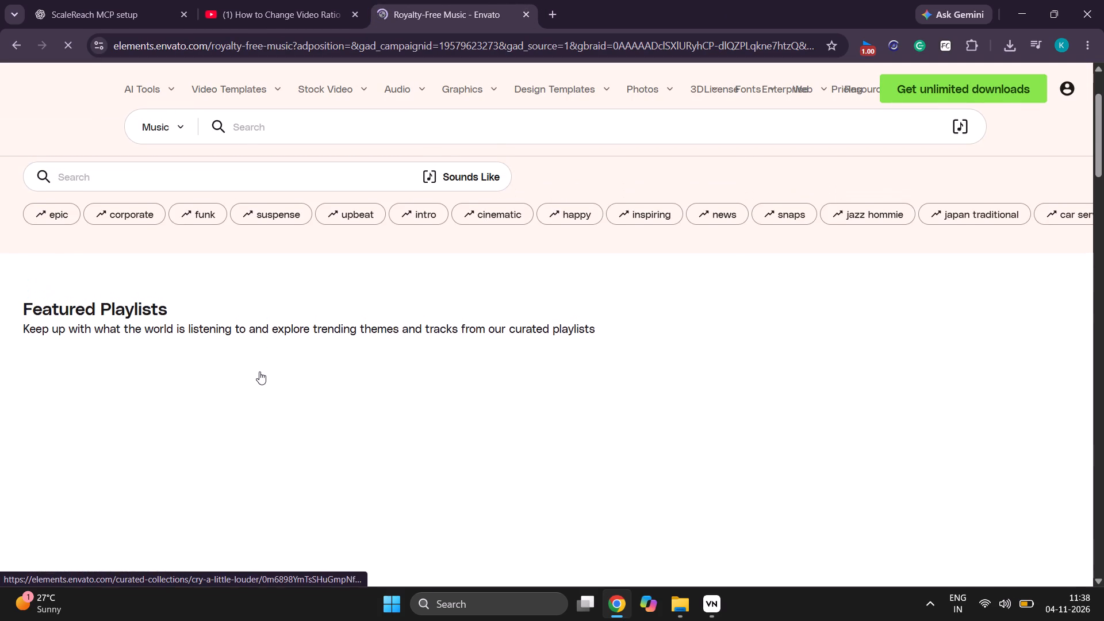
pyautogui.scroll(1, 324, 243)
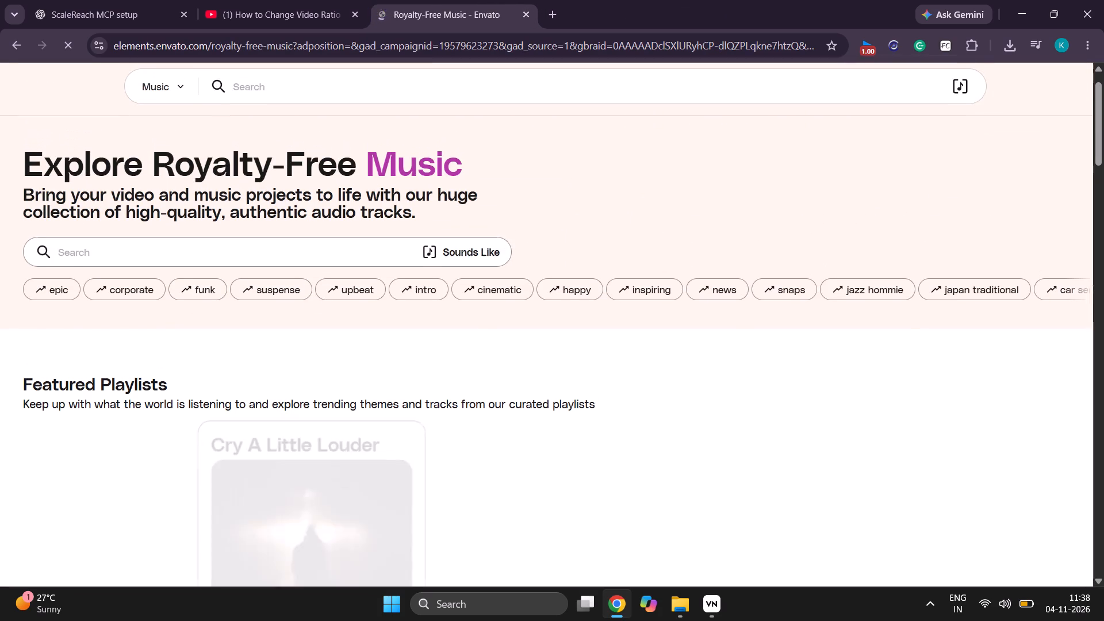
pyautogui.scroll(-2, 380, 338)
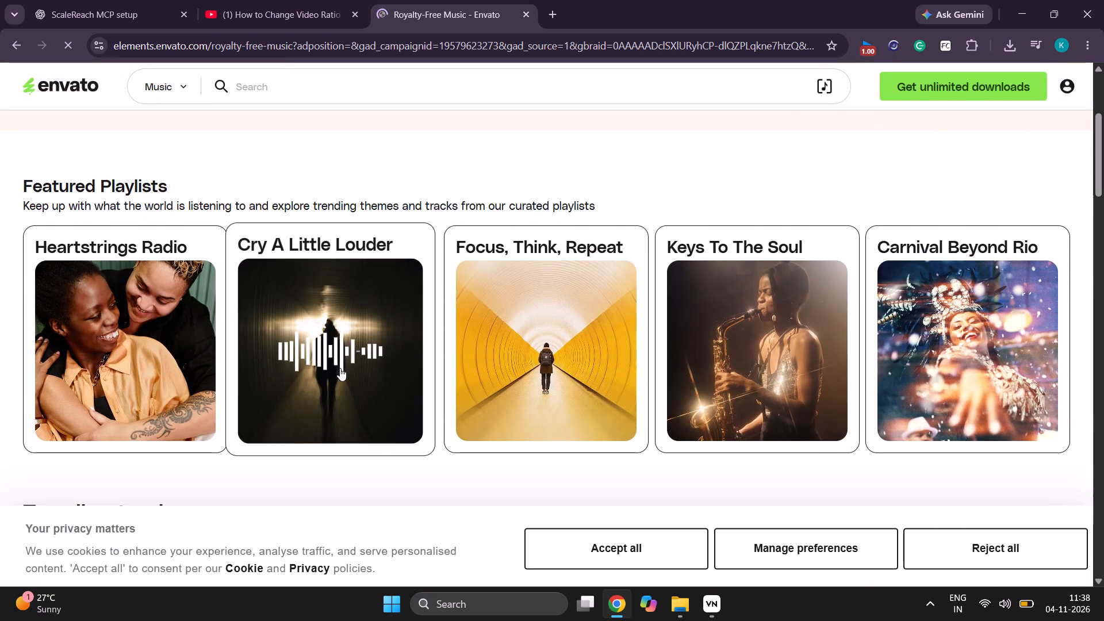
pyautogui.click(340, 368)
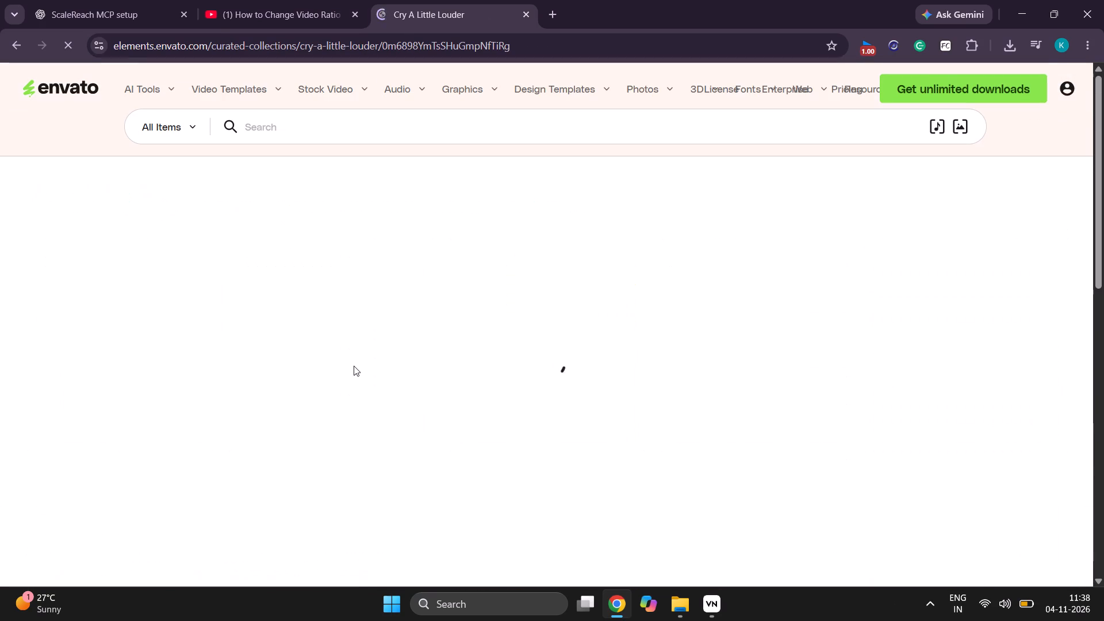
# Listen to the playlist tracks "Depressing", "Sonata Is Filled With Rain", "Romantic Sentimental Piano" and the cinematic emotional one as background music candidates.
pyautogui.scroll(-2, 397, 365)
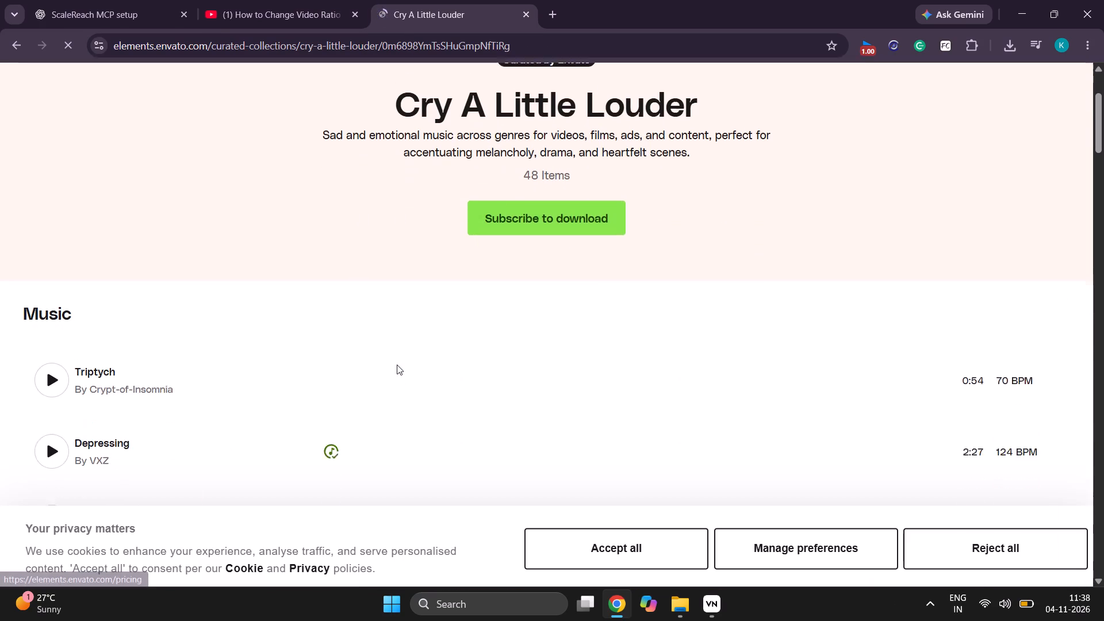
pyautogui.scroll(-1, 397, 365)
pyautogui.click(54, 197)
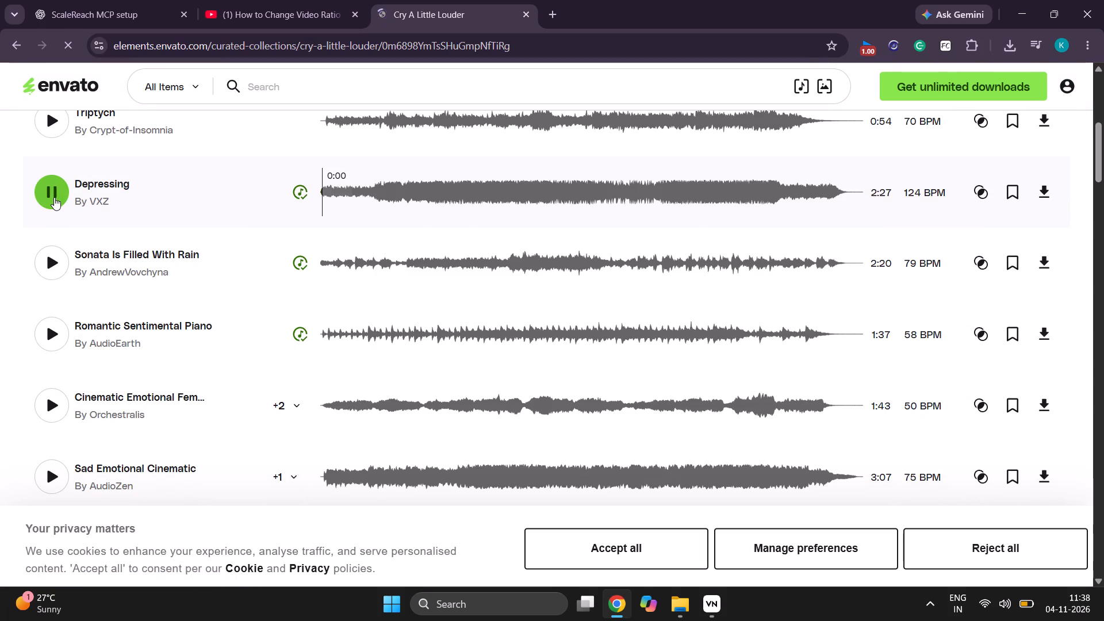
pyautogui.click(39, 259)
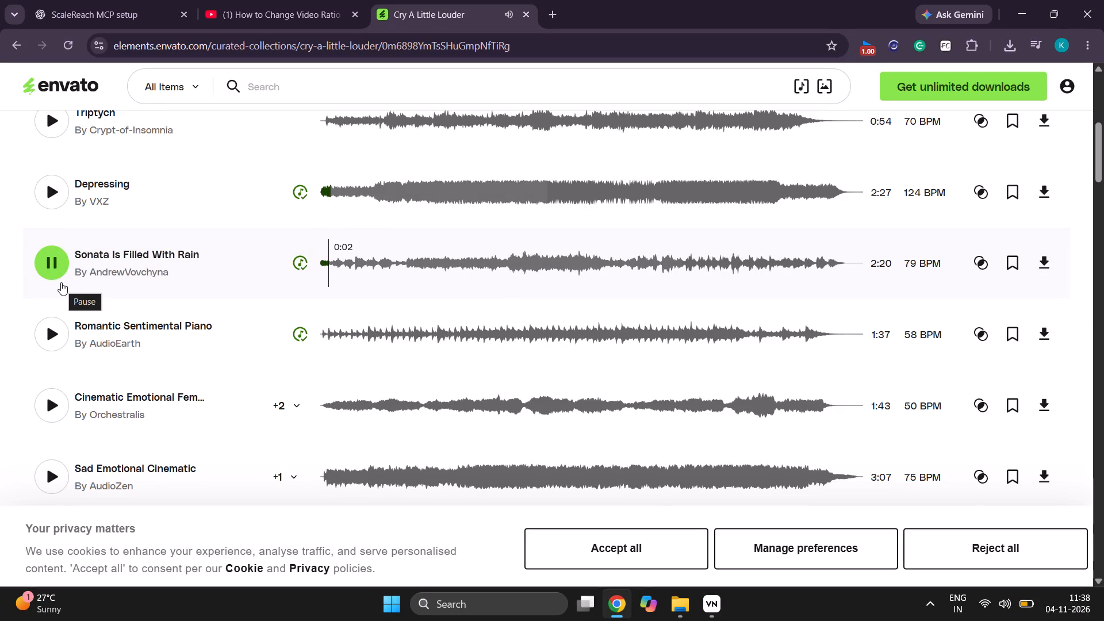
pyautogui.click(56, 332)
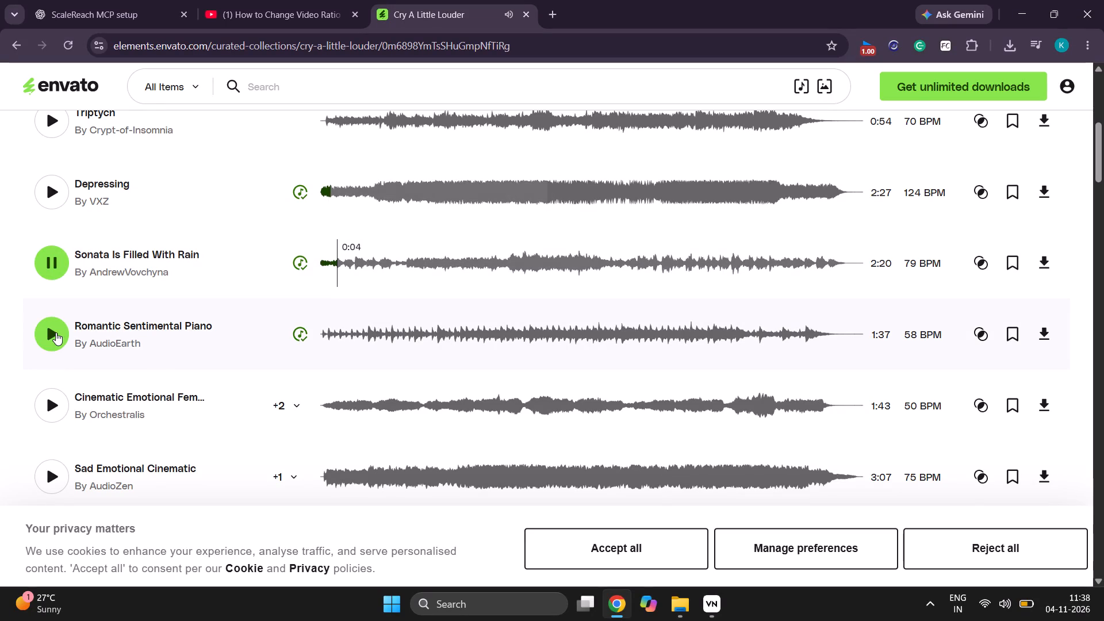
pyautogui.scroll(-2, 71, 373)
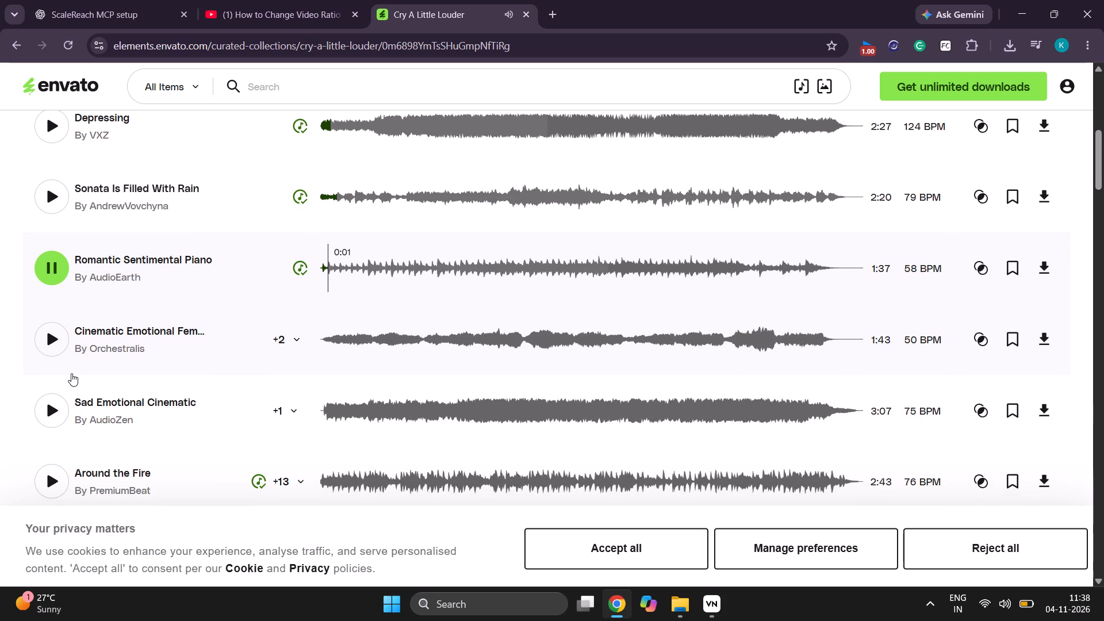
pyautogui.scroll(-1, 71, 373)
pyautogui.click(49, 341)
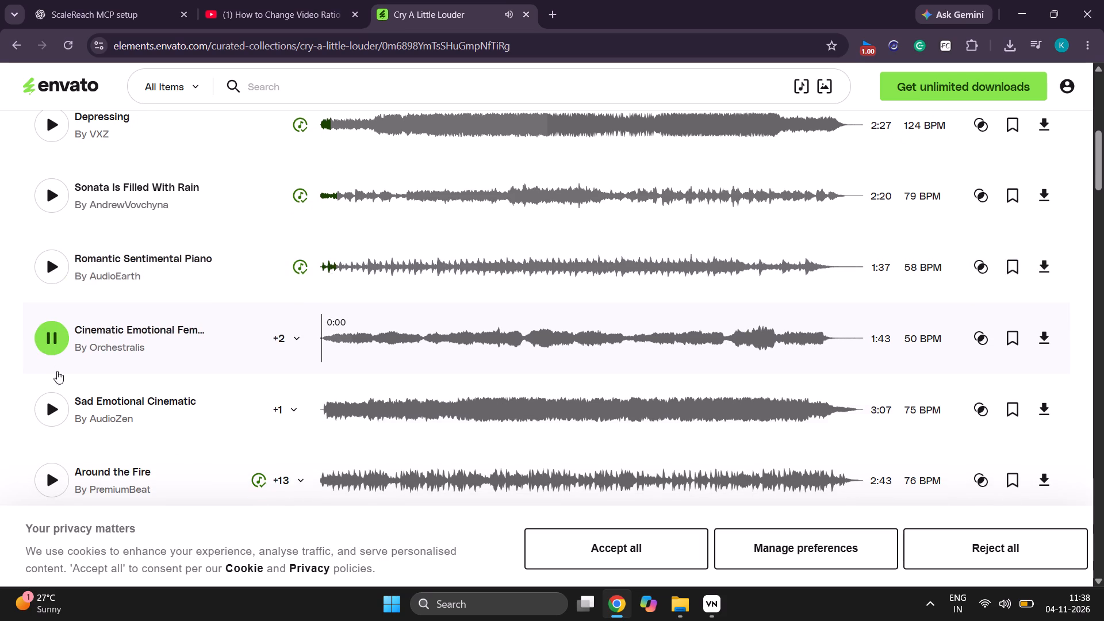
pyautogui.scroll(-1, 57, 377)
# Search Envato's Music category for "festival".
pyautogui.scroll(4, 57, 377)
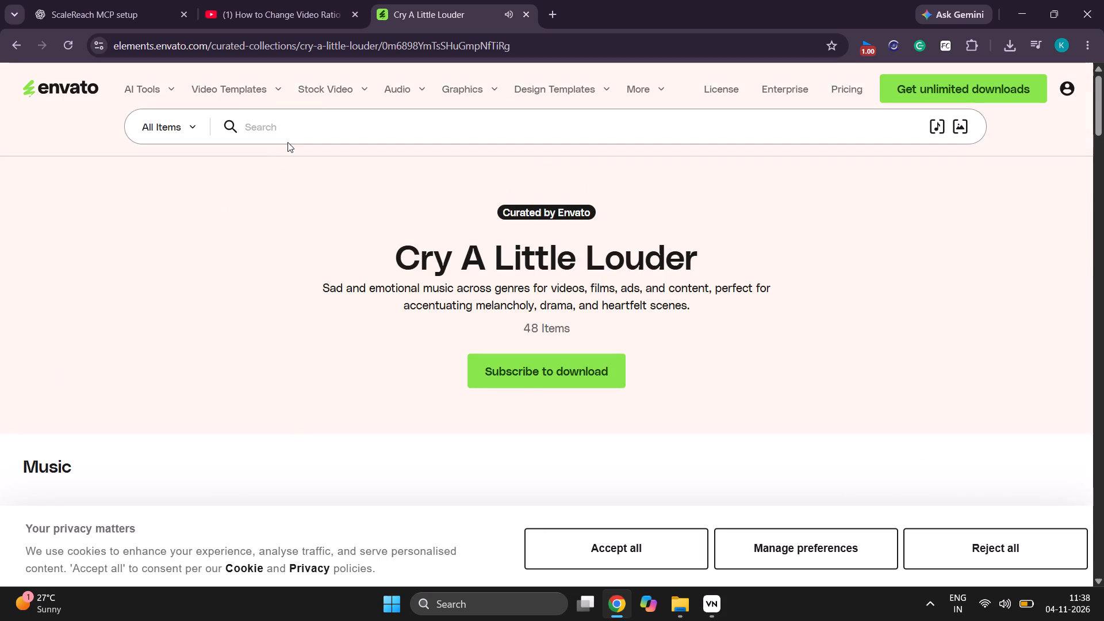
pyautogui.moveTo(322, 102); pyautogui.dragTo(312, 122)
pyautogui.click(312, 122)
pyautogui.write('festival')
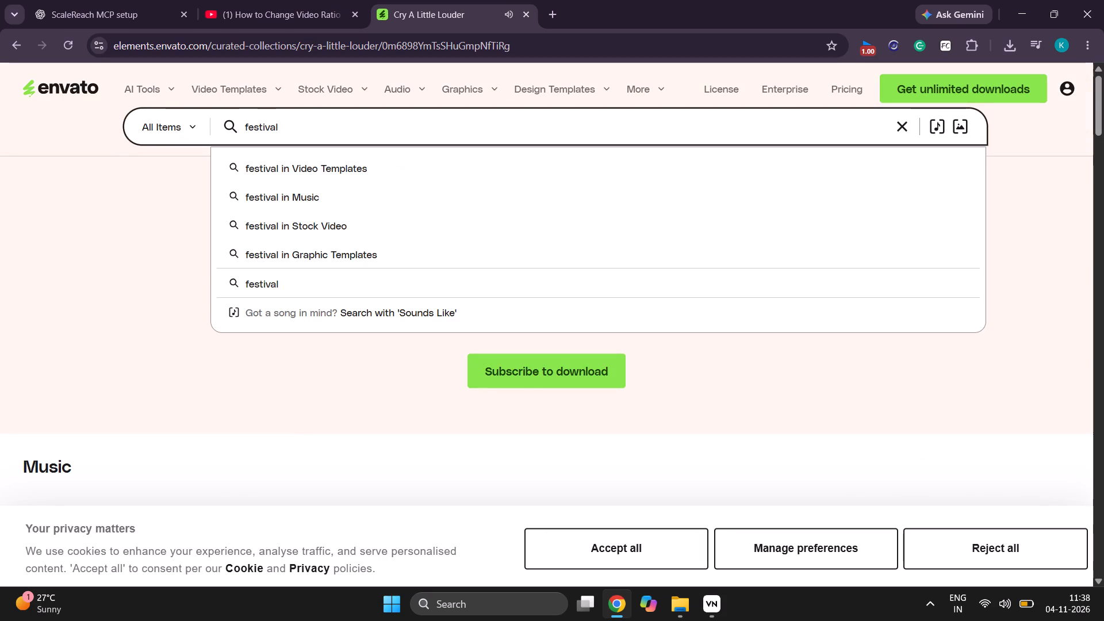
pyautogui.click(314, 191)
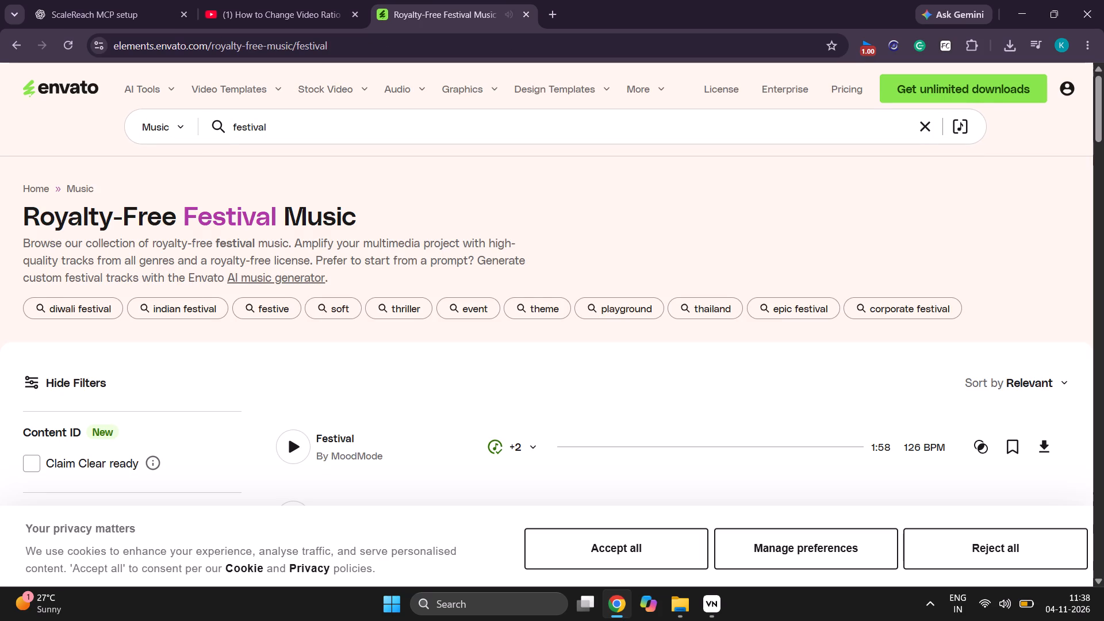
# Listen to the "Festival" tracks by MoodMode, moonlight_sounds, Top-Flow and AMZA, and start "Summer Festival" by danyvin.
pyautogui.scroll(-2, 104, 407)
pyautogui.click(295, 335)
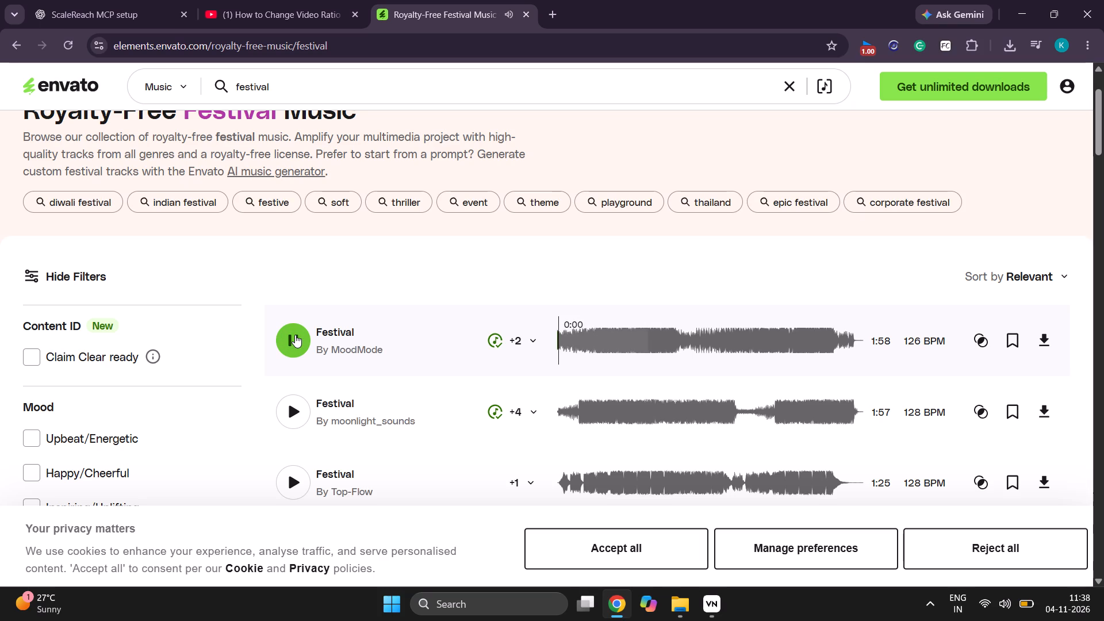
pyautogui.click(295, 409)
pyautogui.scroll(-2, 295, 409)
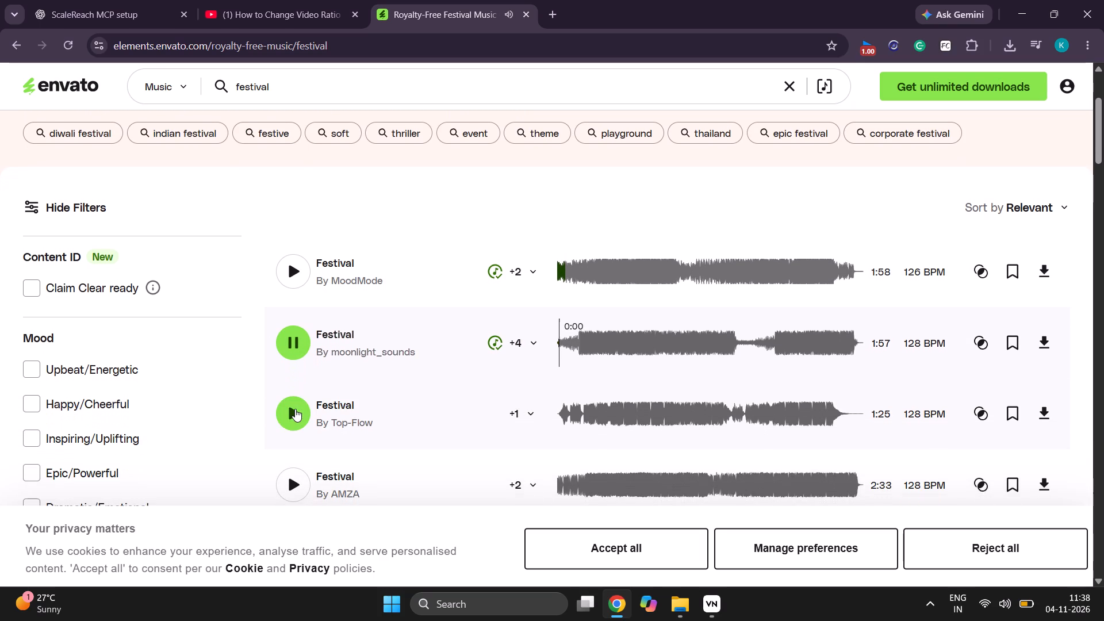
pyautogui.scroll(-1, 295, 409)
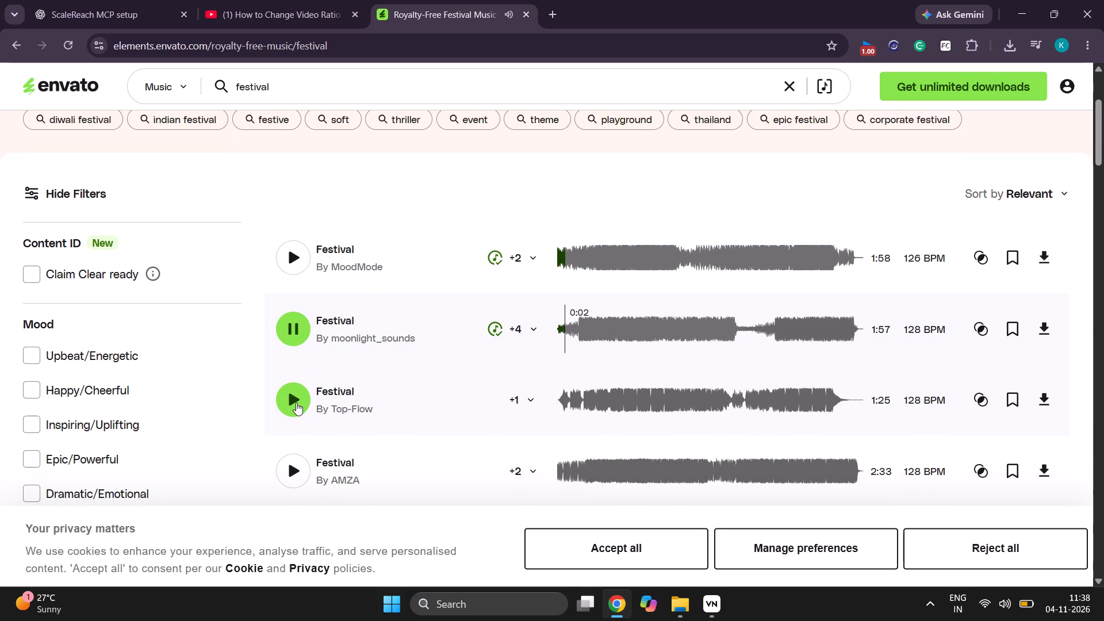
pyautogui.click(296, 402)
pyautogui.scroll(-1, 296, 402)
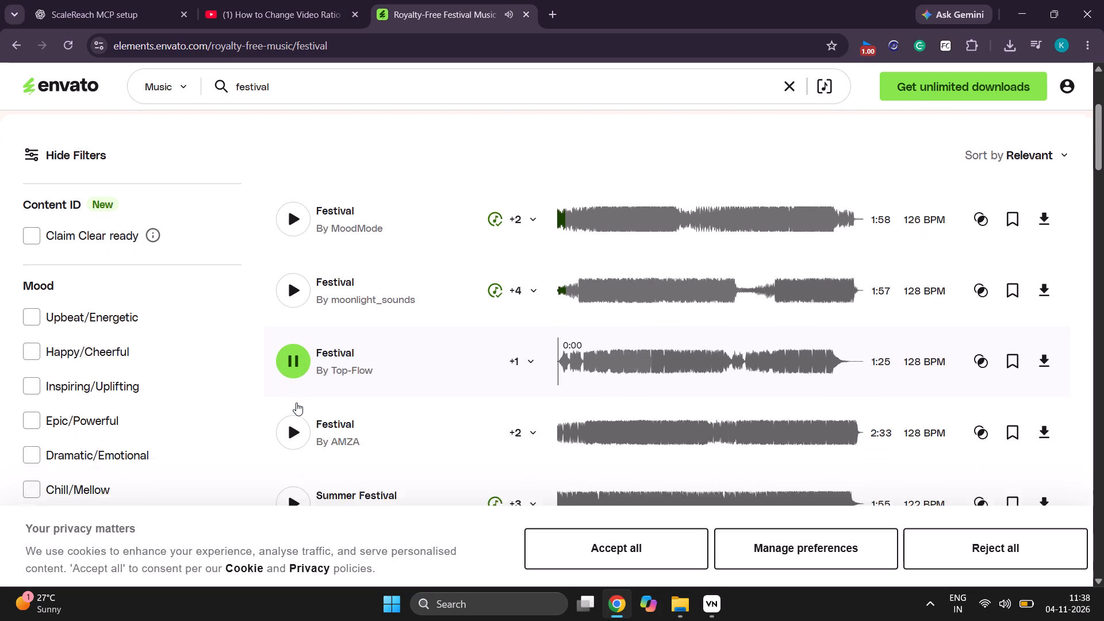
pyautogui.scroll(-2, 296, 402)
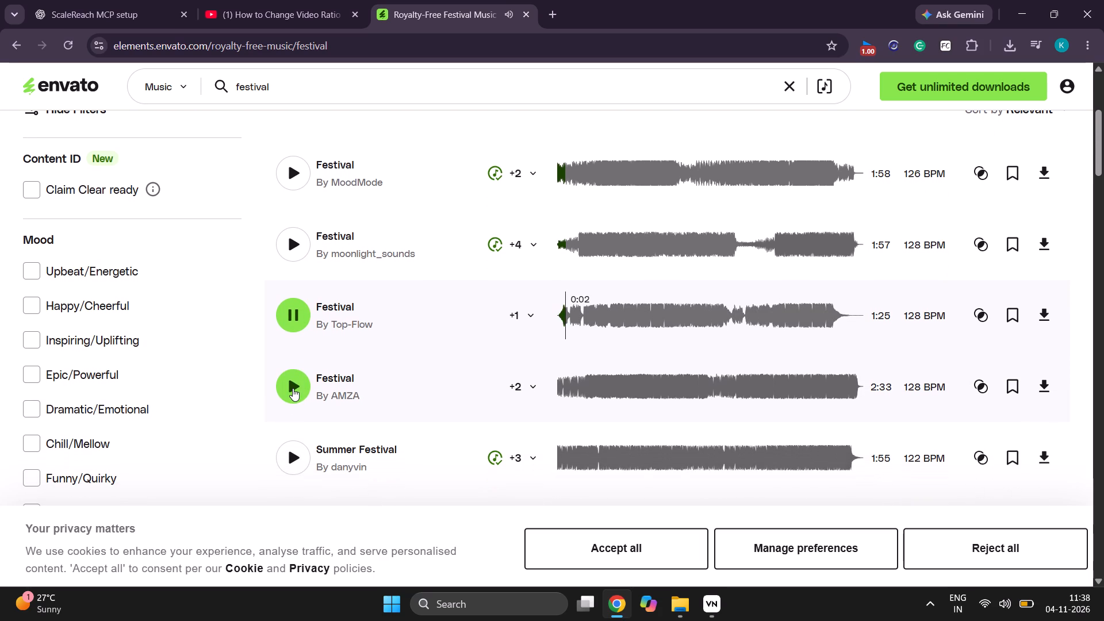
pyautogui.click(293, 388)
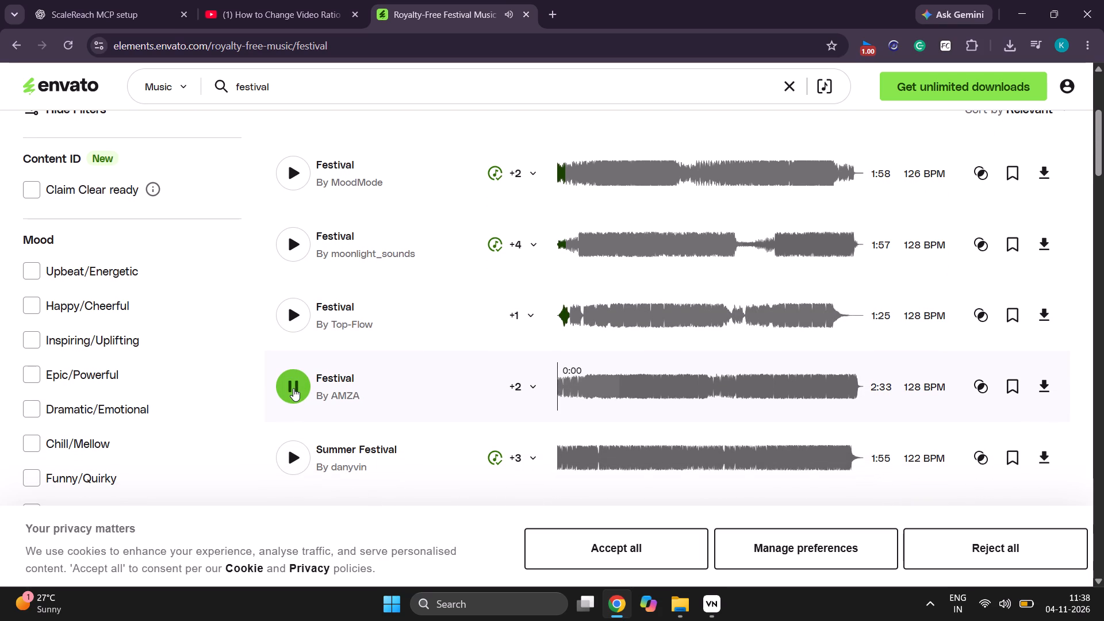
pyautogui.click(297, 455)
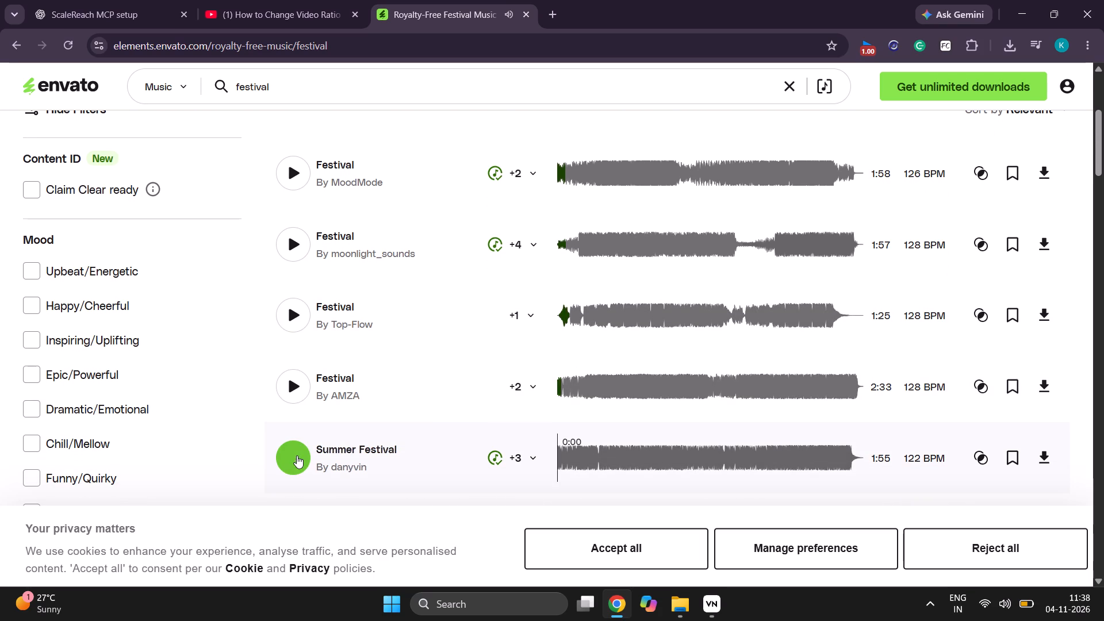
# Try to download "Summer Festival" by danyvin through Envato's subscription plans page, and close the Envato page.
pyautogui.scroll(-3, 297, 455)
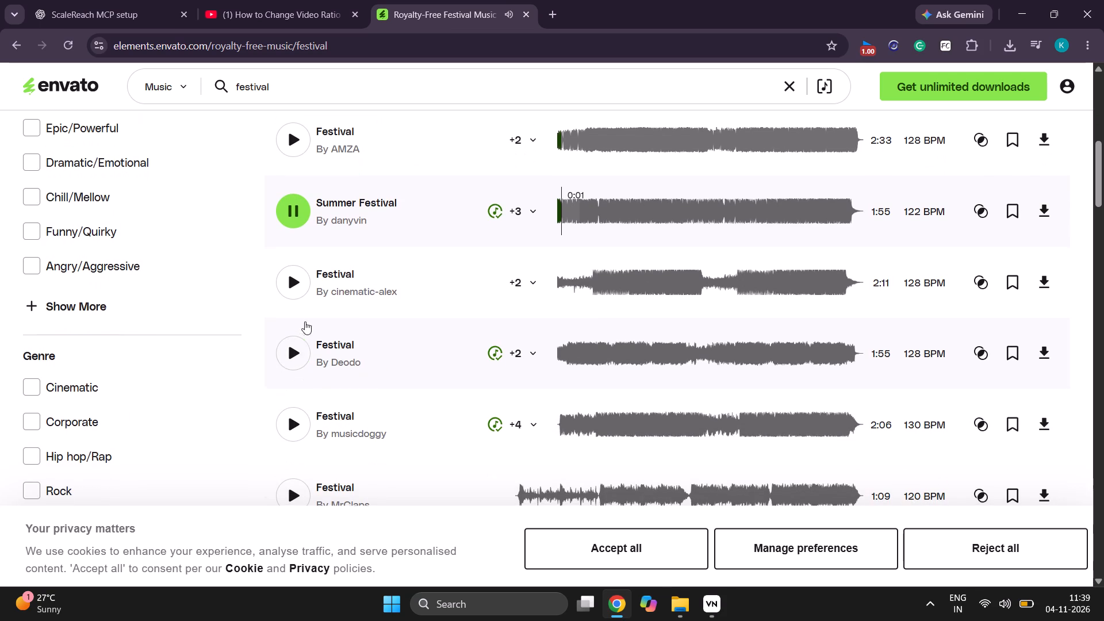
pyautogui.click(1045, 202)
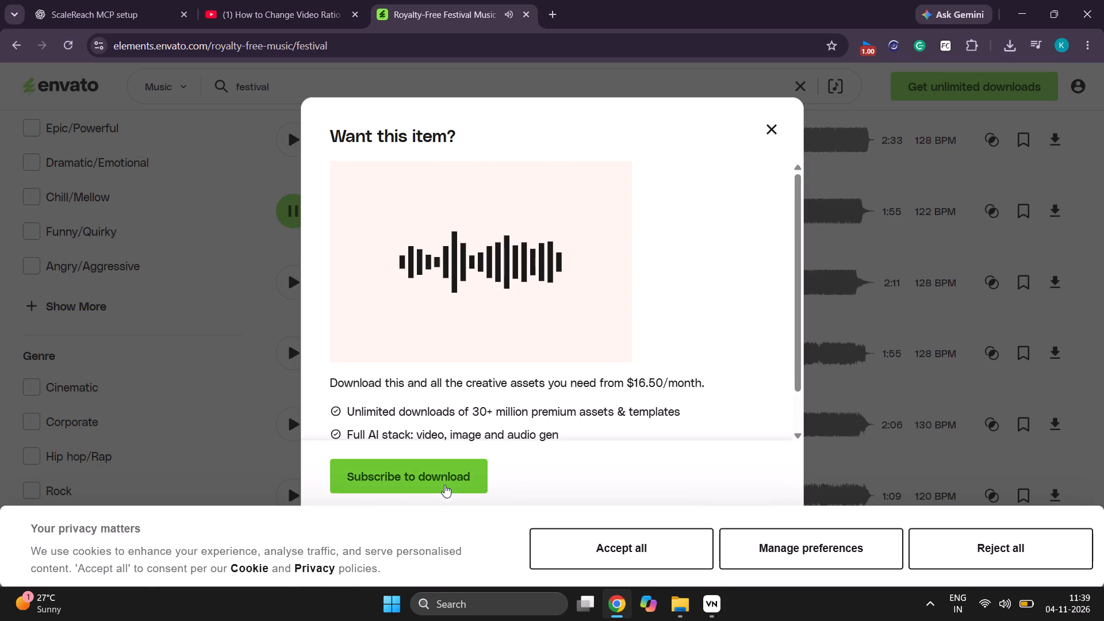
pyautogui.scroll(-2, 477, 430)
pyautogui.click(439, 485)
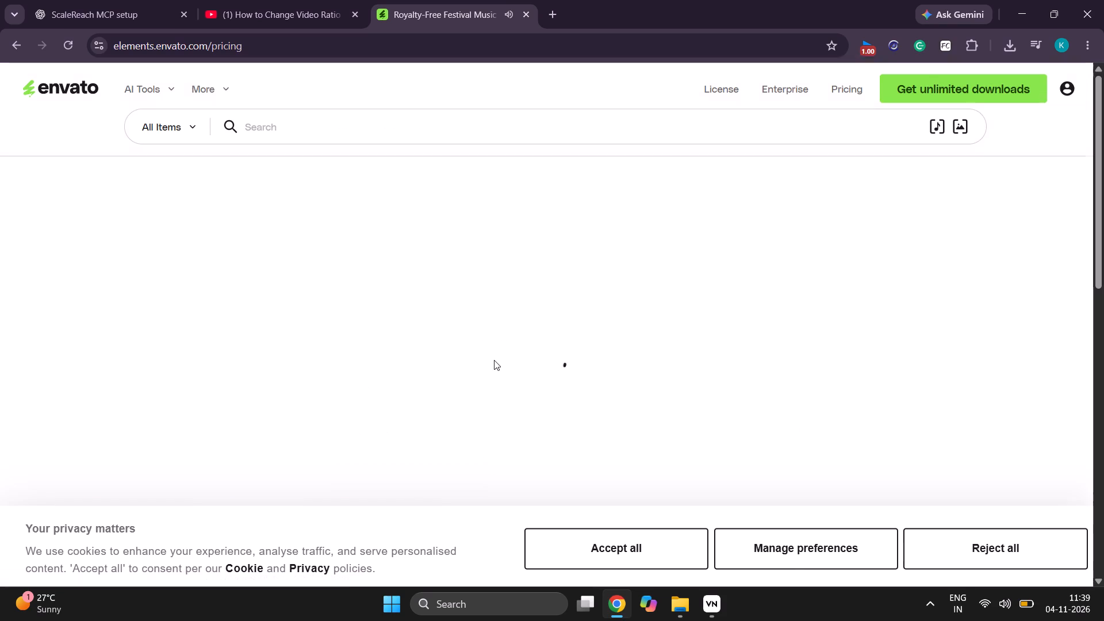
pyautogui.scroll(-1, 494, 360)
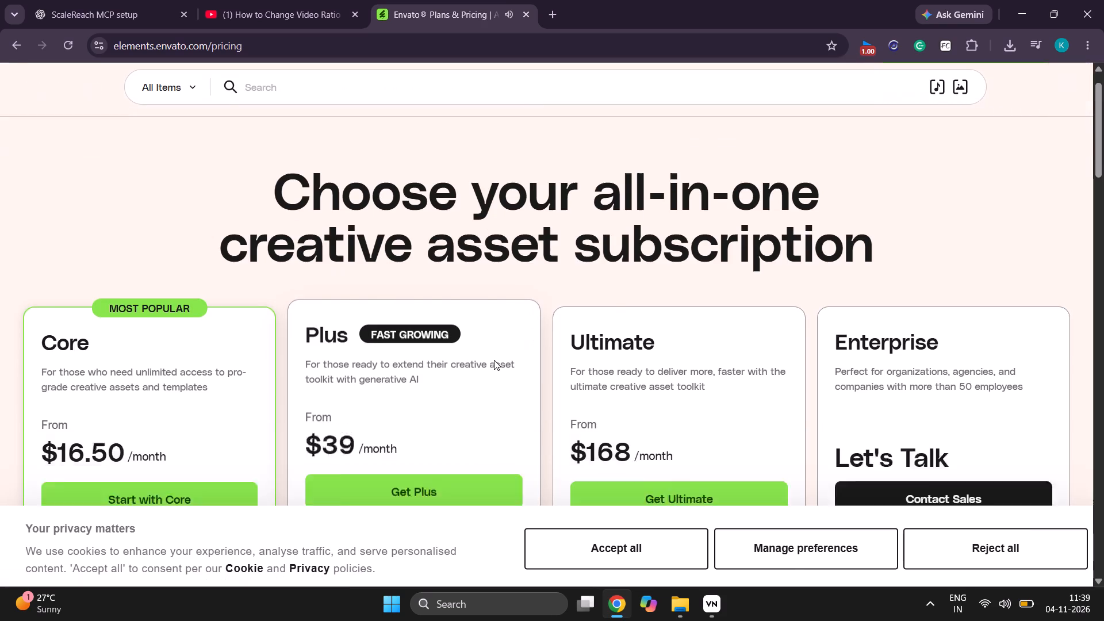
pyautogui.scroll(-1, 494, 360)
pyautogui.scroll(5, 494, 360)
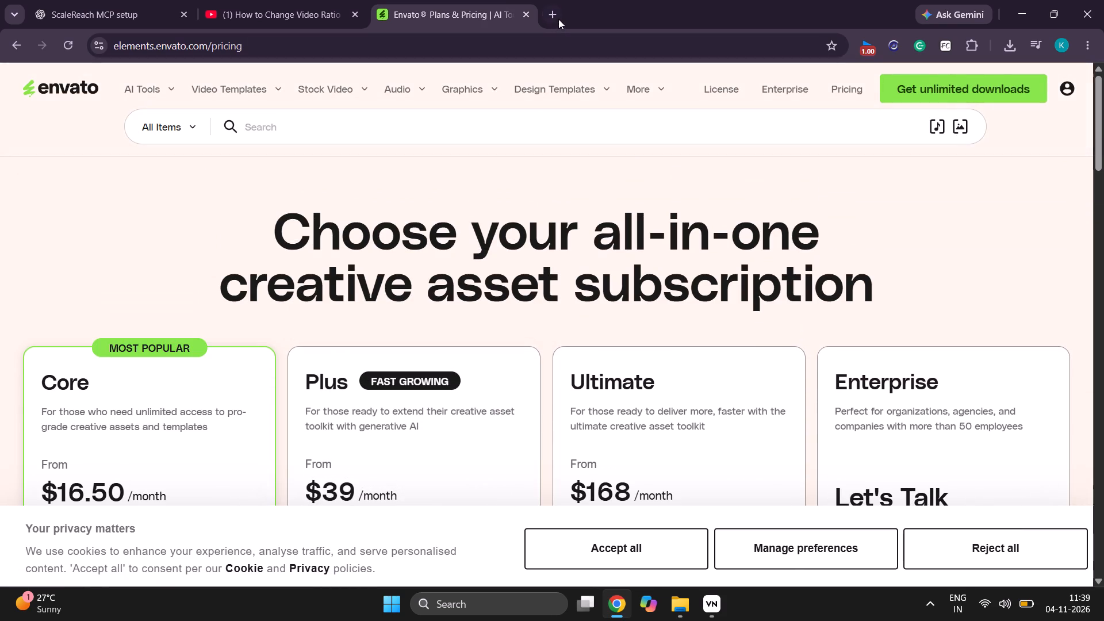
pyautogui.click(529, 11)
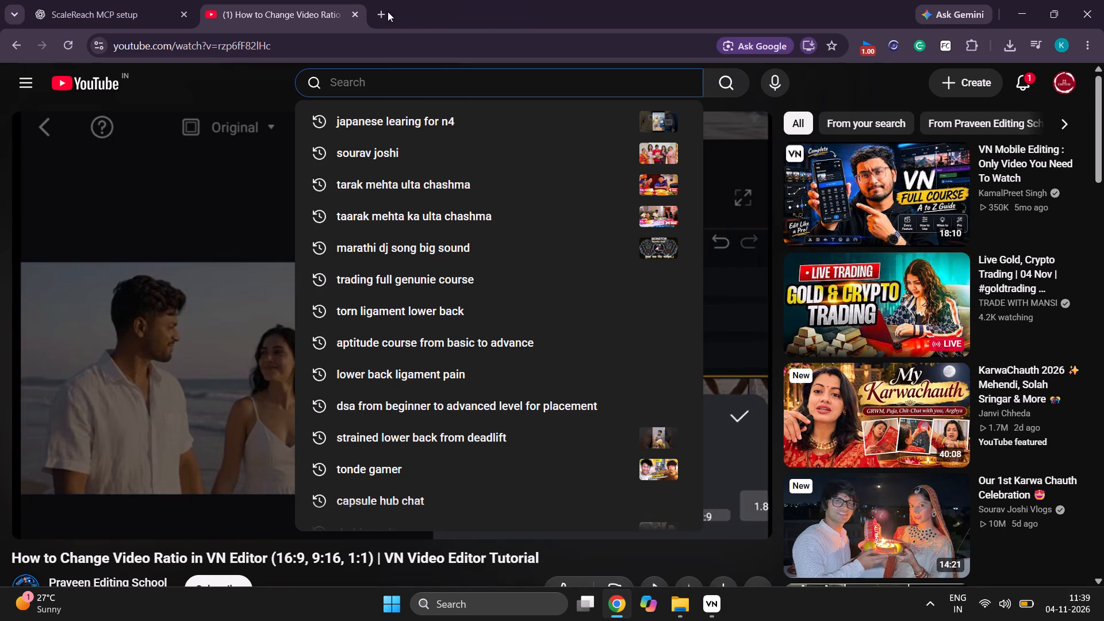
# Search Google again for "silent music for background" in a new tab and open Chosic's "Soft and Calm Background Music Free Download" result.
pyautogui.click(388, 11)
pyautogui.click(340, 290)
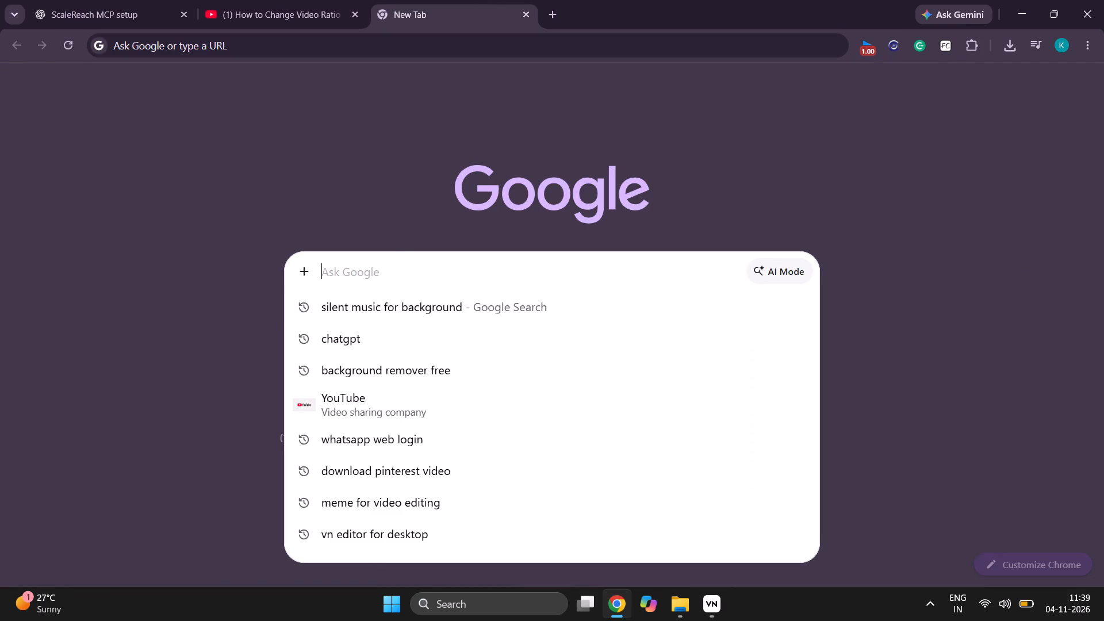
pyautogui.click(343, 299)
pyautogui.scroll(-3, 304, 327)
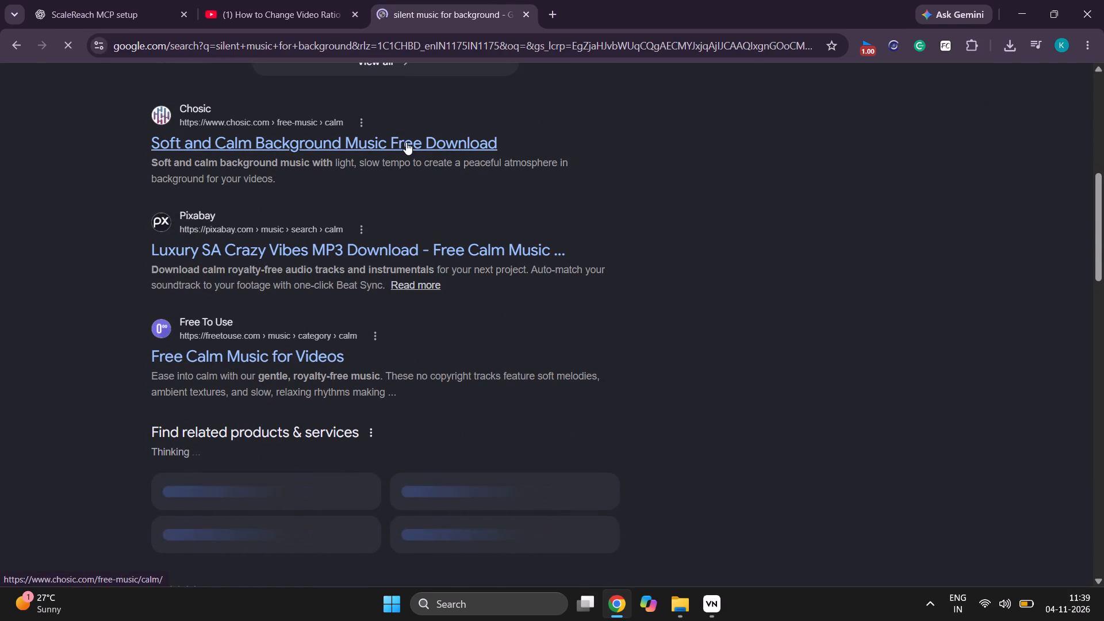
pyautogui.click(406, 142)
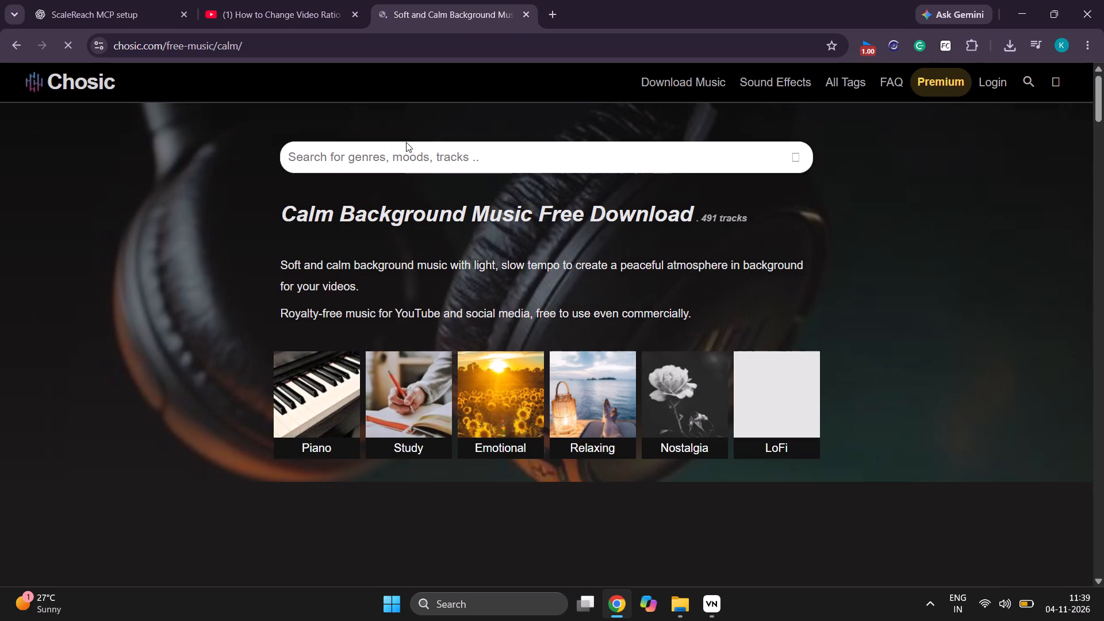
# Search Chosic for "fest" and open the suggested Festival music category.
pyautogui.click(412, 154)
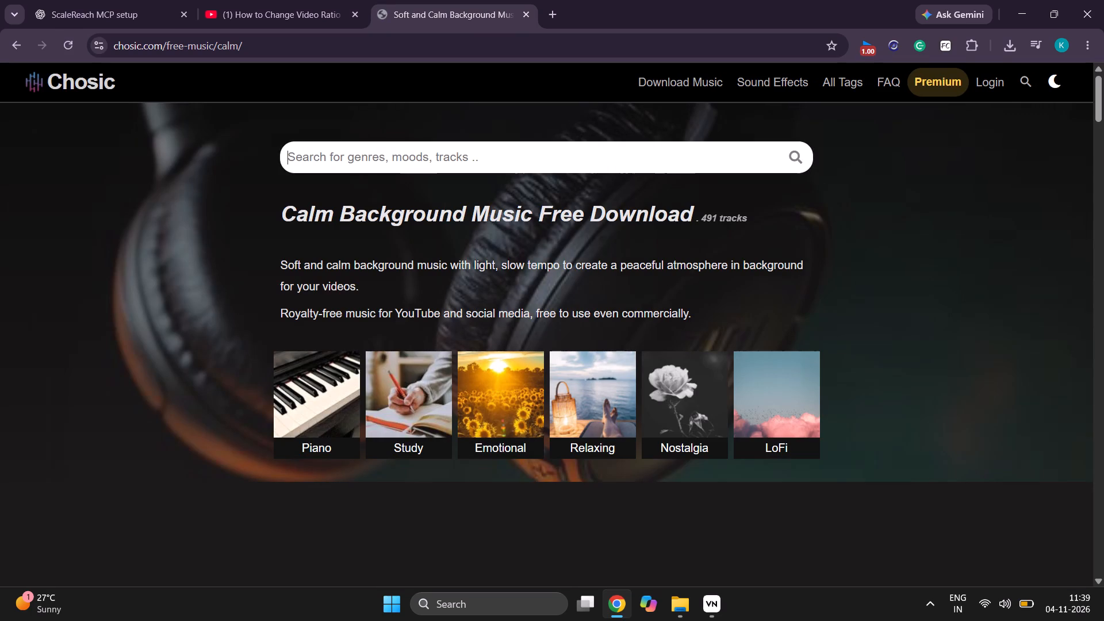
pyautogui.click(412, 154)
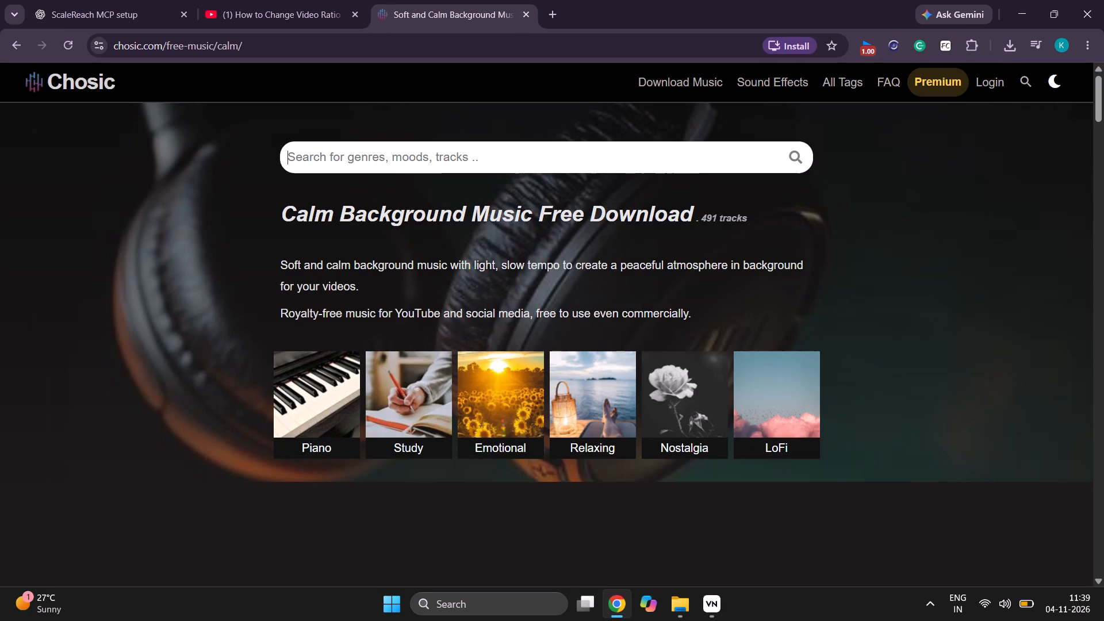
pyautogui.write('fest')
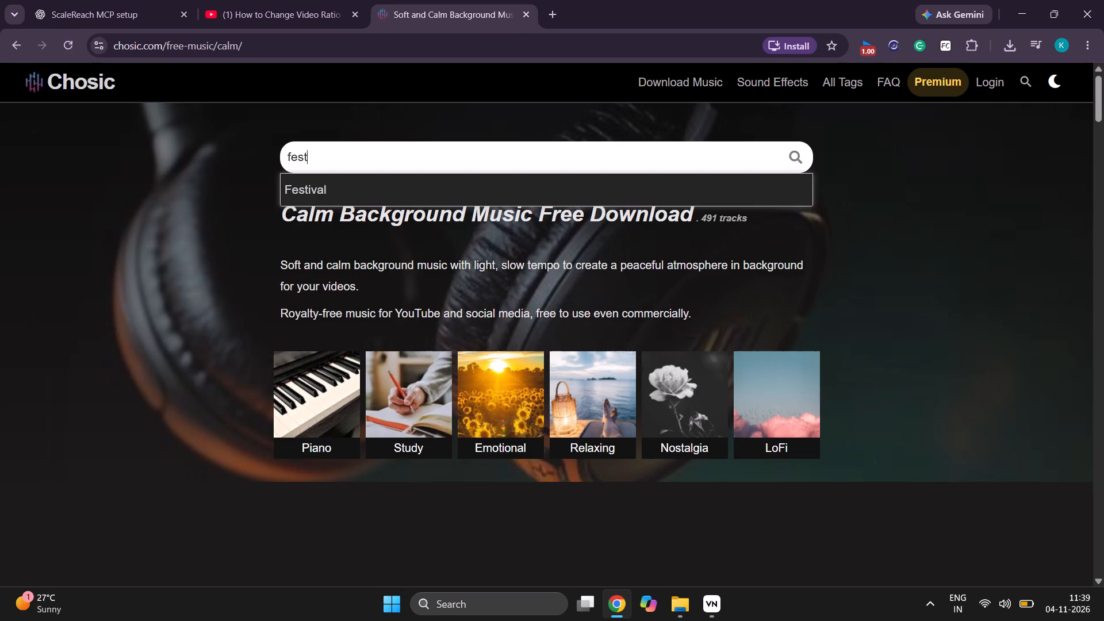
pyautogui.click(310, 184)
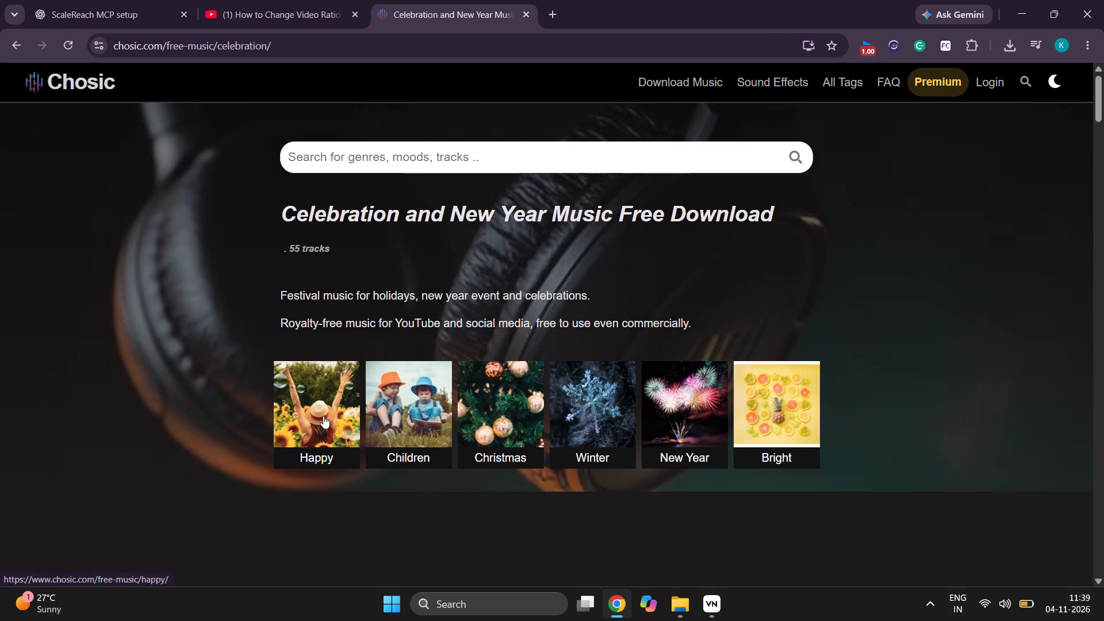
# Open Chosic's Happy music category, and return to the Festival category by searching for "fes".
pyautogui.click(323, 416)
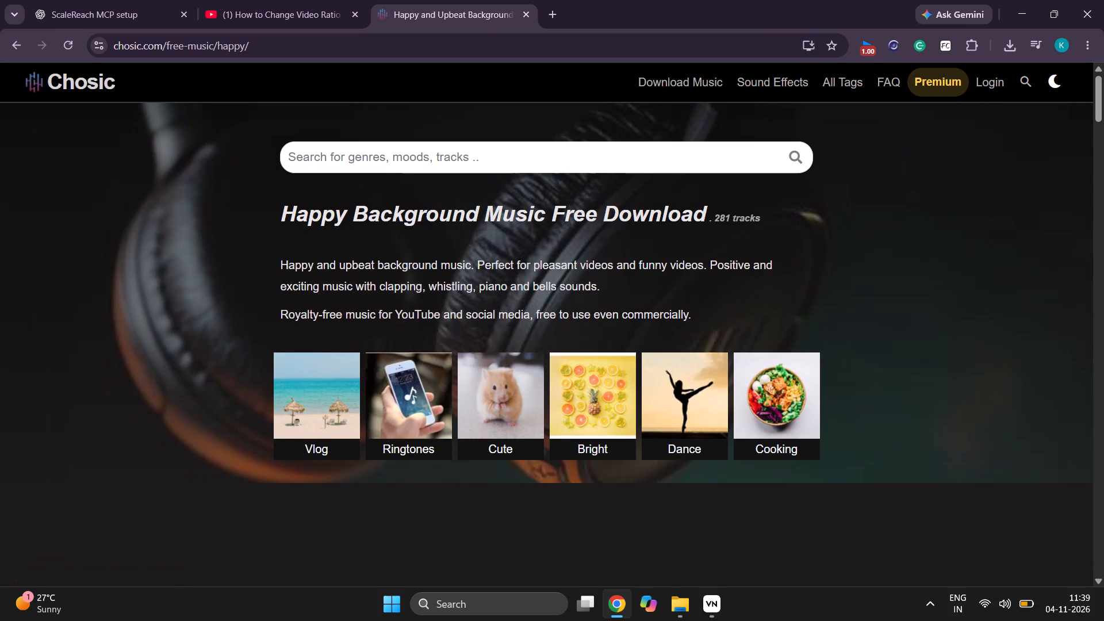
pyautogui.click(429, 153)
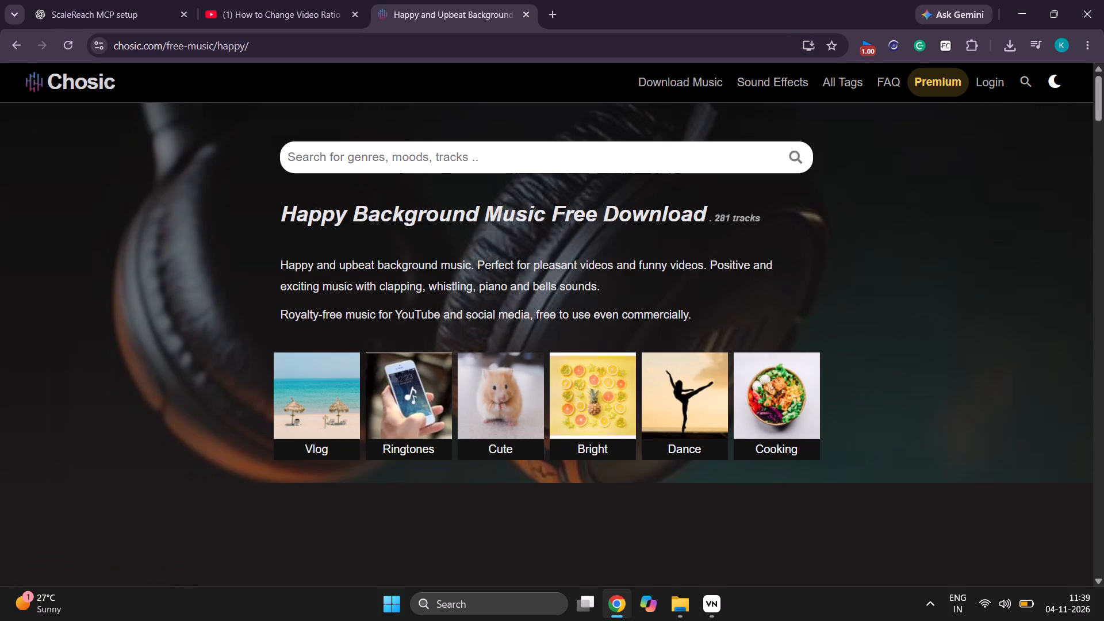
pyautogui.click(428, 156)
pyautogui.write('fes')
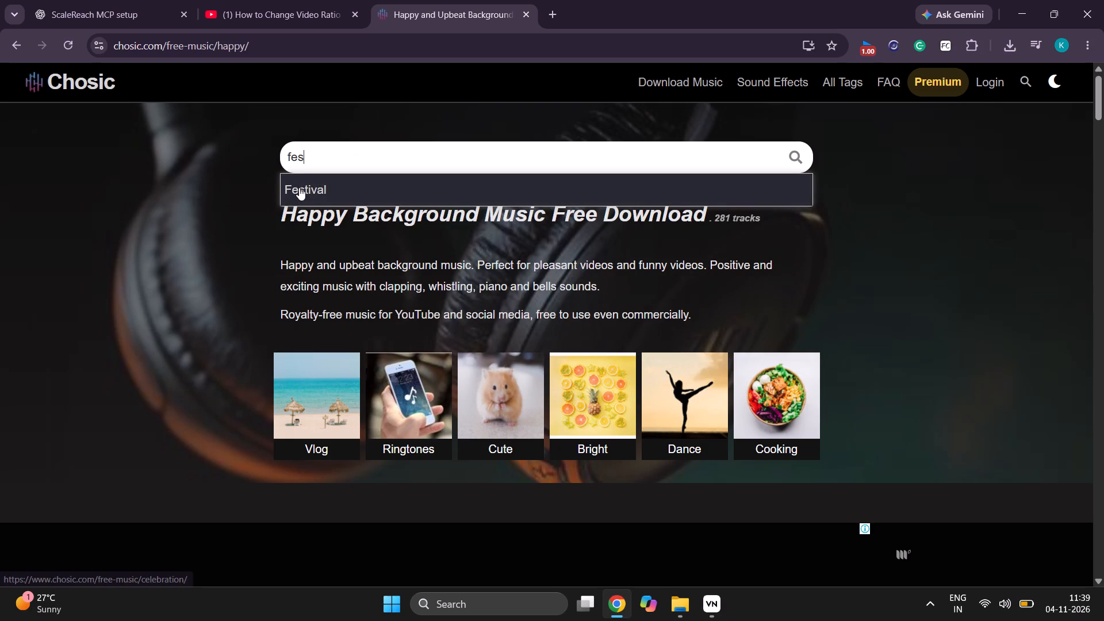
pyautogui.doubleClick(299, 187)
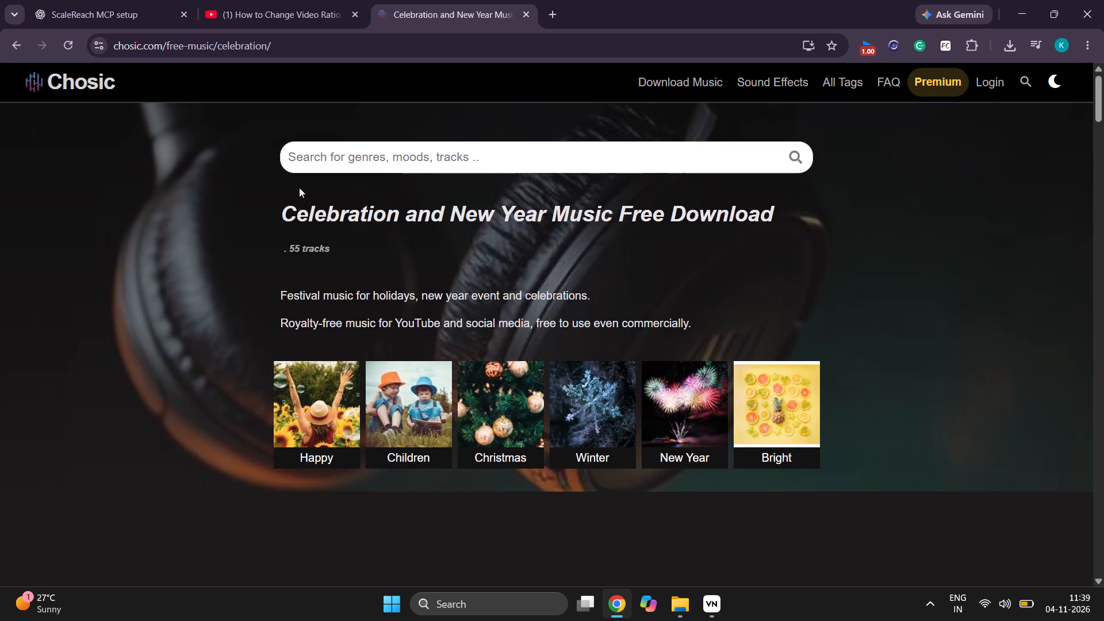
# Listen to "Christmas Magic" by Alex-Productions in the celebration track list.
pyautogui.scroll(-4, 423, 392)
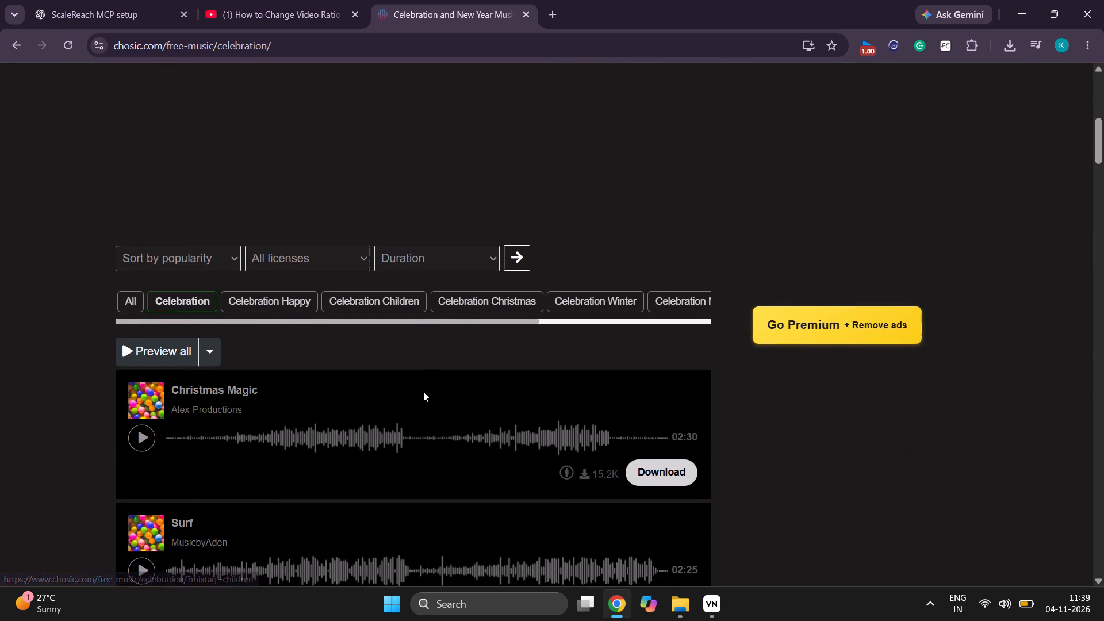
pyautogui.scroll(-1, 423, 392)
pyautogui.scroll(1, 359, 378)
pyautogui.click(140, 255)
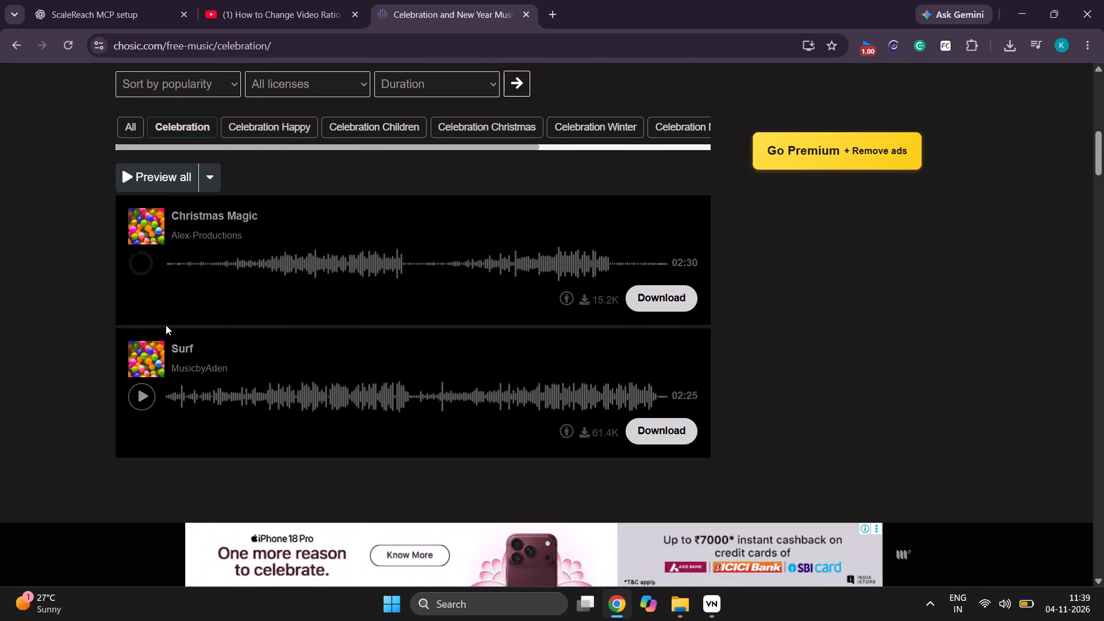
# Listen to "Moonlit Overture", "Jingle Bells Ukulele" and "Happy Carnival" as background music candidates.
pyautogui.scroll(-3, 175, 356)
pyautogui.scroll(1, 175, 356)
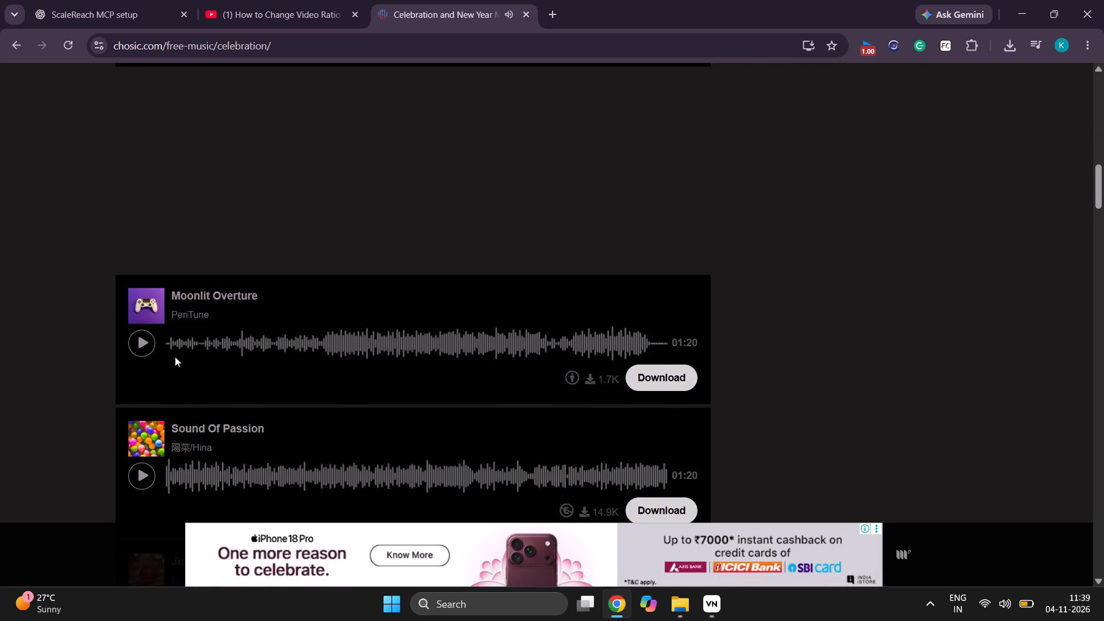
pyautogui.scroll(2, 175, 356)
pyautogui.scroll(-2, 175, 356)
pyautogui.scroll(1, 175, 356)
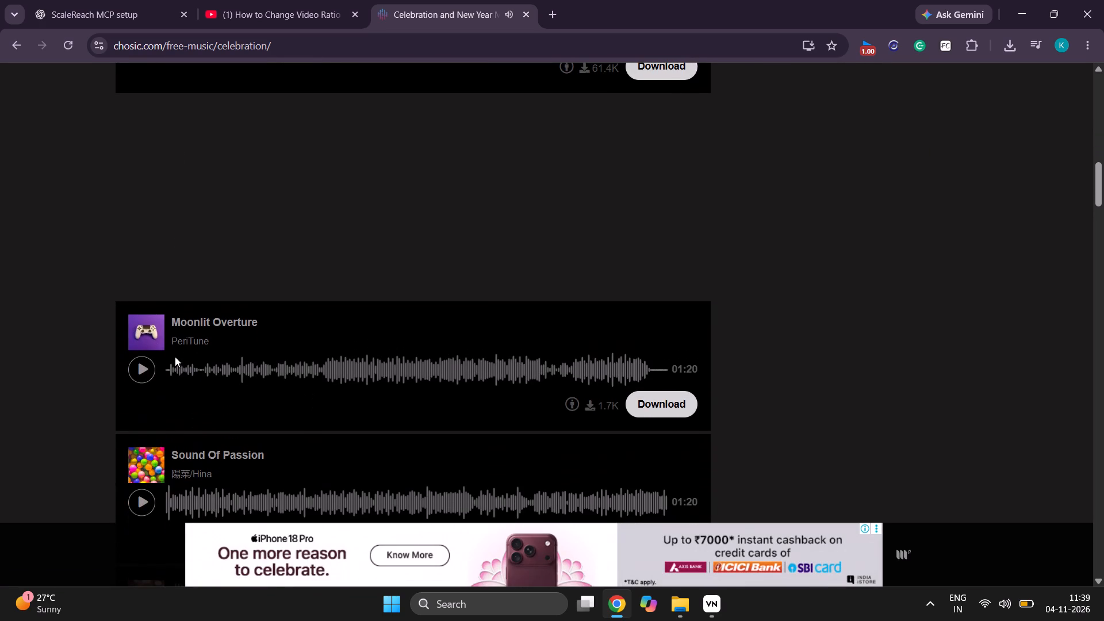
pyautogui.click(147, 371)
pyautogui.scroll(-2, 180, 421)
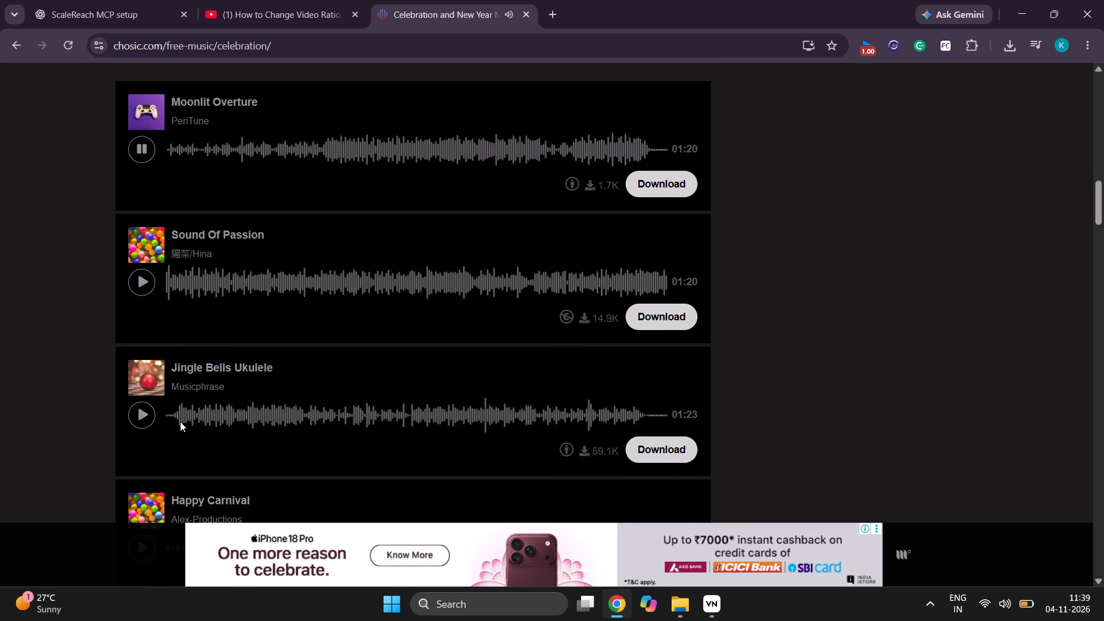
pyautogui.scroll(-1, 180, 419)
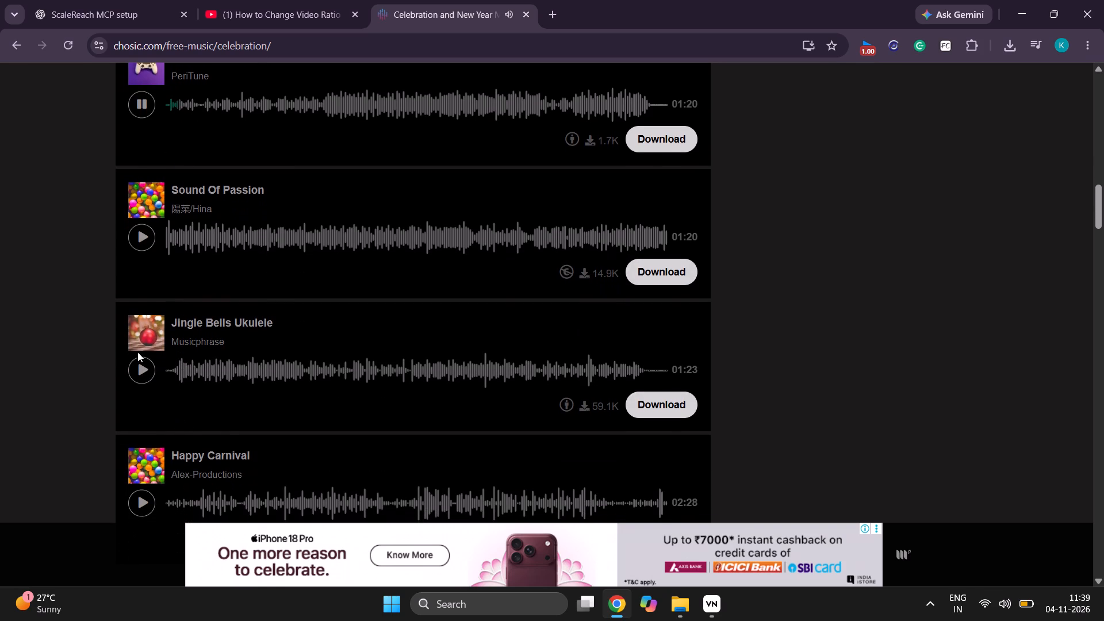
pyautogui.moveTo(137, 355); pyautogui.dragTo(139, 361)
pyautogui.click(139, 361)
pyautogui.scroll(-2, 168, 409)
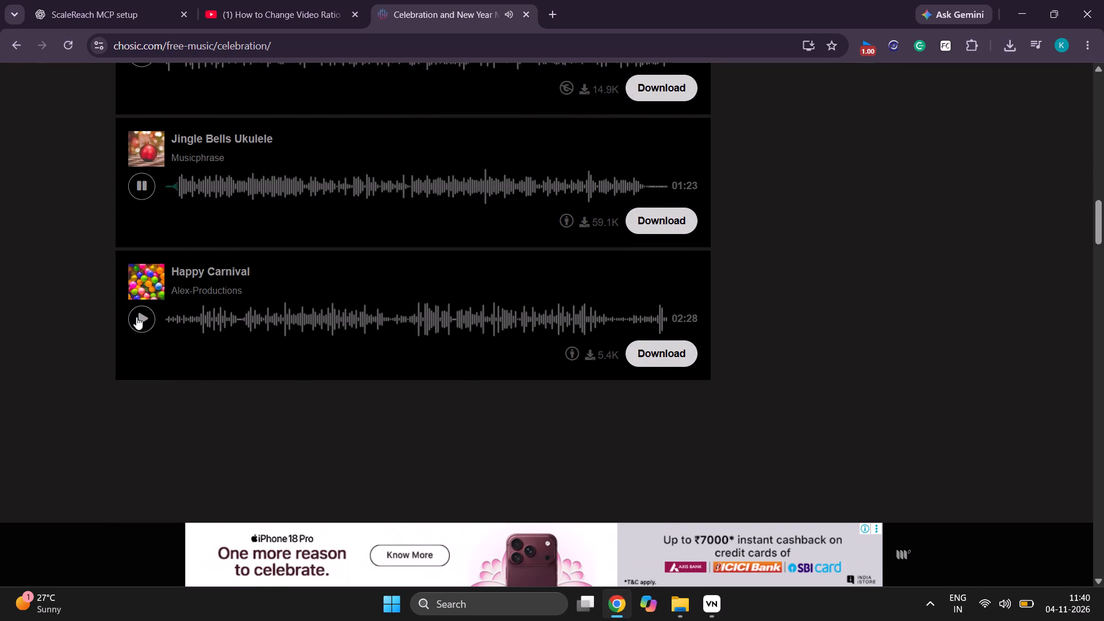
pyautogui.click(136, 317)
# Download "Happy Carnival" by Alex-Productions for free from Chosic and dismiss the credits notice.
pyautogui.click(669, 356)
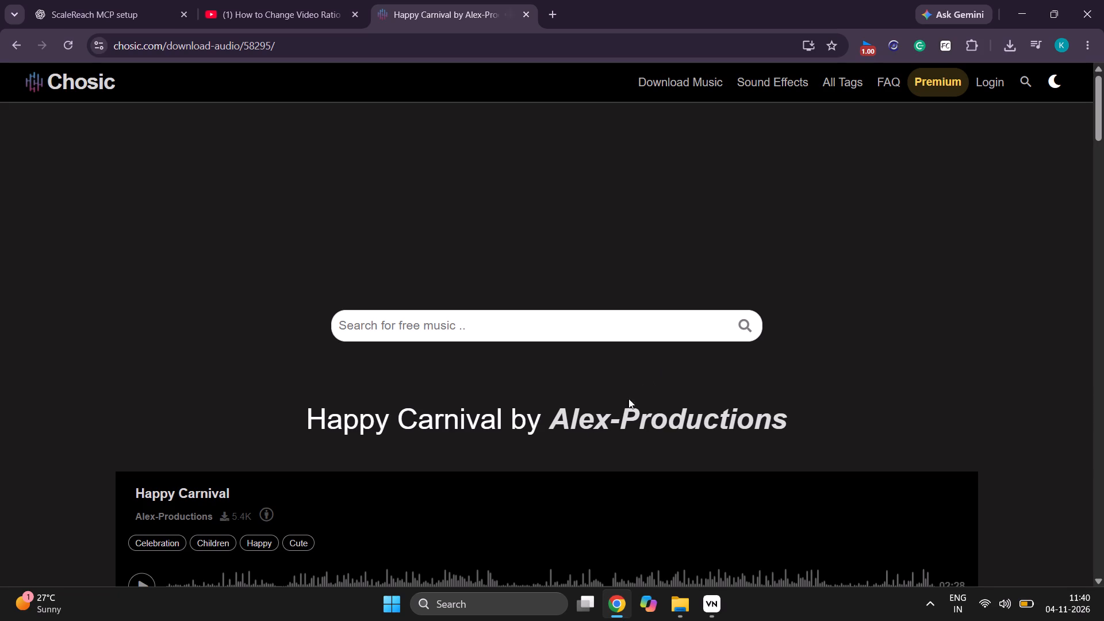
pyautogui.scroll(-3, 591, 434)
pyautogui.click(540, 458)
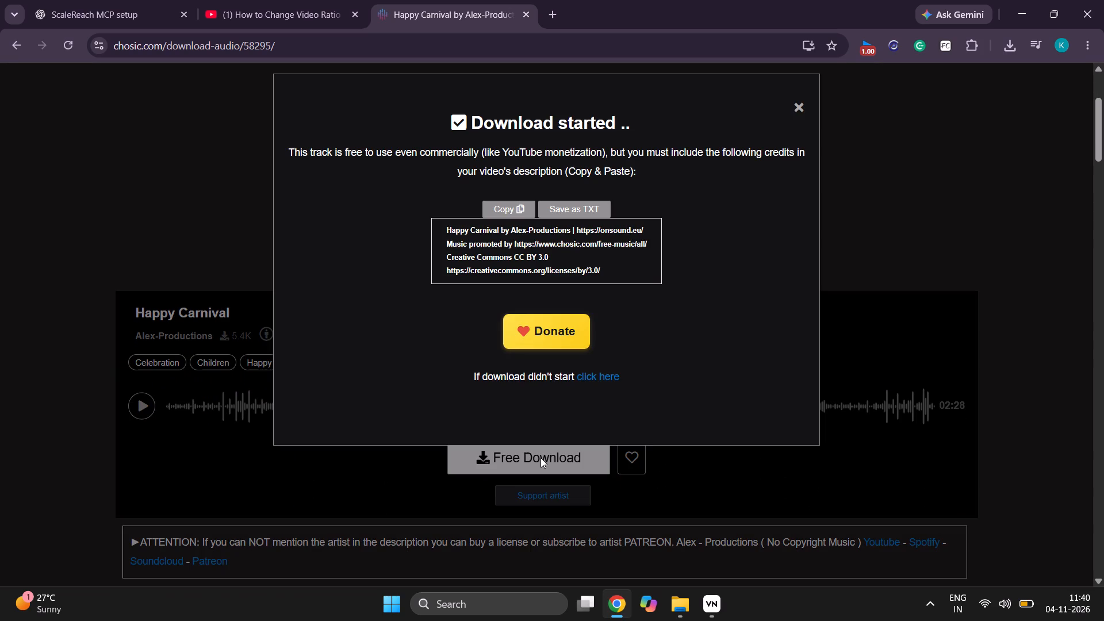
pyautogui.click(795, 109)
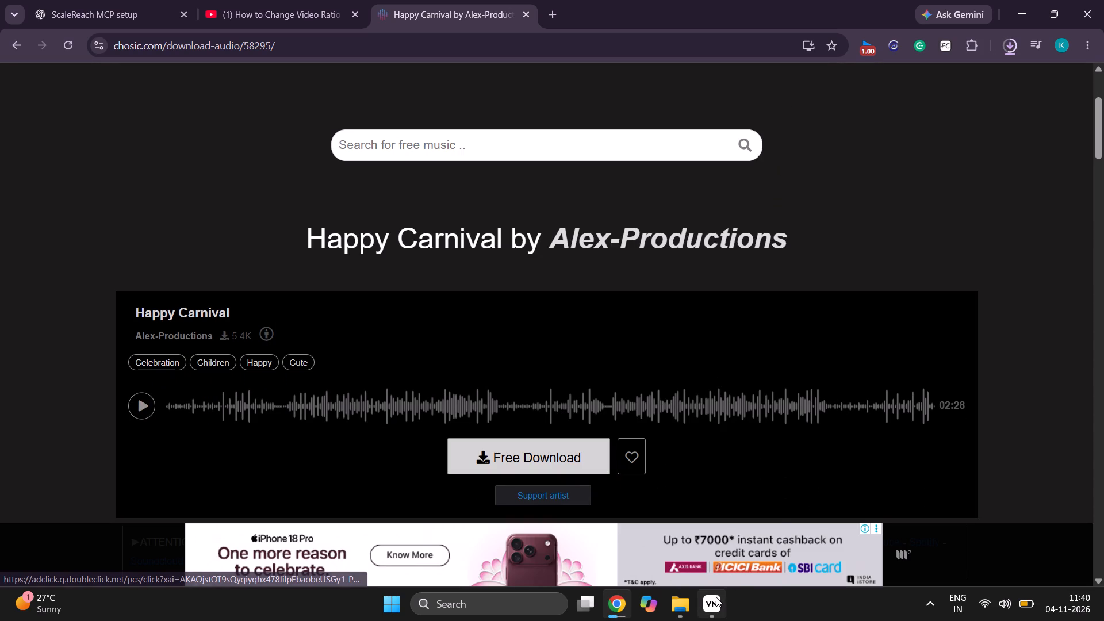
# Switch to VN and add the audio file Happy-Carnival-chosic.com_ at 0:44.24, where the last video clip begins.
pyautogui.click(716, 597)
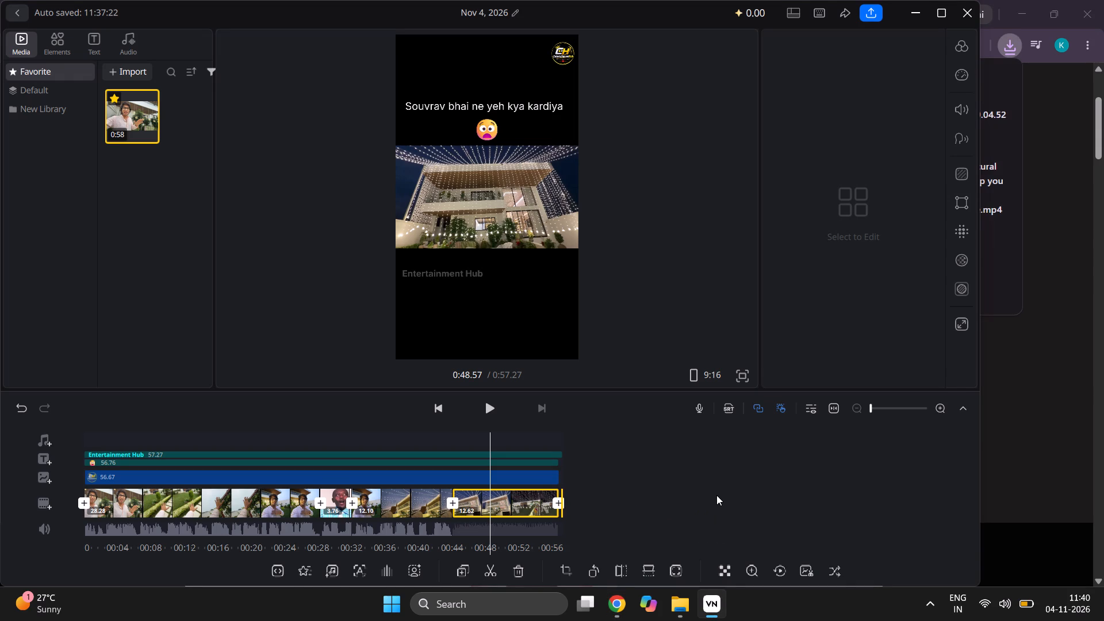
pyautogui.click(921, 21)
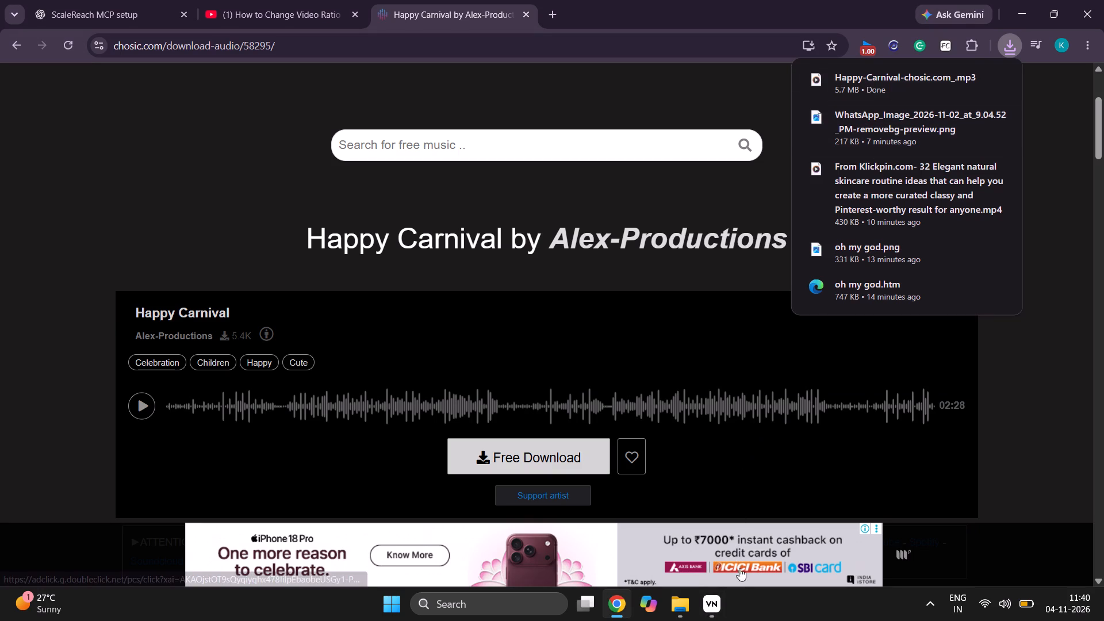
pyautogui.click(710, 616)
pyautogui.hscroll(3, 347, 458)
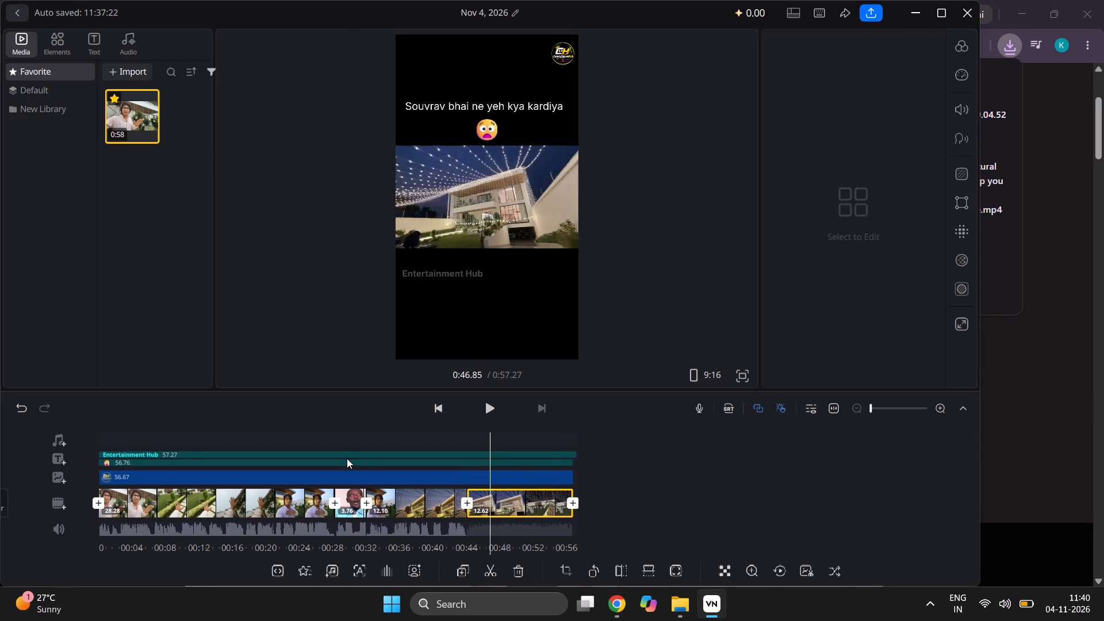
pyautogui.hscroll(2, 347, 458)
pyautogui.hscroll(-1, 363, 449)
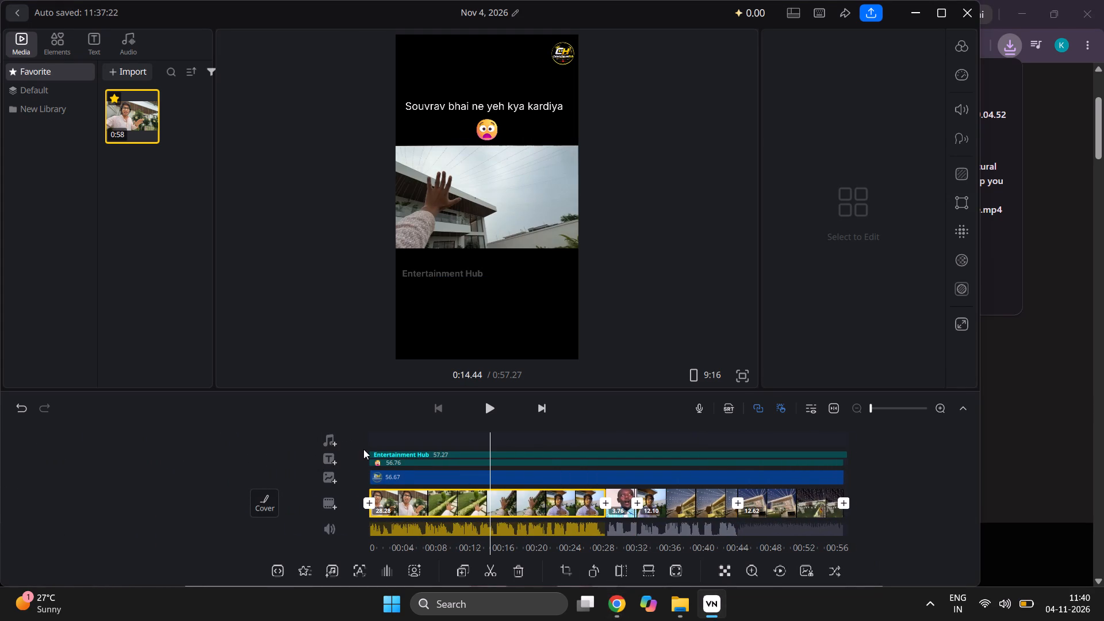
pyautogui.hscroll(-3, 363, 449)
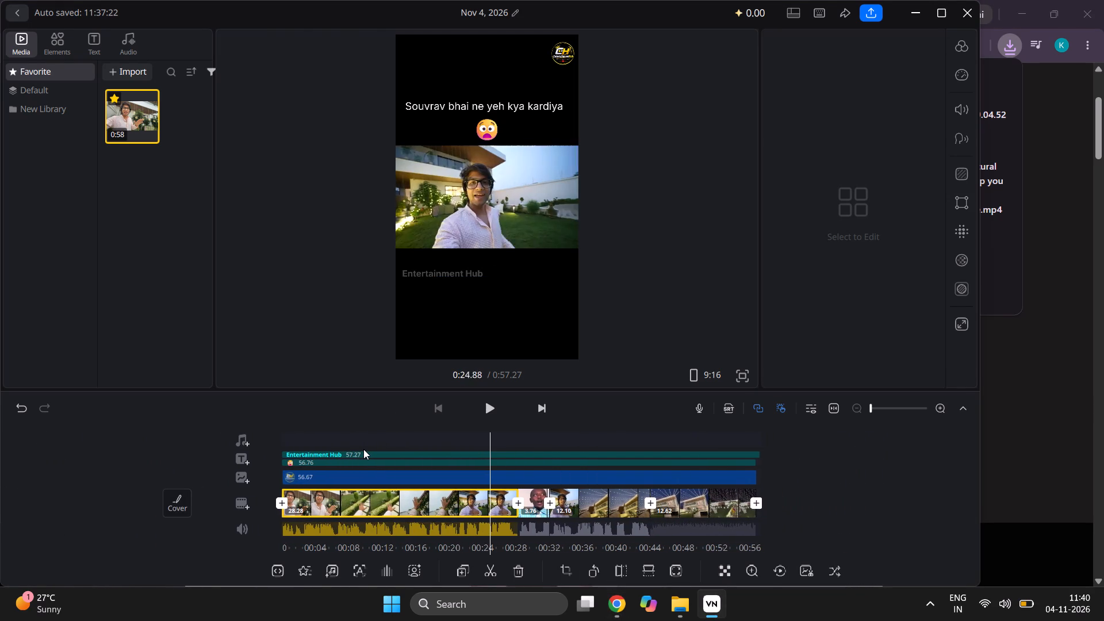
pyautogui.hscroll(-11, 363, 449)
pyautogui.hscroll(1, 363, 449)
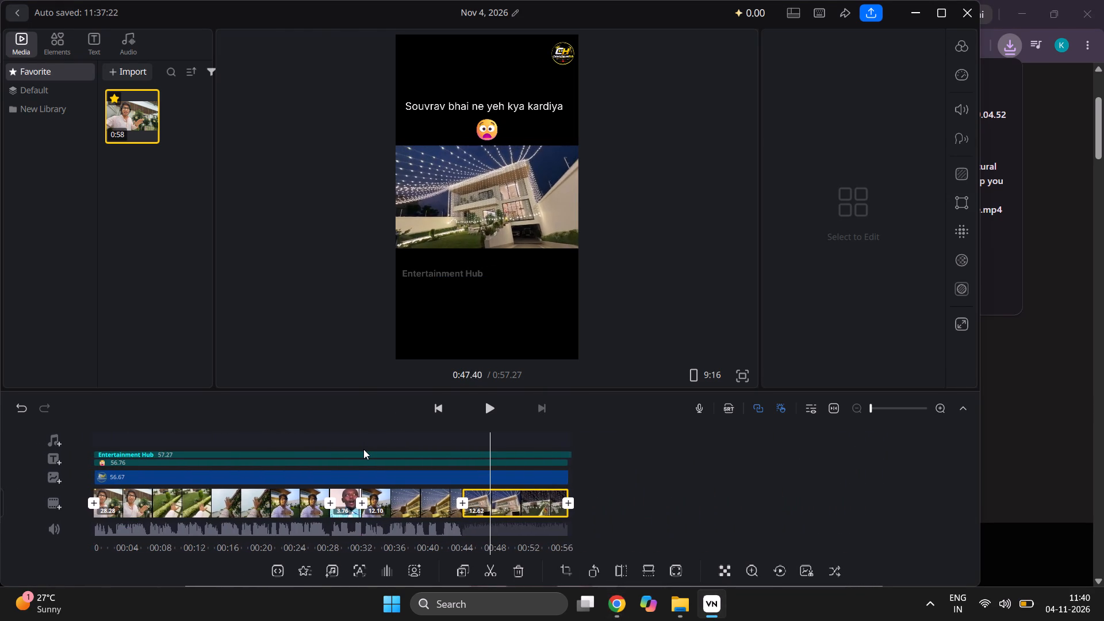
pyautogui.hscroll(2, 363, 449)
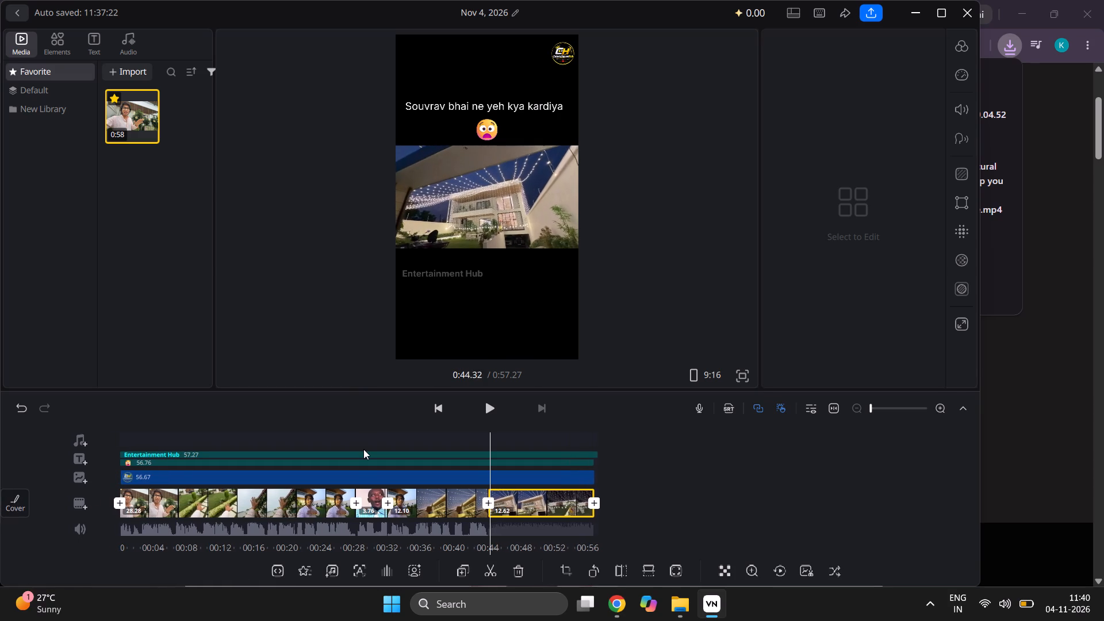
pyautogui.hscroll(3, 363, 449)
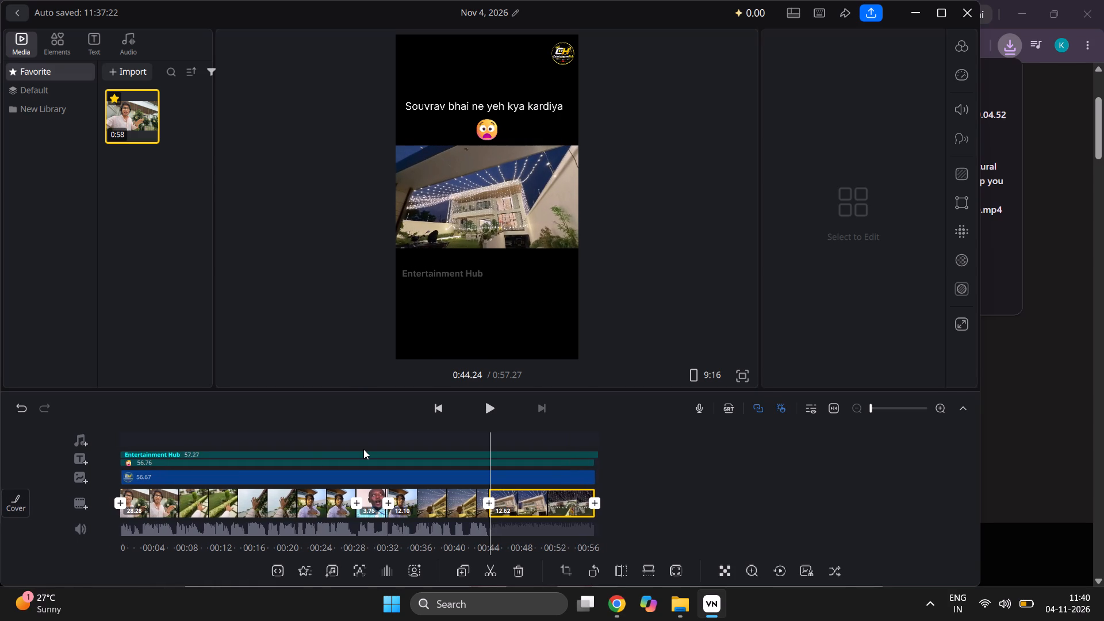
pyautogui.click(84, 439)
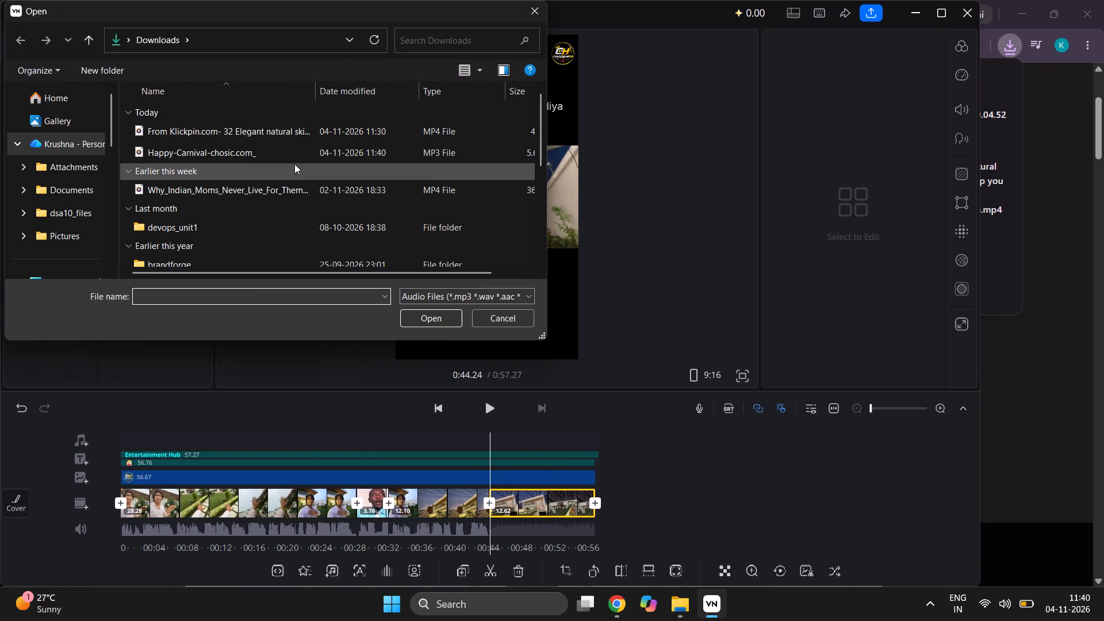
pyautogui.click(306, 145)
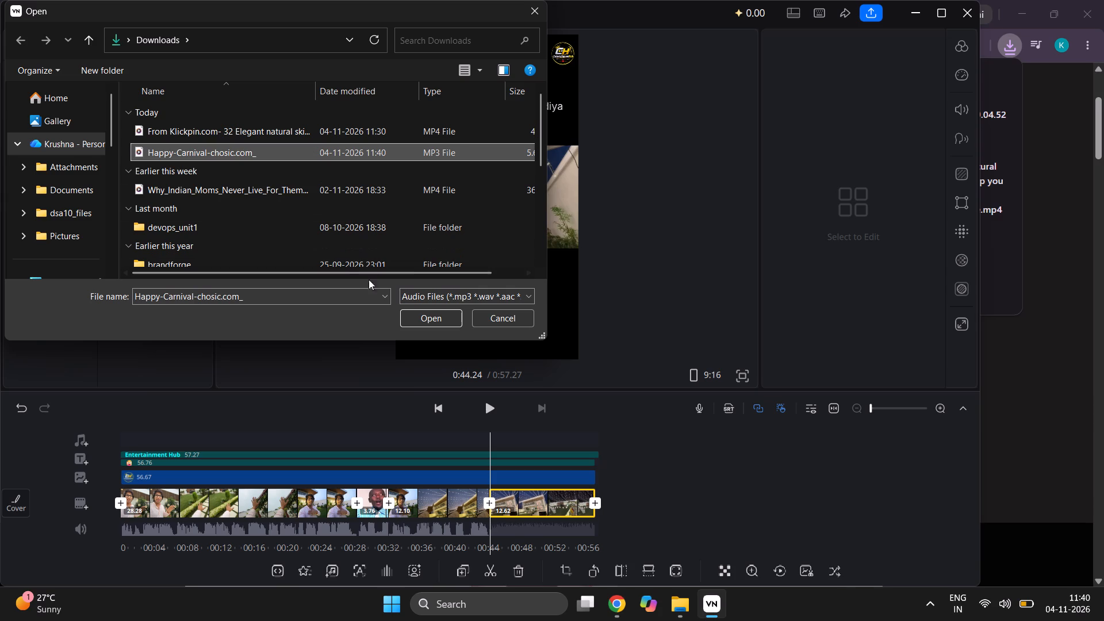
pyautogui.click(407, 310)
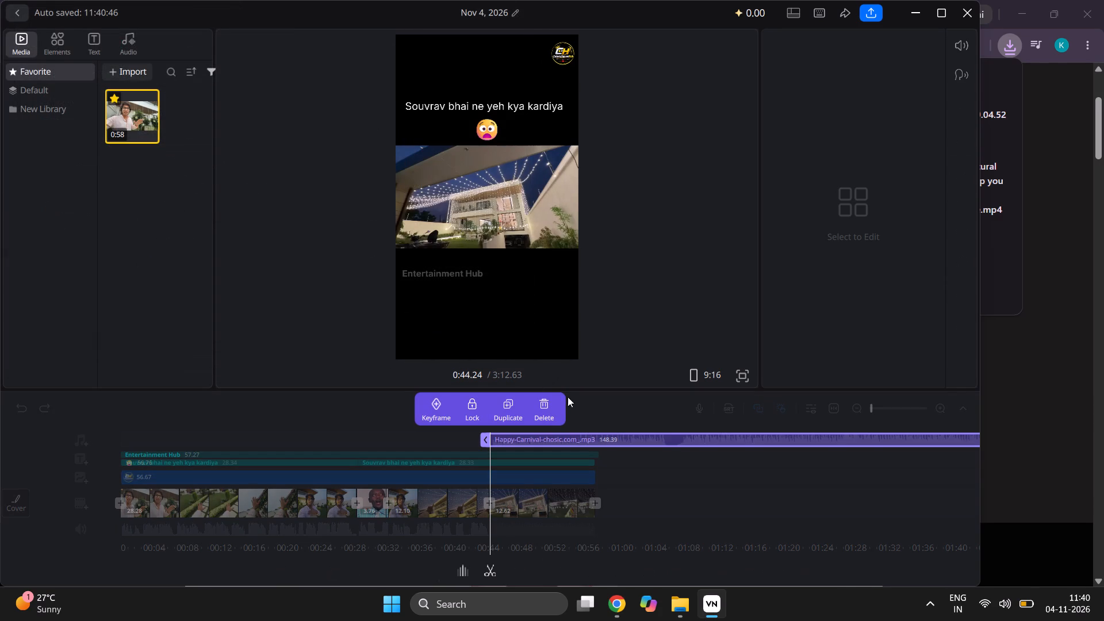
# Trim the end of the Happy Carnival audio back to the end of the last video clip, at about 0:57.
pyautogui.hscroll(-7, 640, 437)
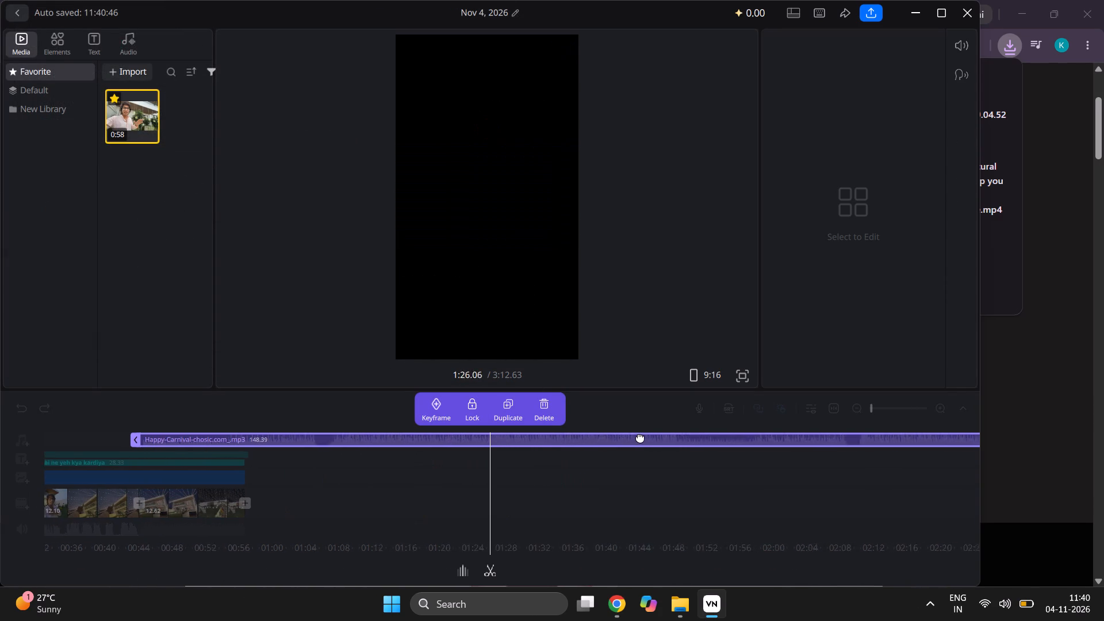
pyautogui.hscroll(-3, 640, 437)
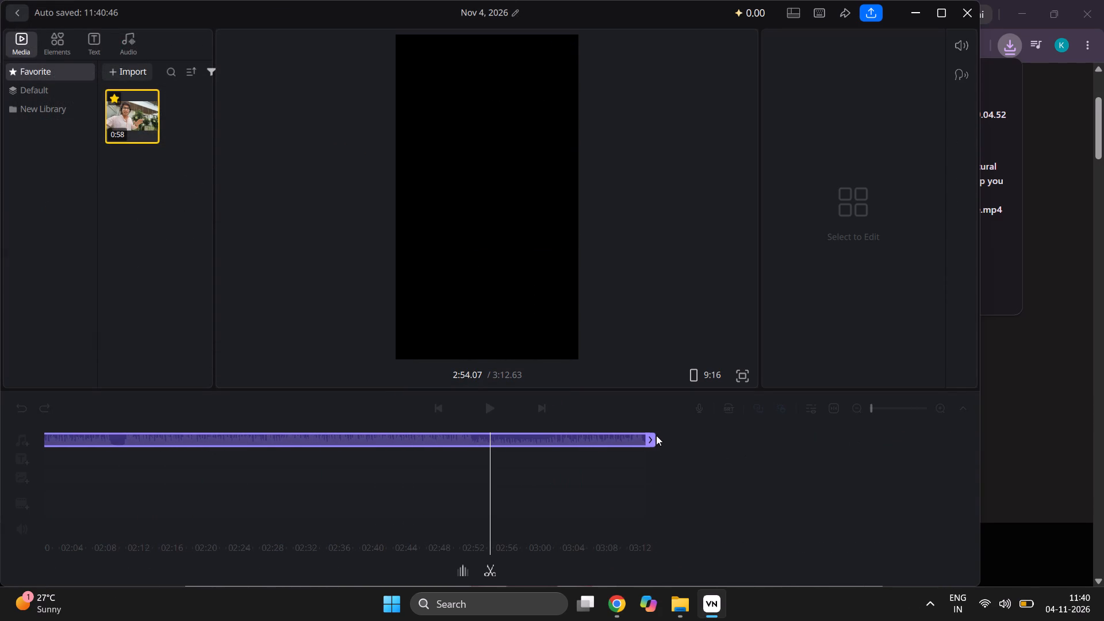
pyautogui.moveTo(650, 439); pyautogui.dragTo(241, 431)
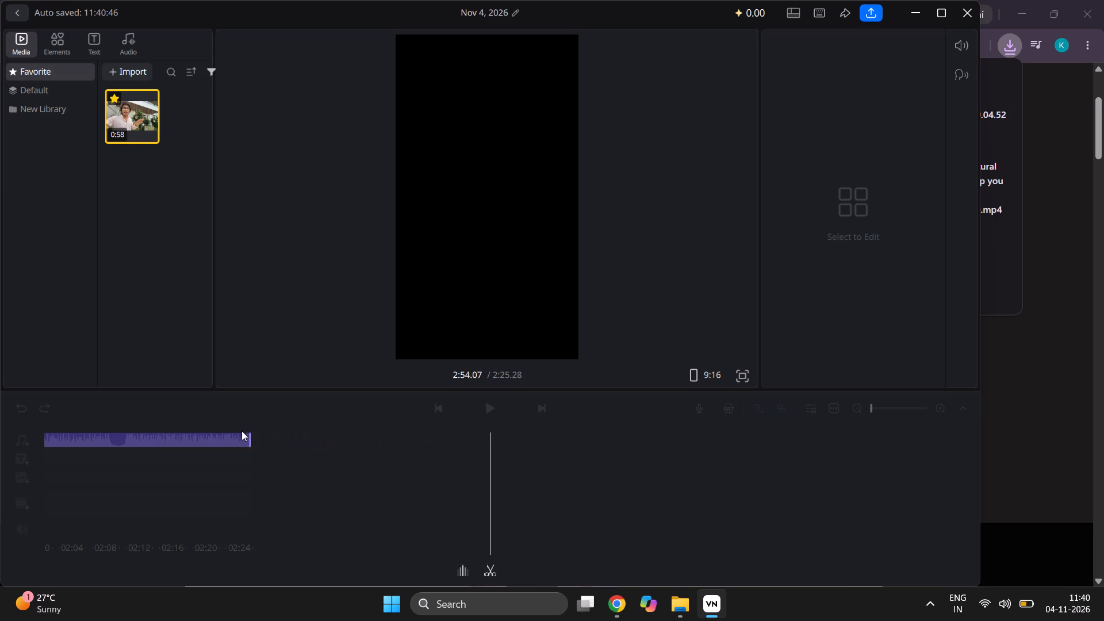
pyautogui.moveTo(241, 431); pyautogui.dragTo(0, 423)
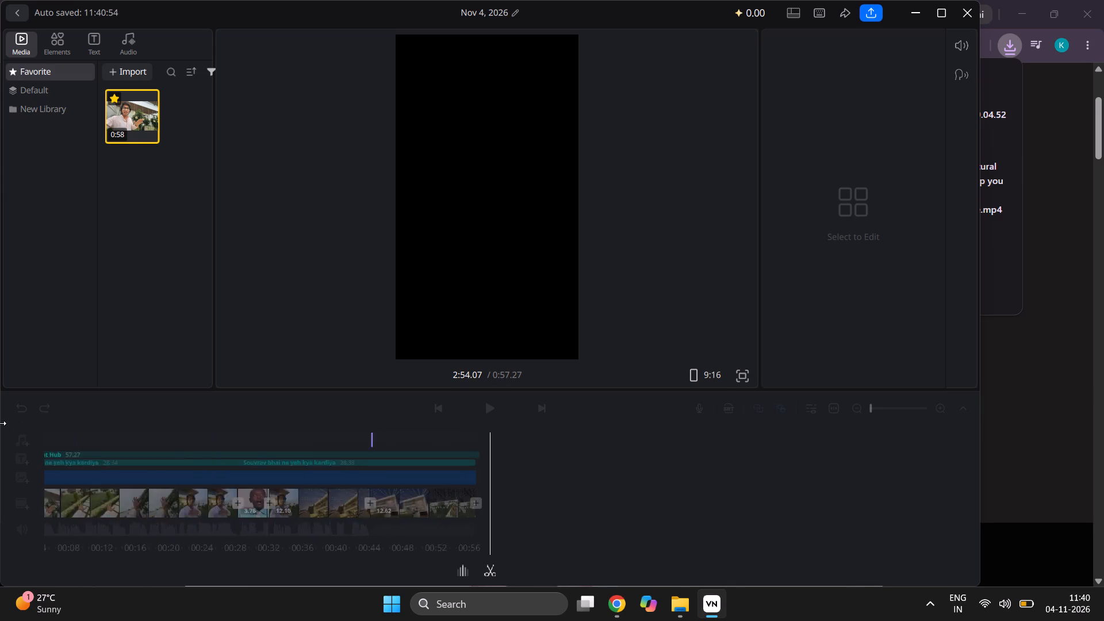
pyautogui.moveTo(0, 423); pyautogui.dragTo(977, 444)
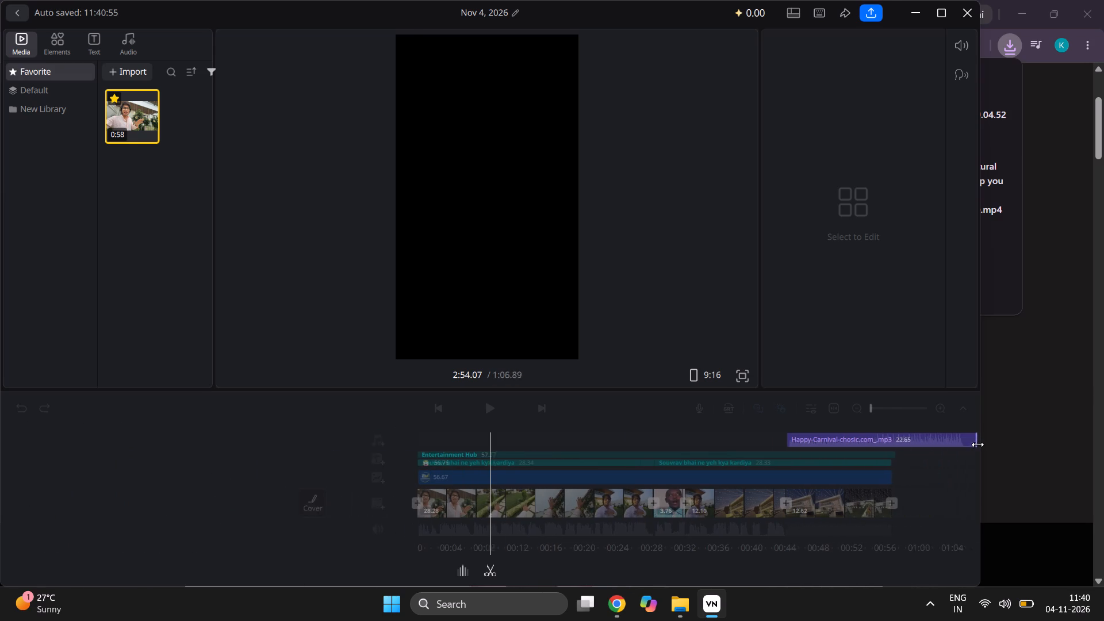
pyautogui.moveTo(977, 444); pyautogui.dragTo(867, 457)
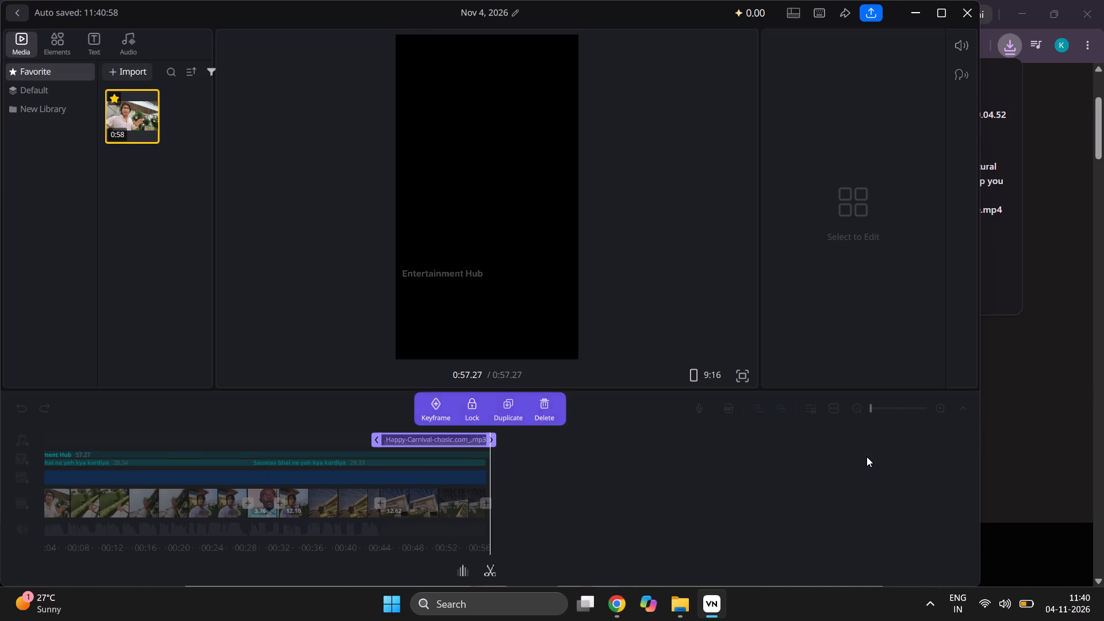
pyautogui.click(783, 499)
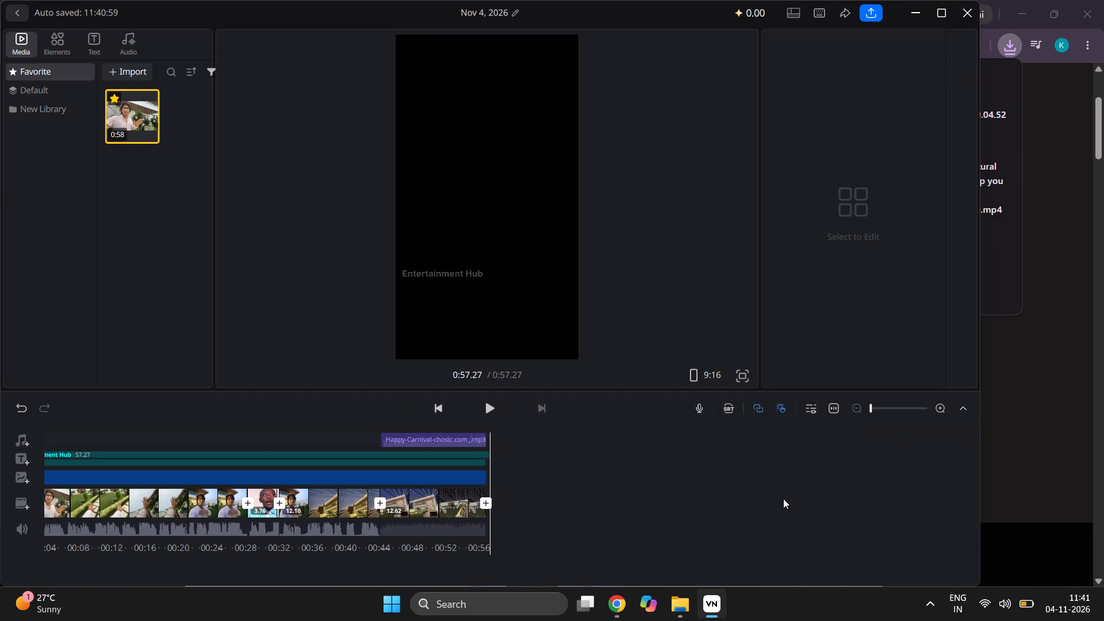